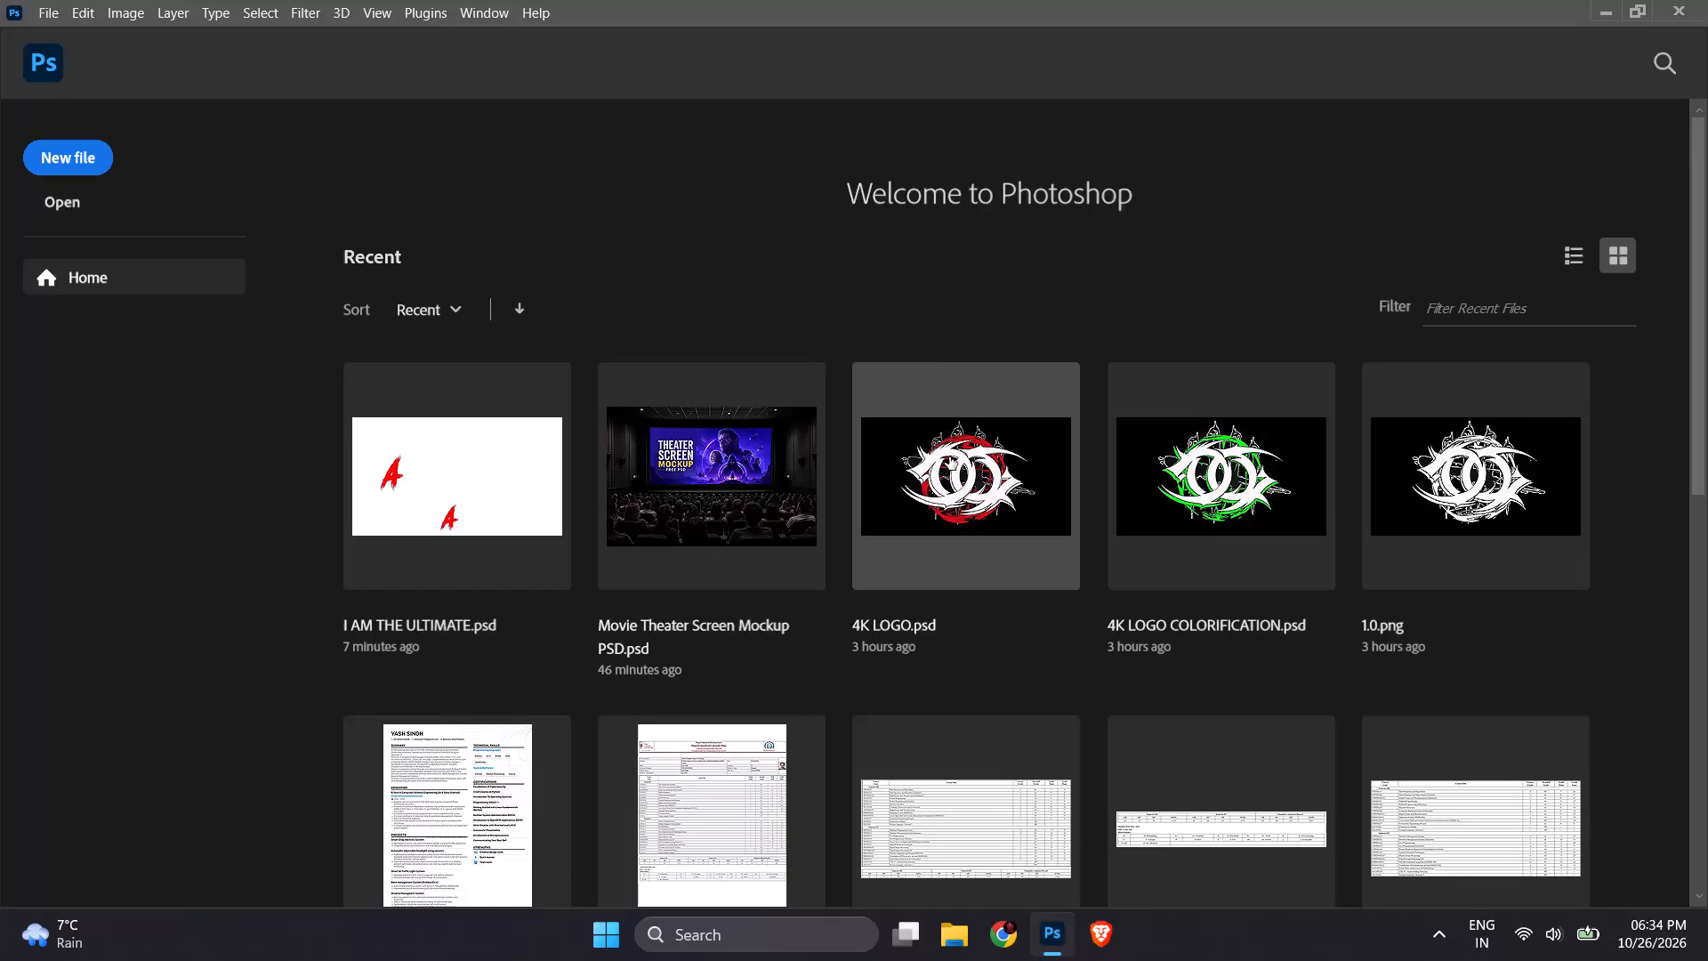
Open the recent file I AM THE ULTIMATE.psd.
scroll(949, 456, up, 1)
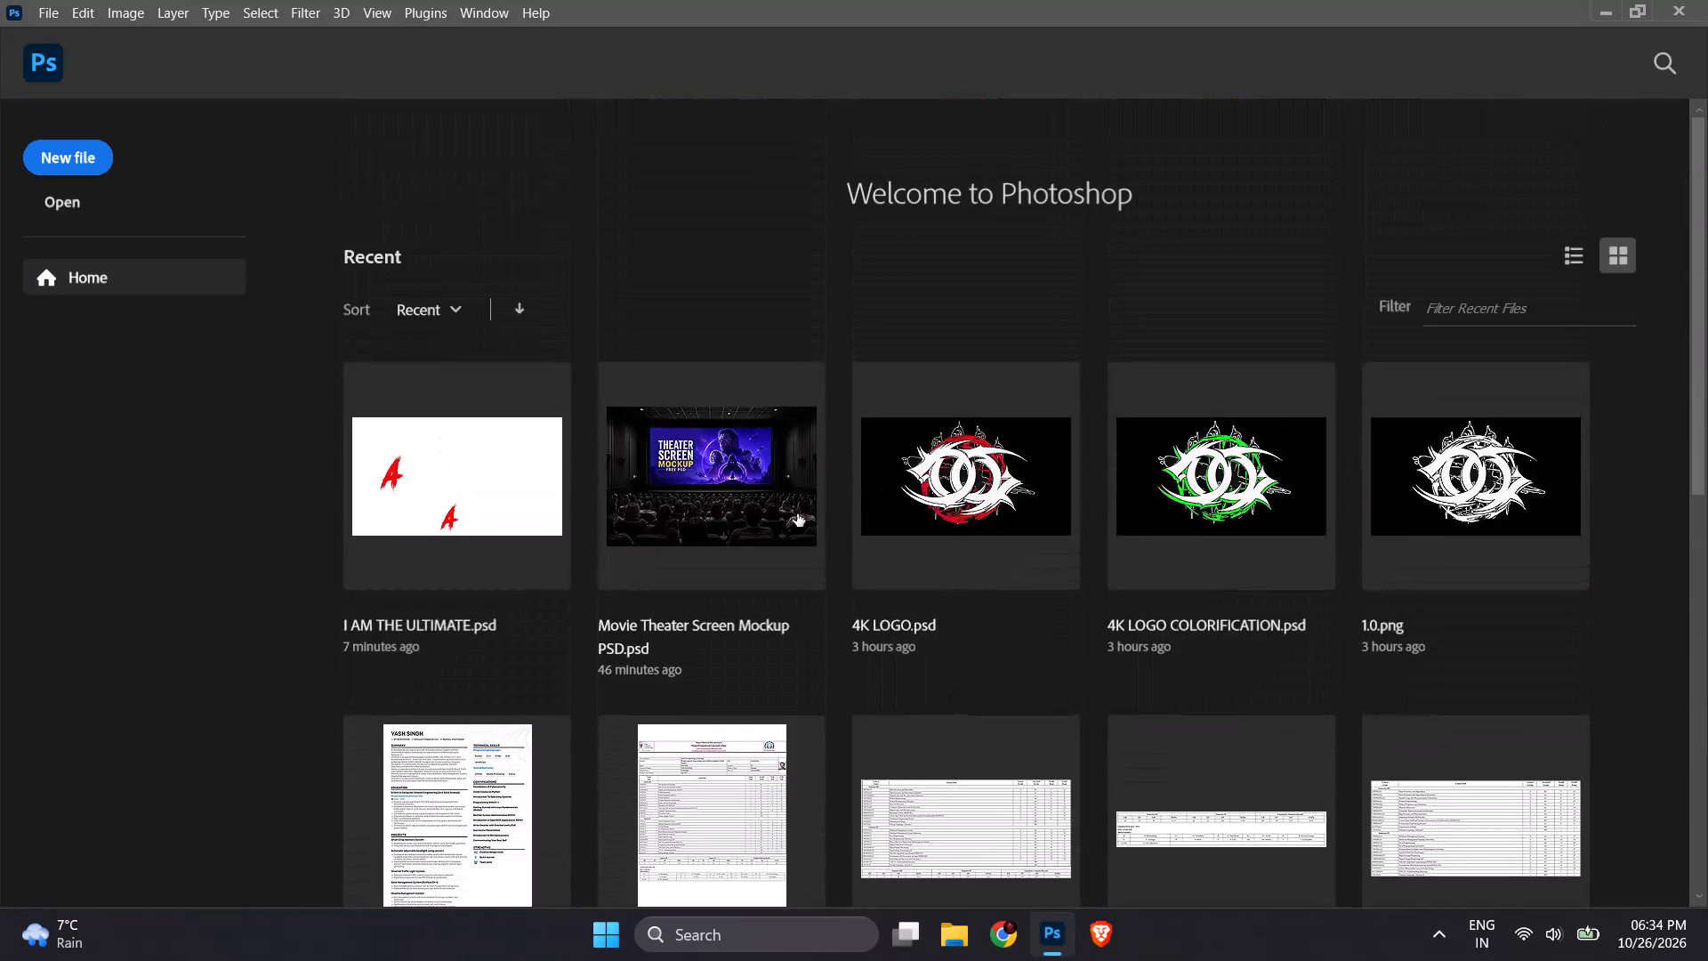
double_click(478, 492)
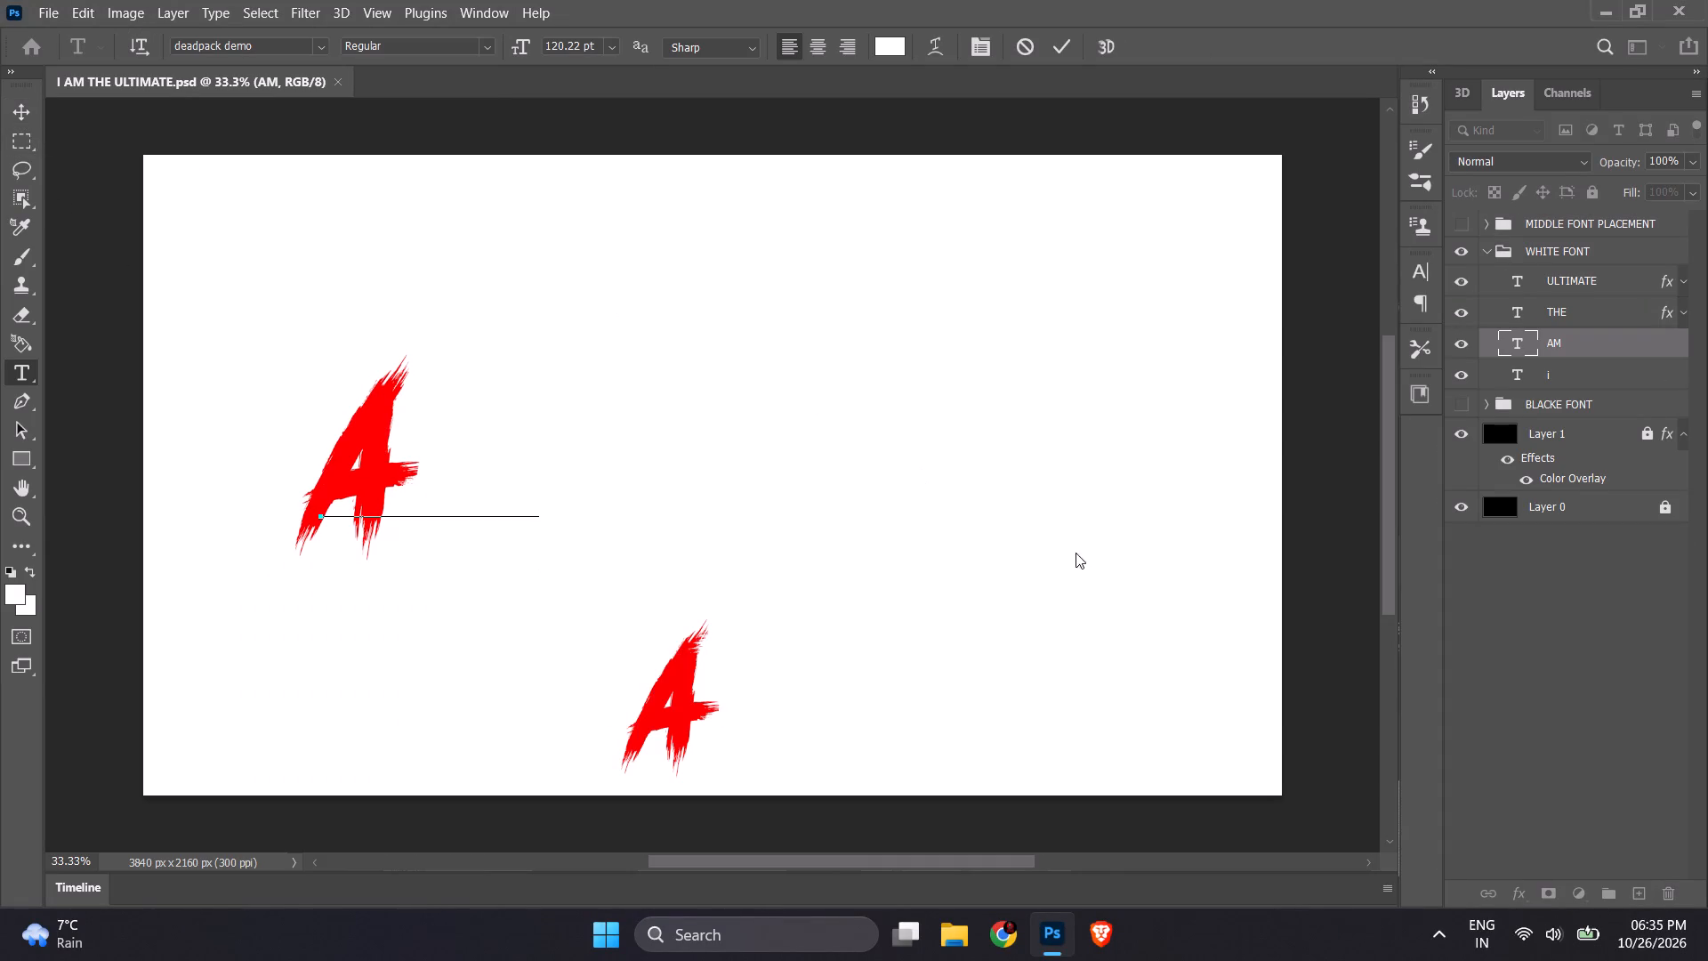
Hide Layer 1, collapse the WHITE FONT group and leave the BLACKE FONT group hidden after briefly showing it.
click(1470, 407)
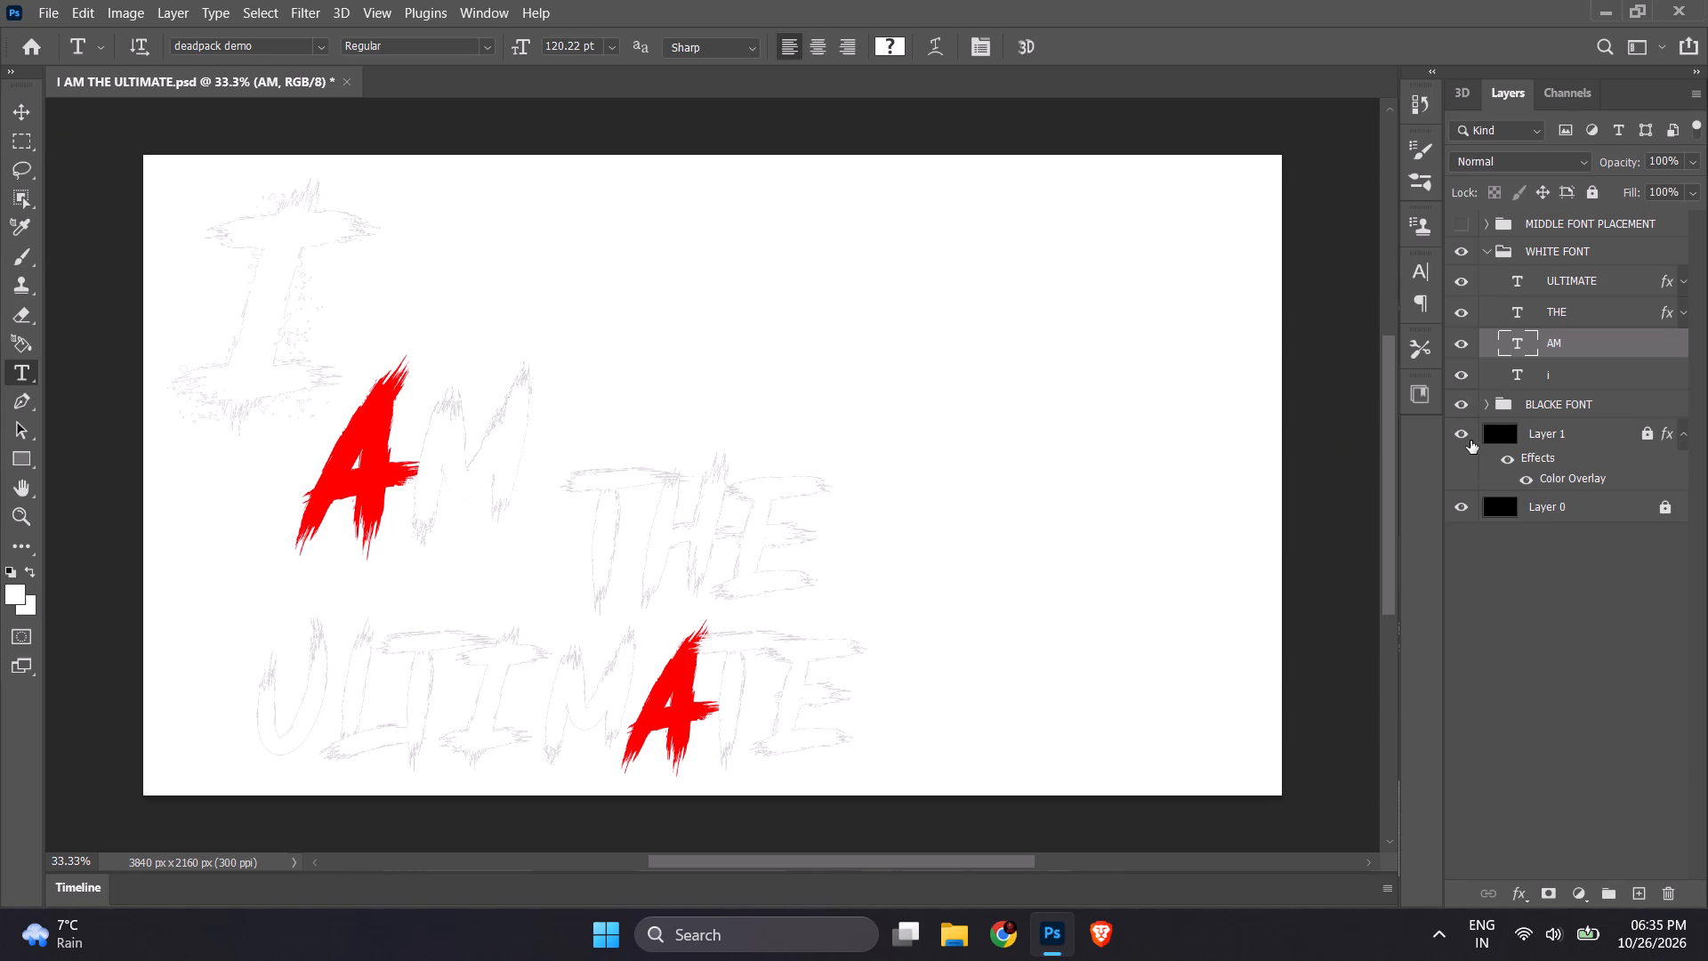
click(1470, 440)
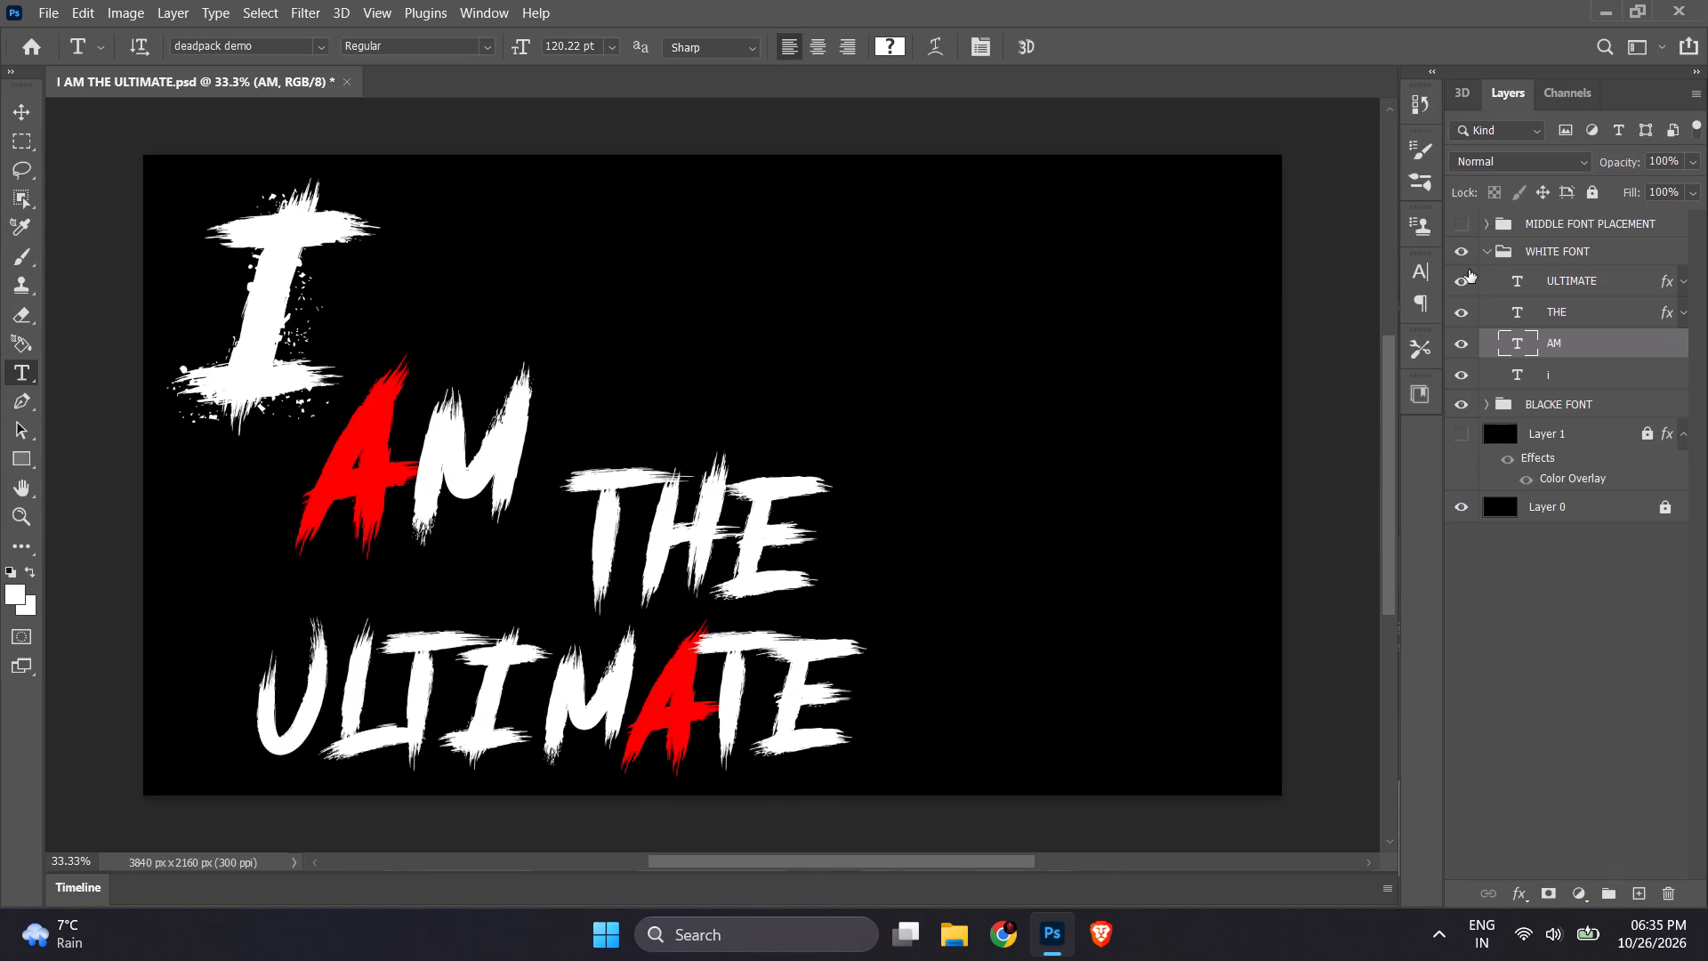
click(1460, 409)
click(1485, 250)
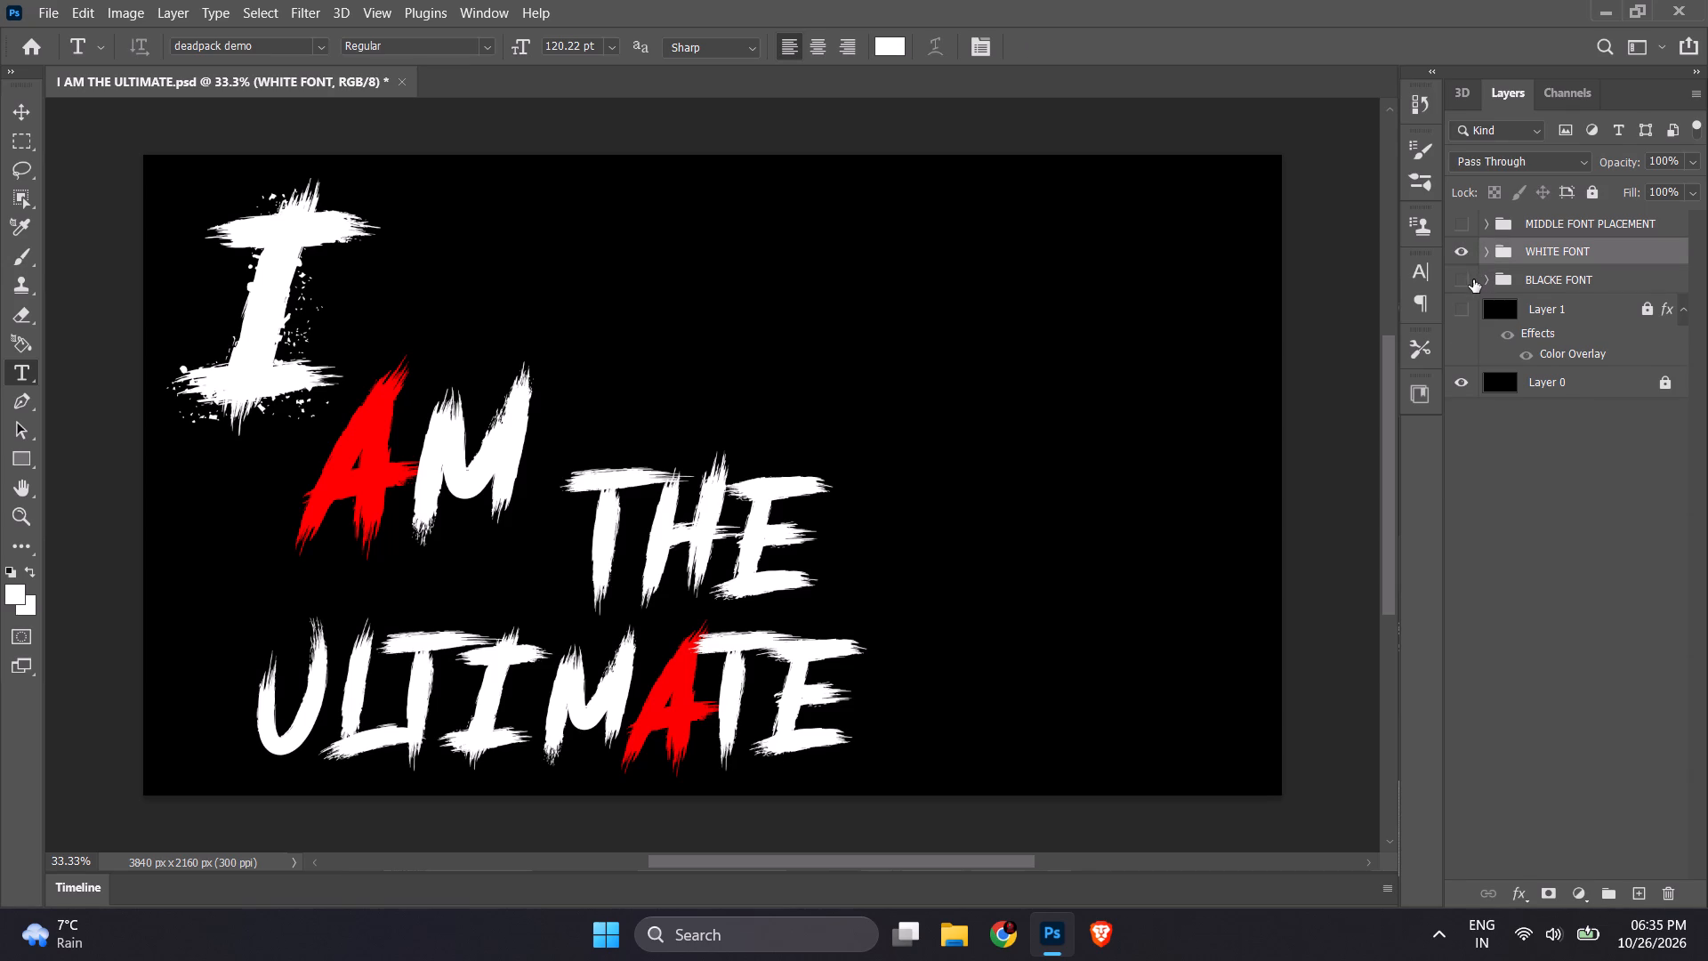
click(1469, 281)
click(1469, 281)
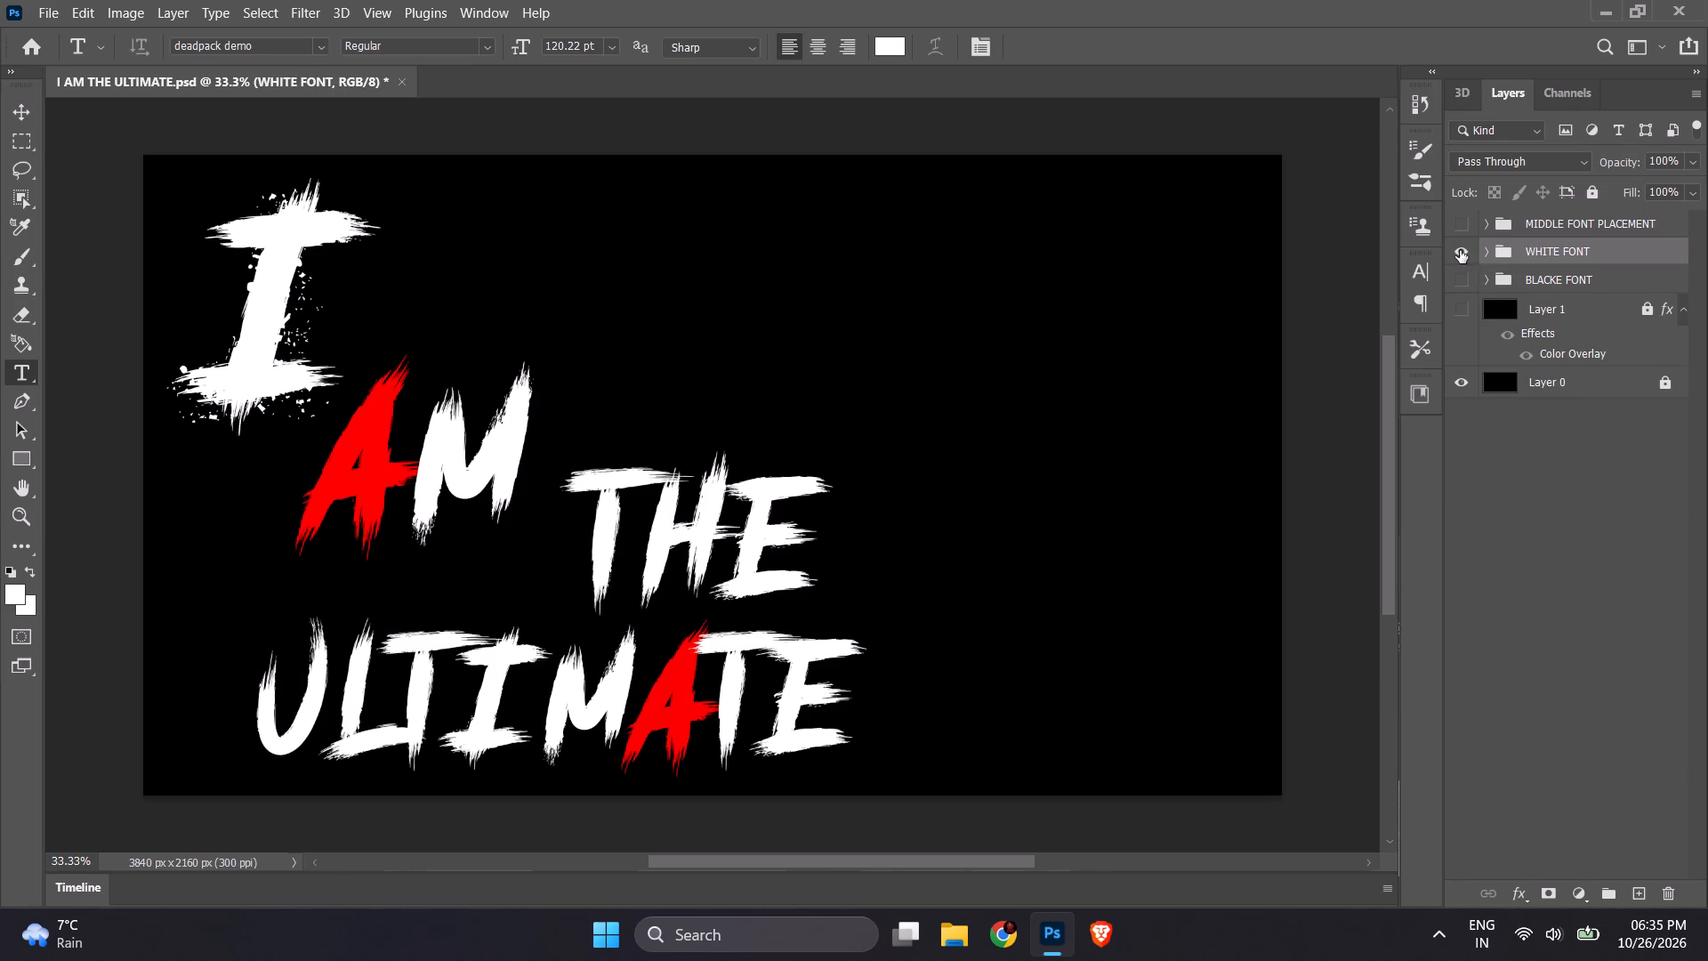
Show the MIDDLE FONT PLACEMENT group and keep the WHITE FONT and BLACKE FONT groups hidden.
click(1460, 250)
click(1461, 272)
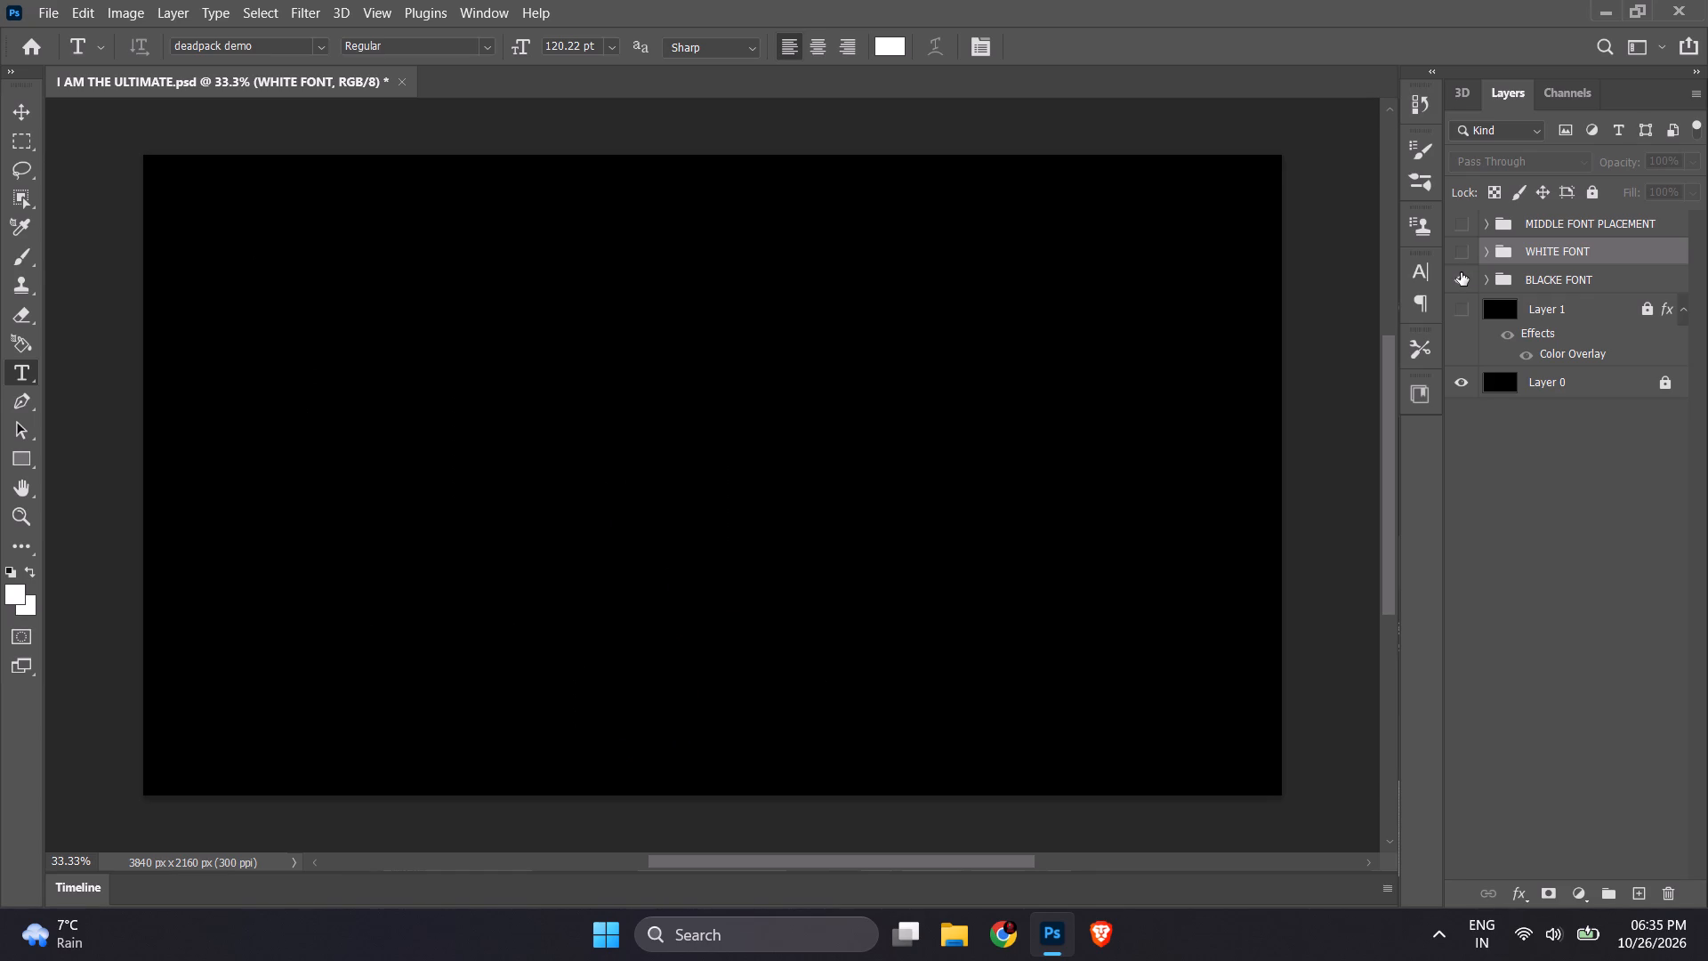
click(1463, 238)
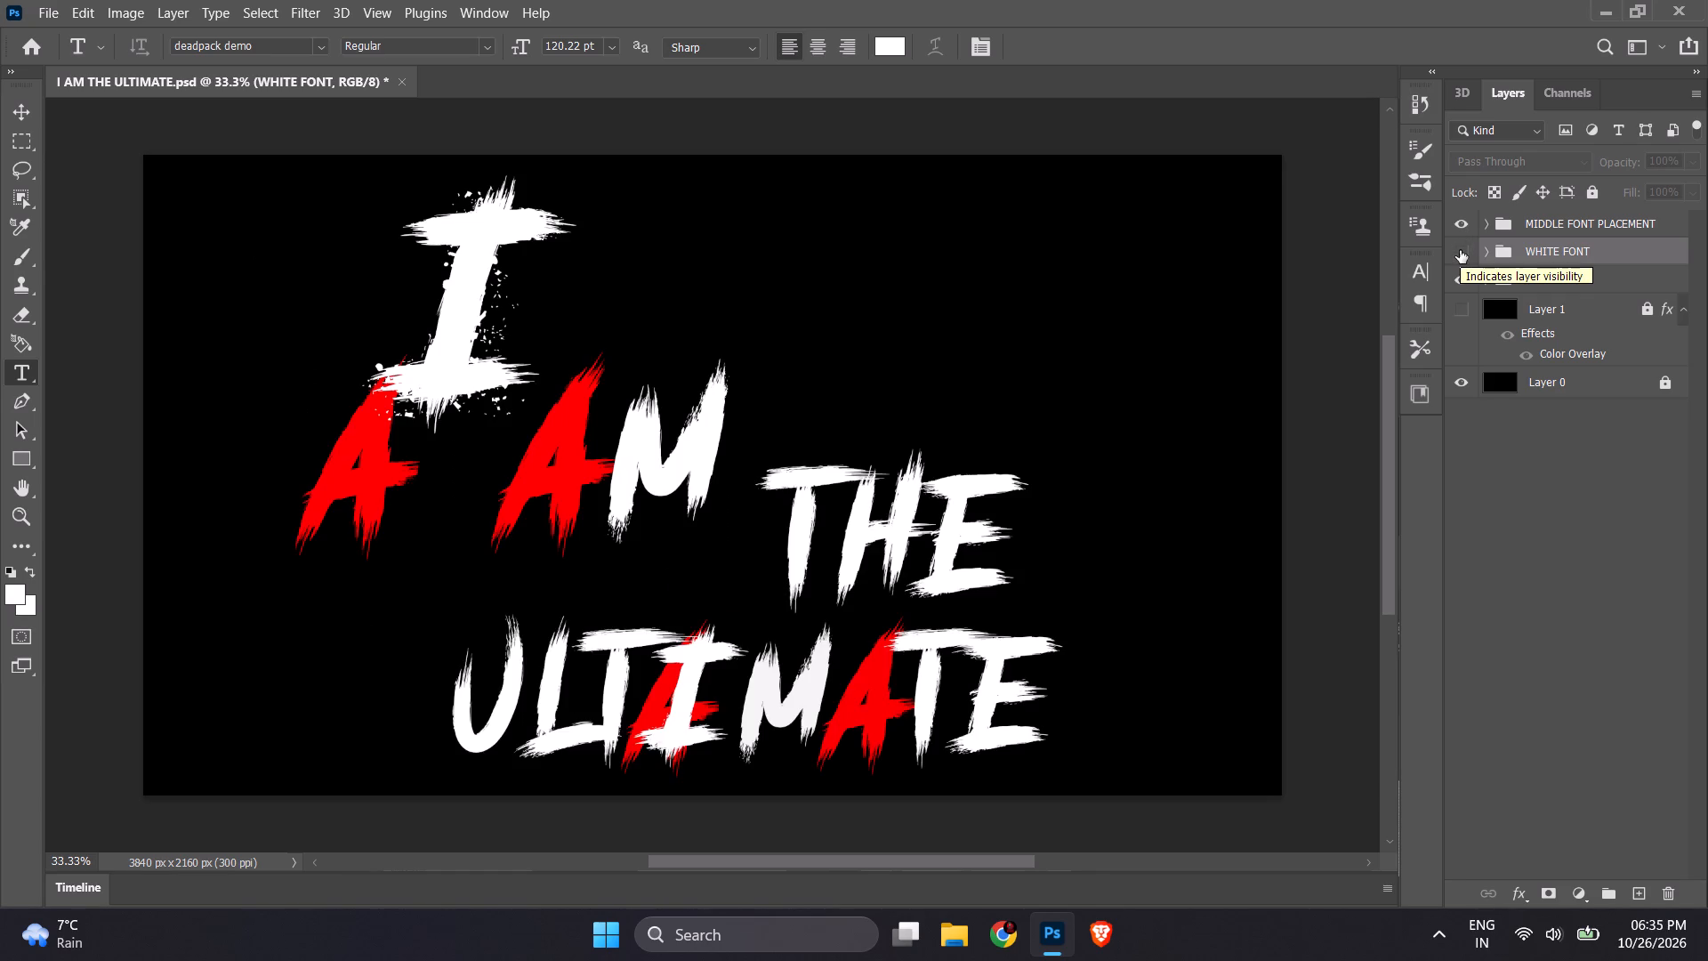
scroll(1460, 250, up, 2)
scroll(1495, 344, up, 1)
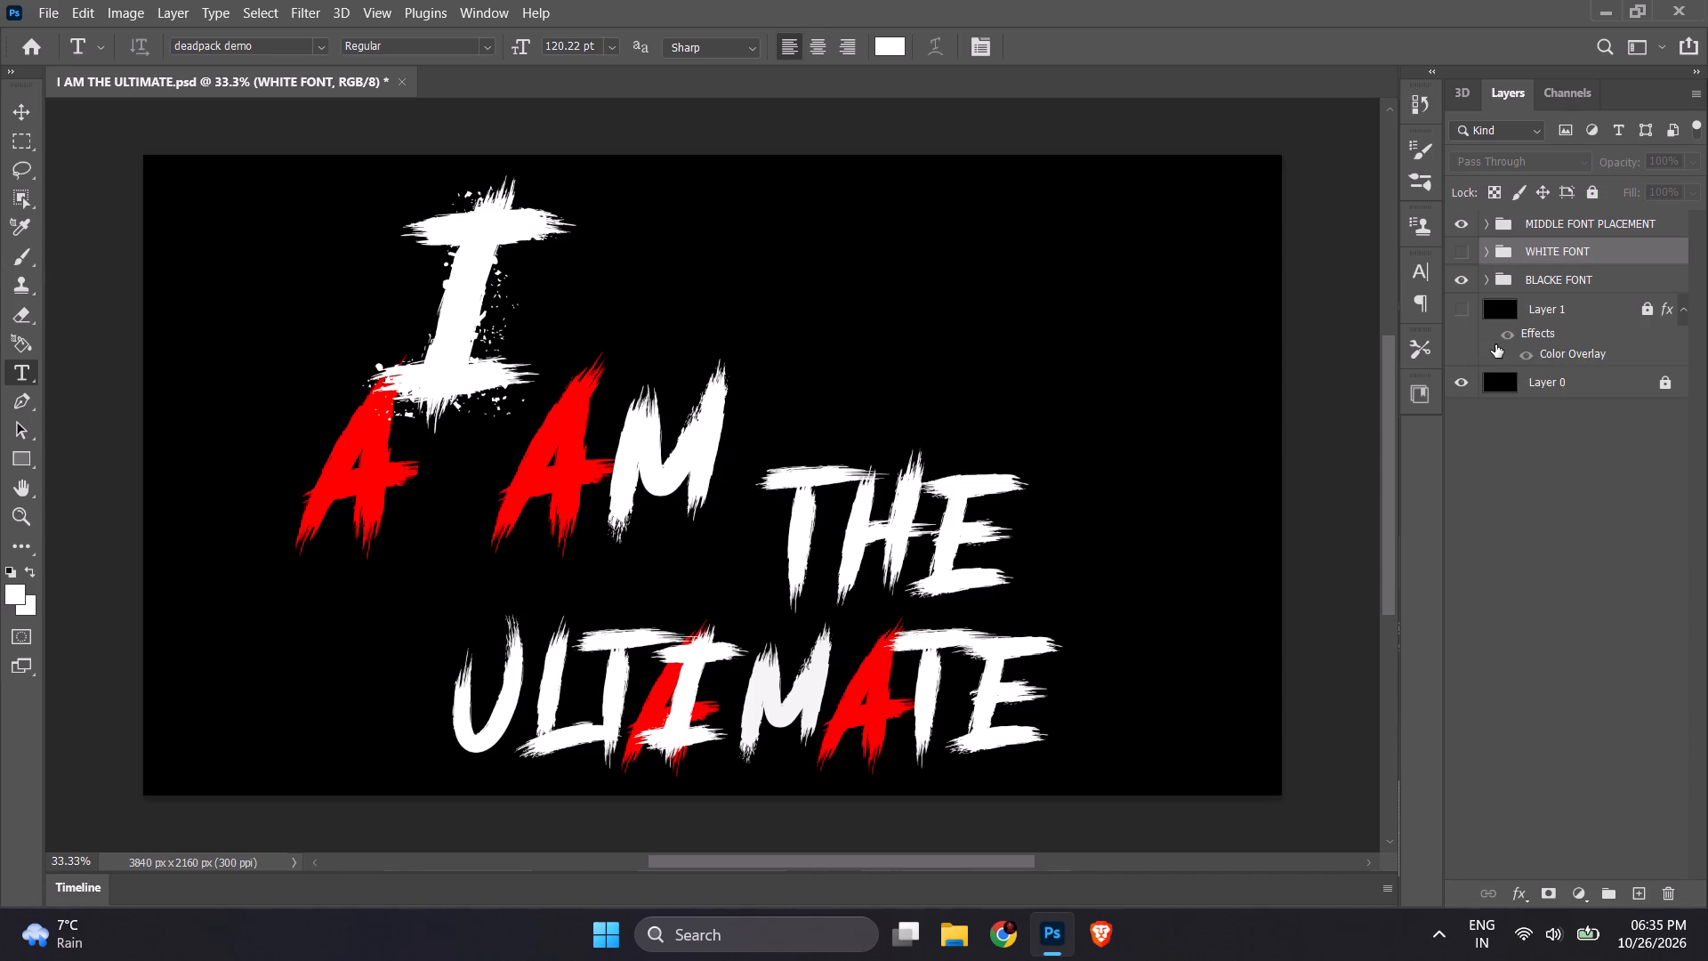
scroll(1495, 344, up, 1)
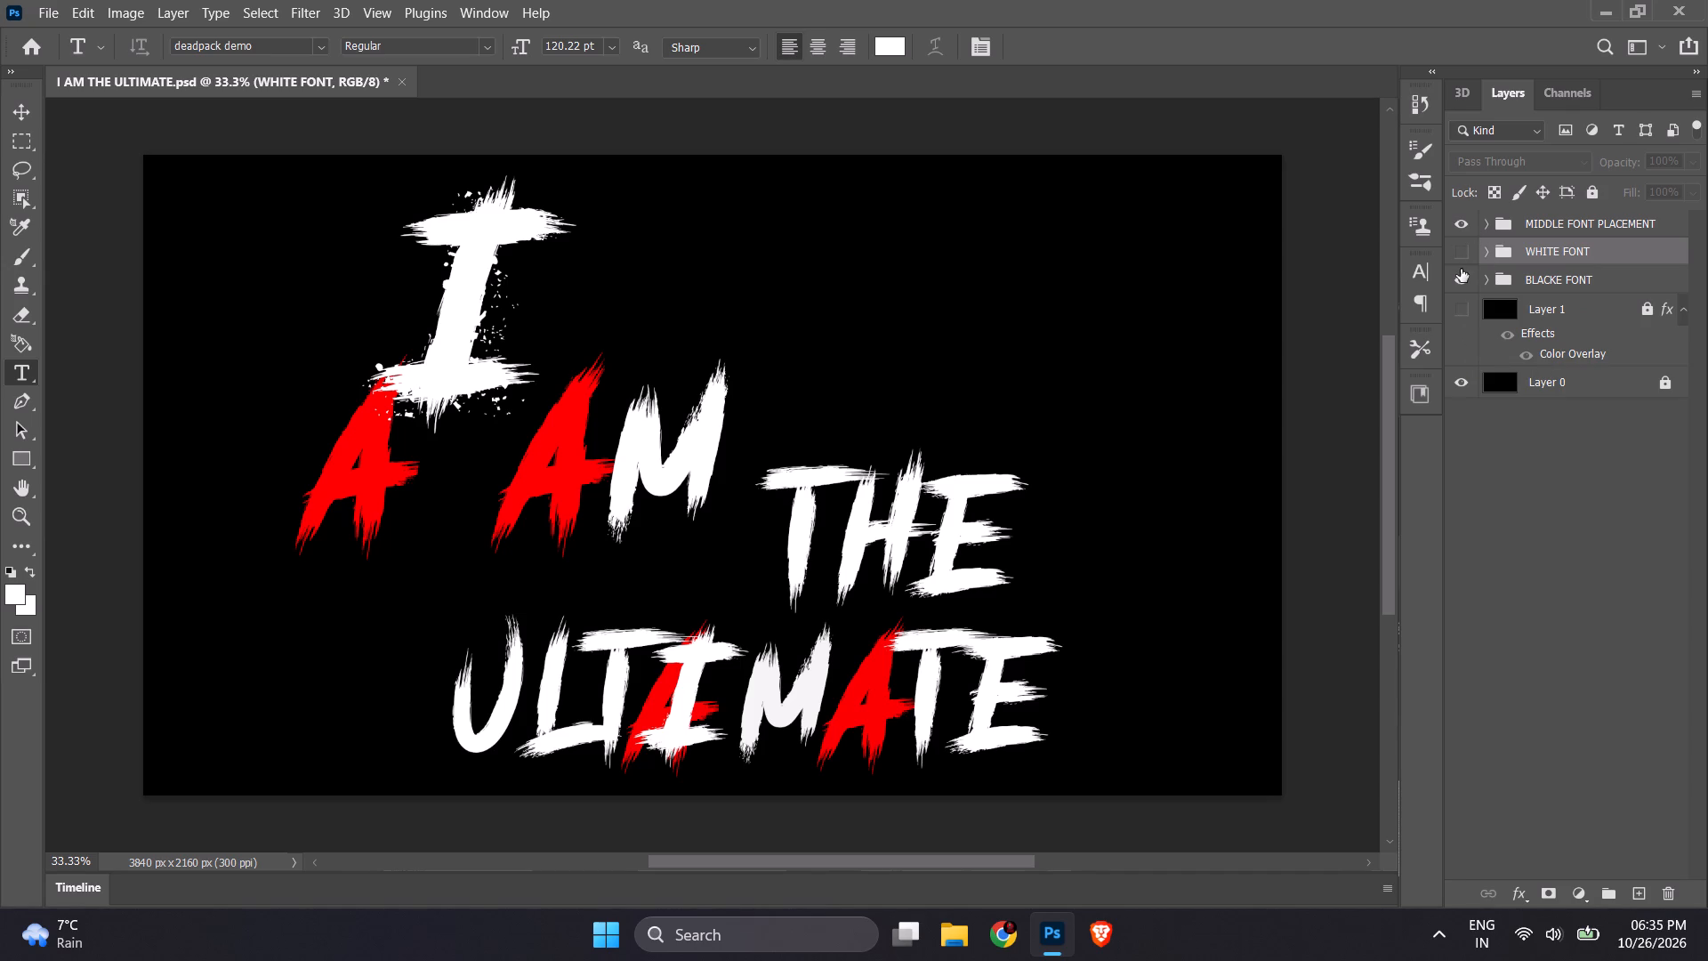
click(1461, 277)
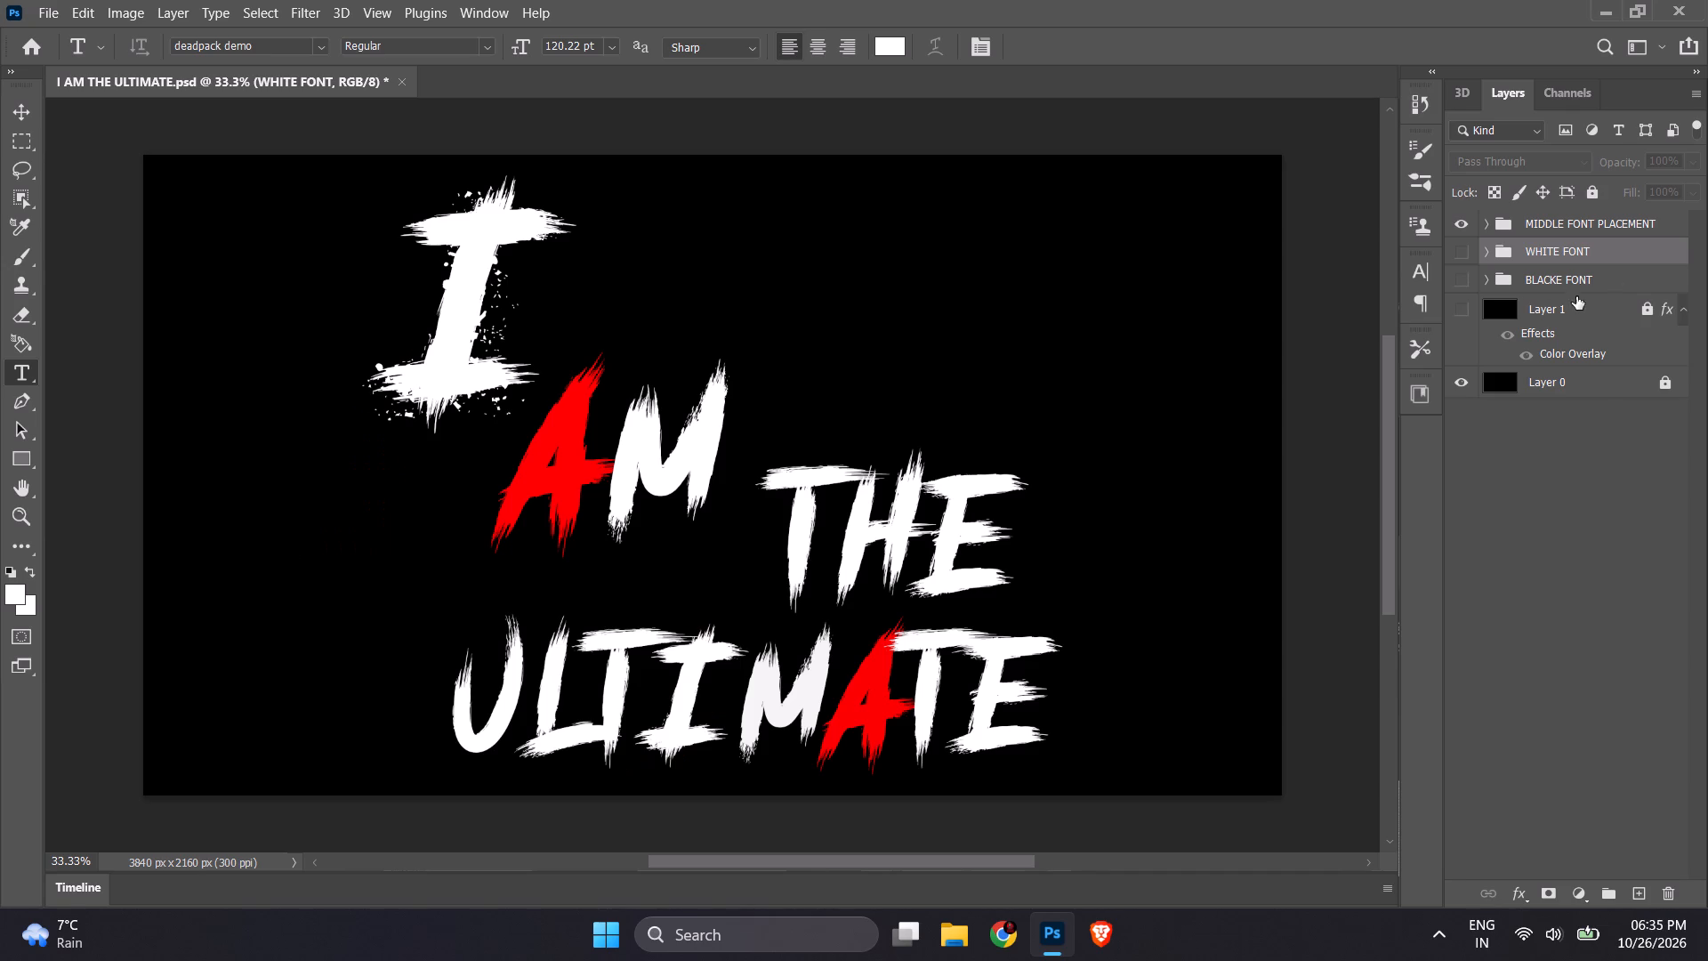
Add a 2 px outside Stroke with a purple-to-pink linear gradient to the MIDDLE FONT PLACEMENT group.
double_click(1549, 223)
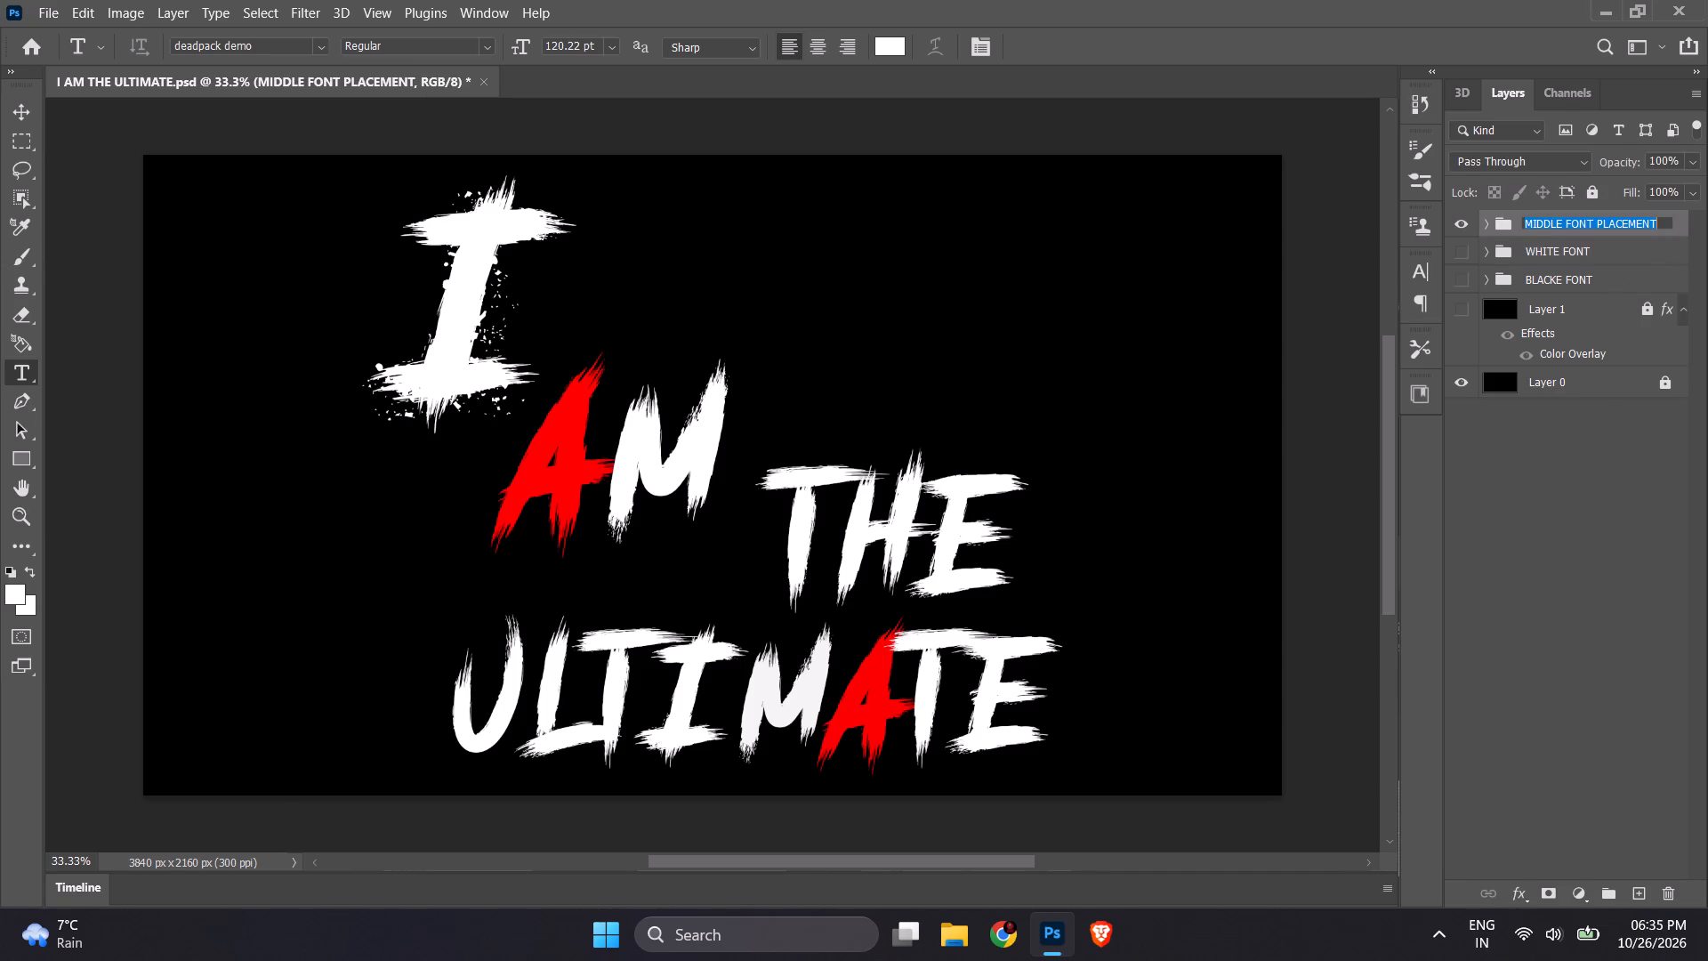
triple_click(1679, 221)
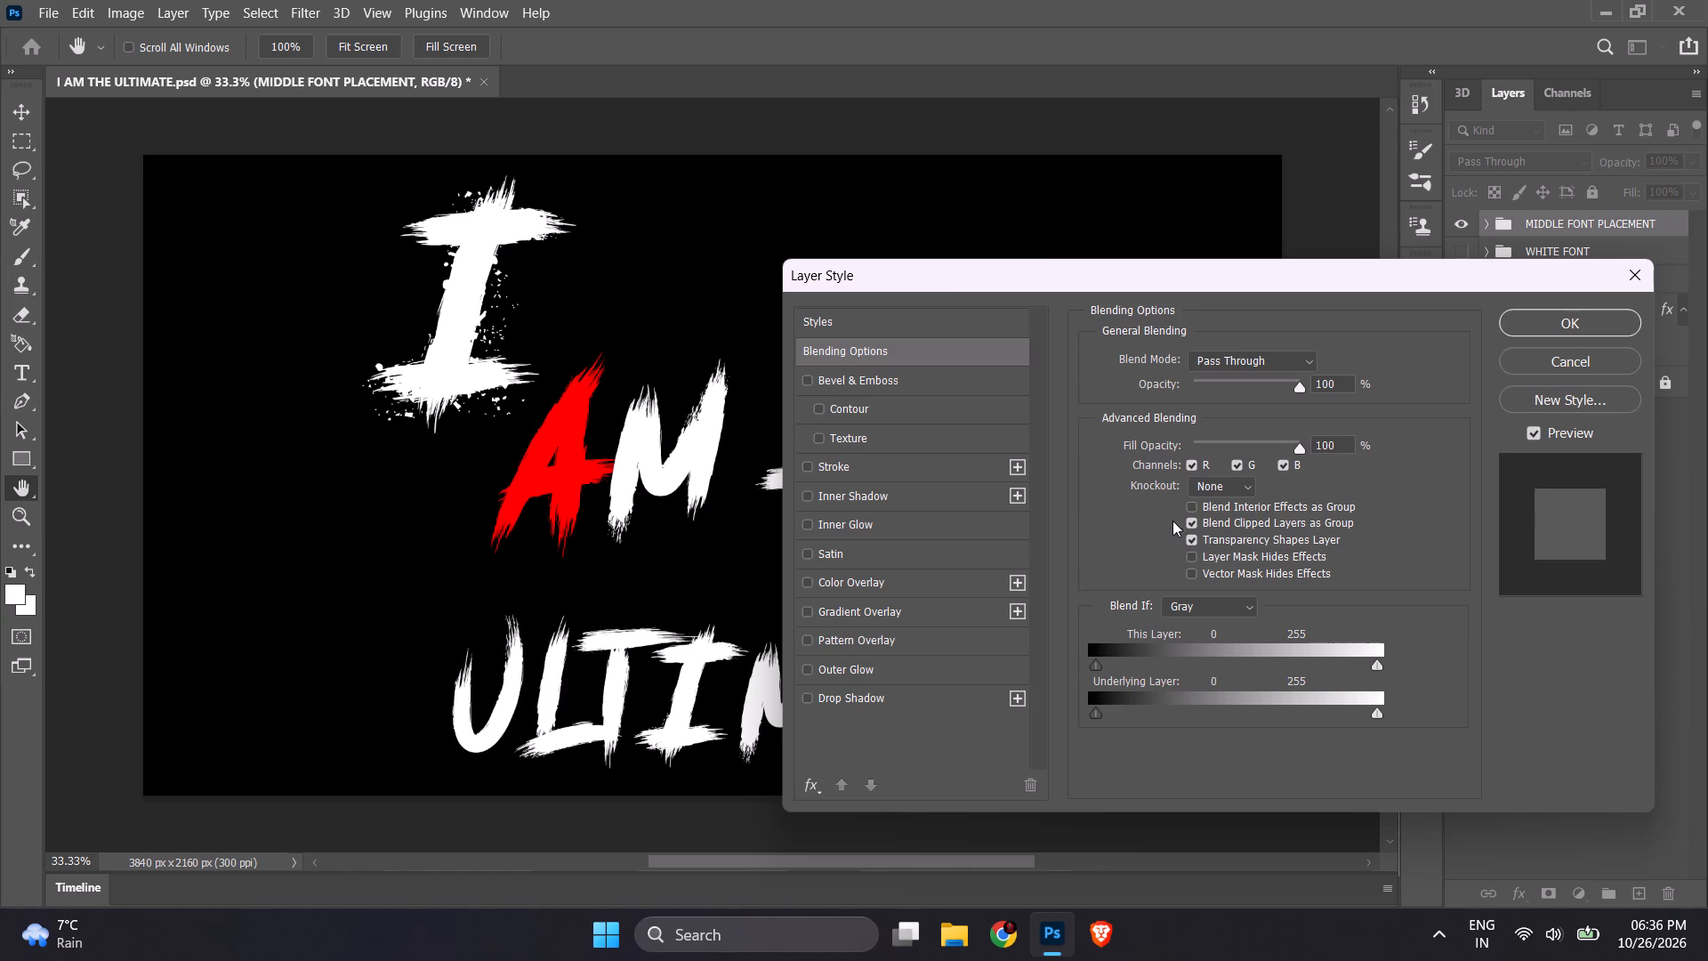
click(850, 464)
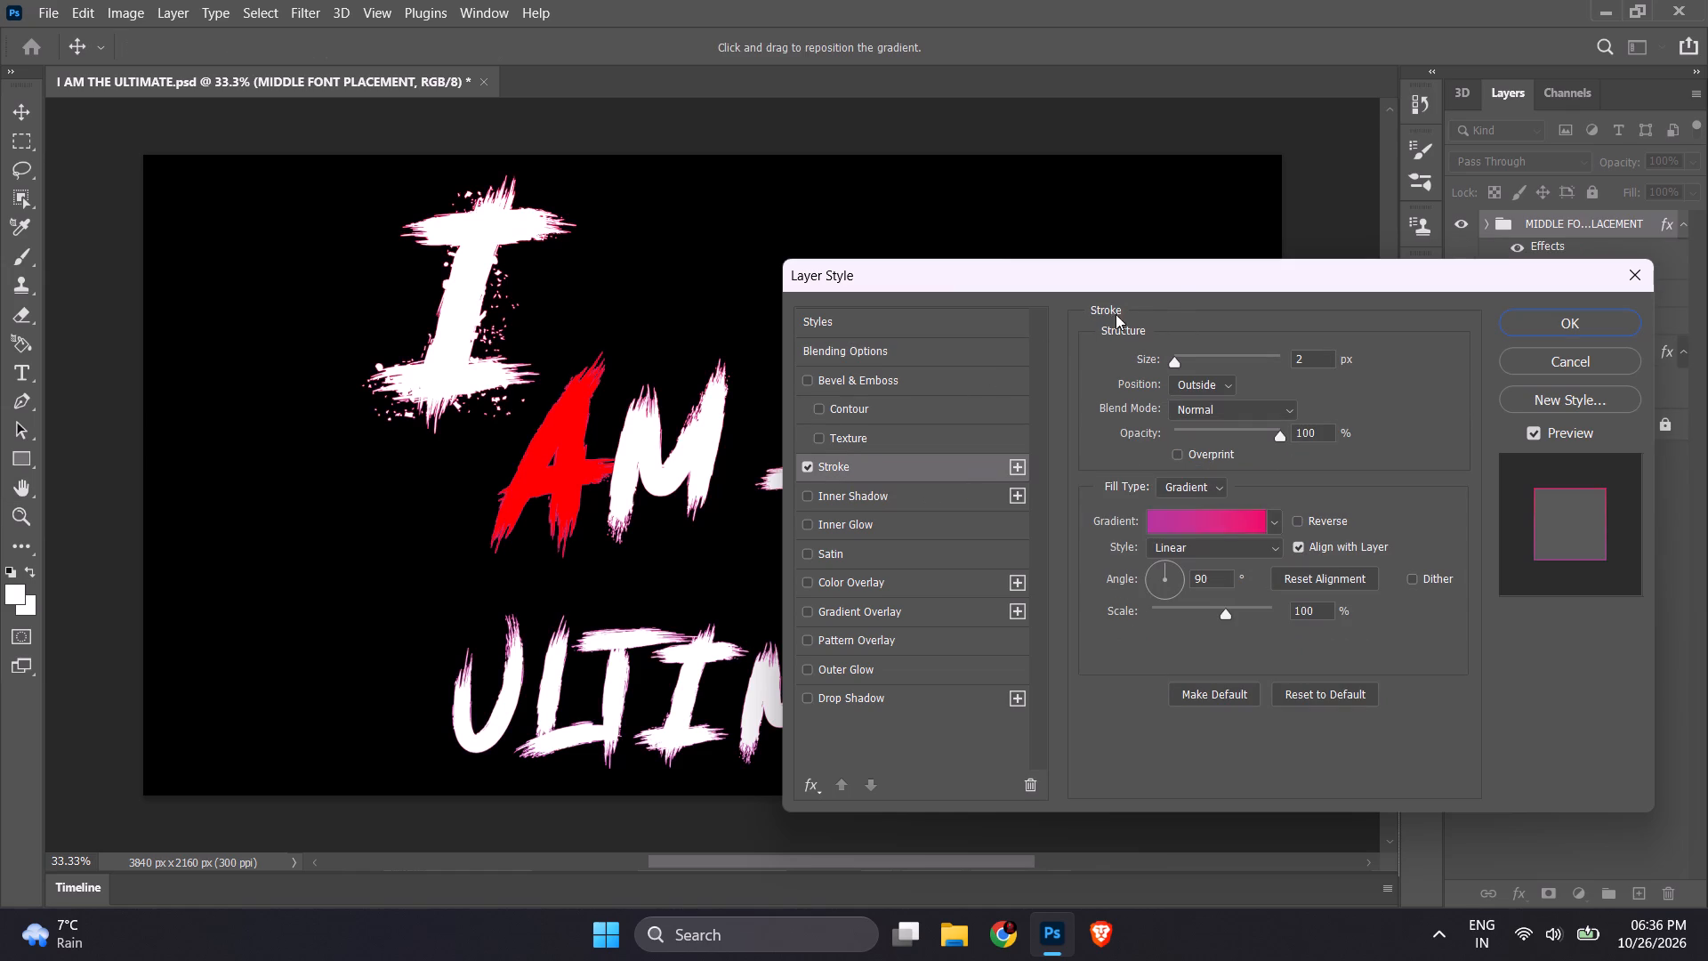
drag(1197, 274, 1550, 489)
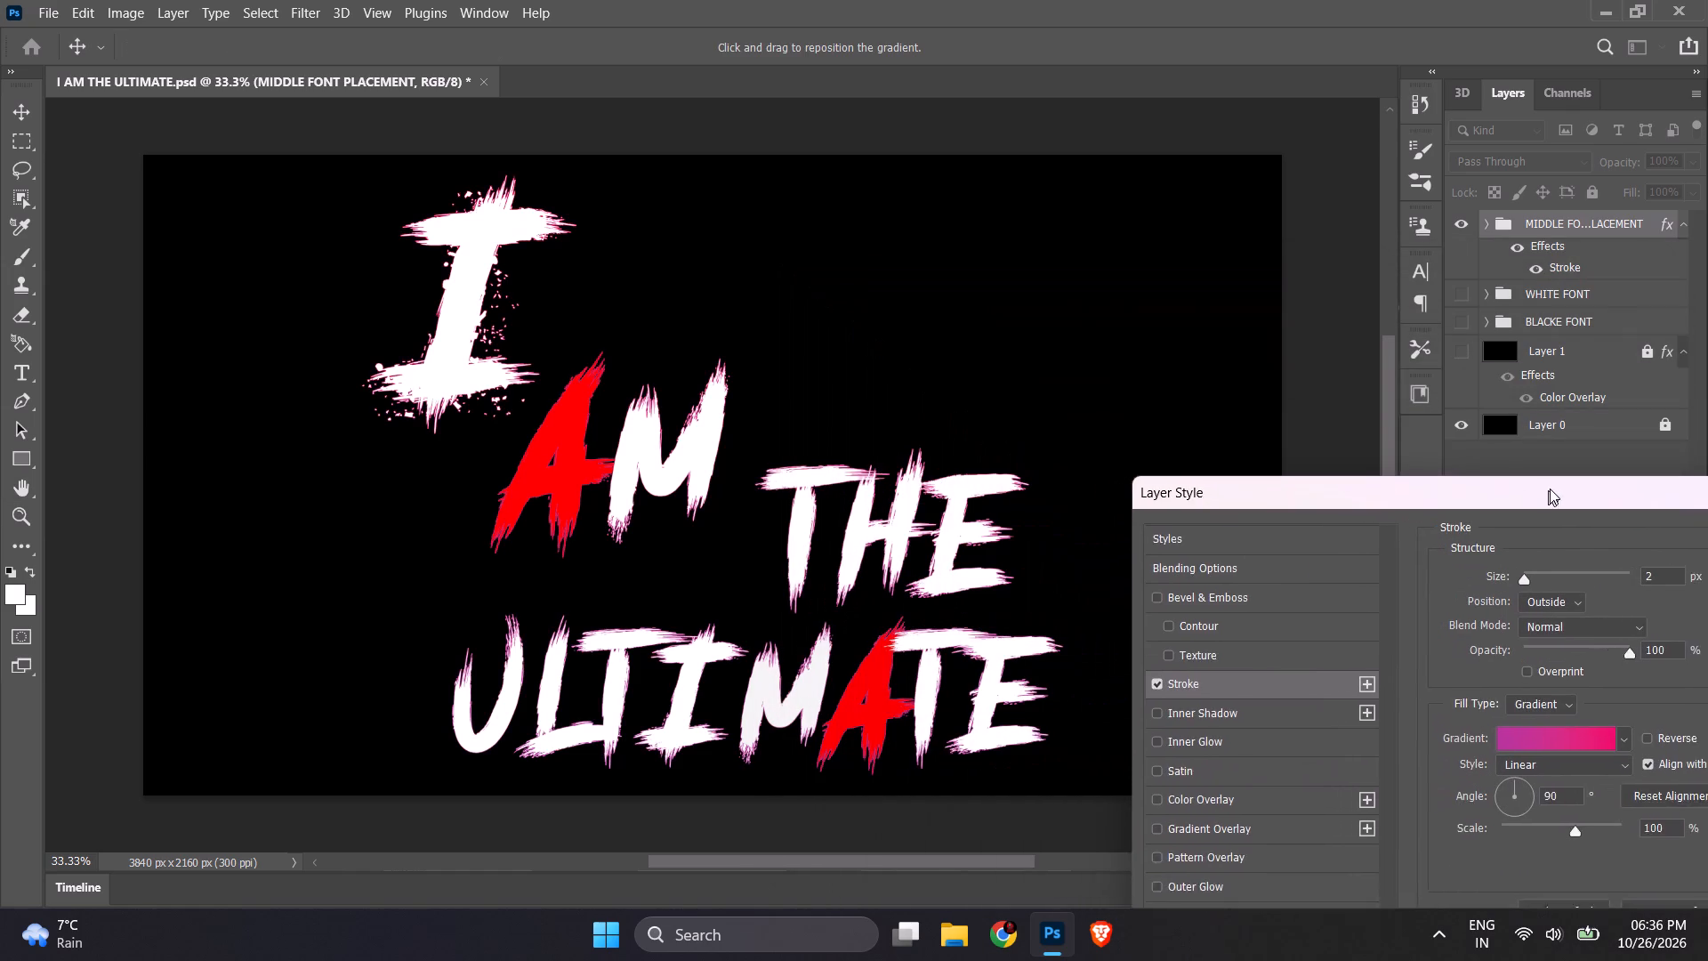
drag(1550, 489, 1572, 460)
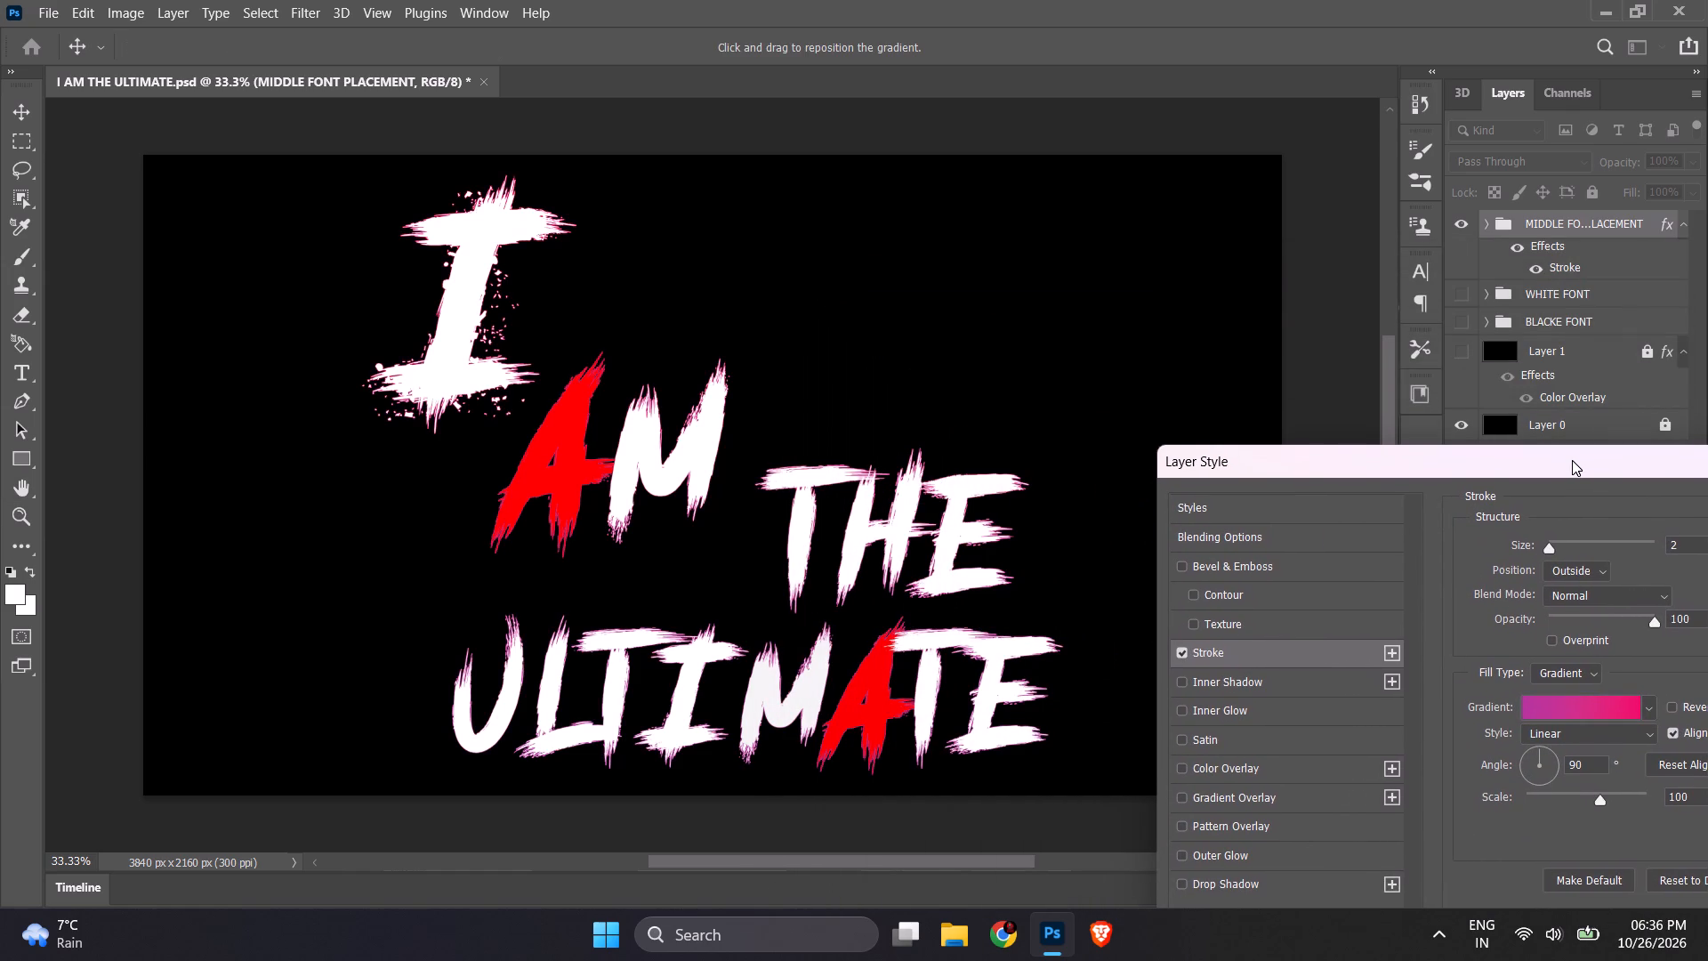
drag(1572, 460, 1420, 267)
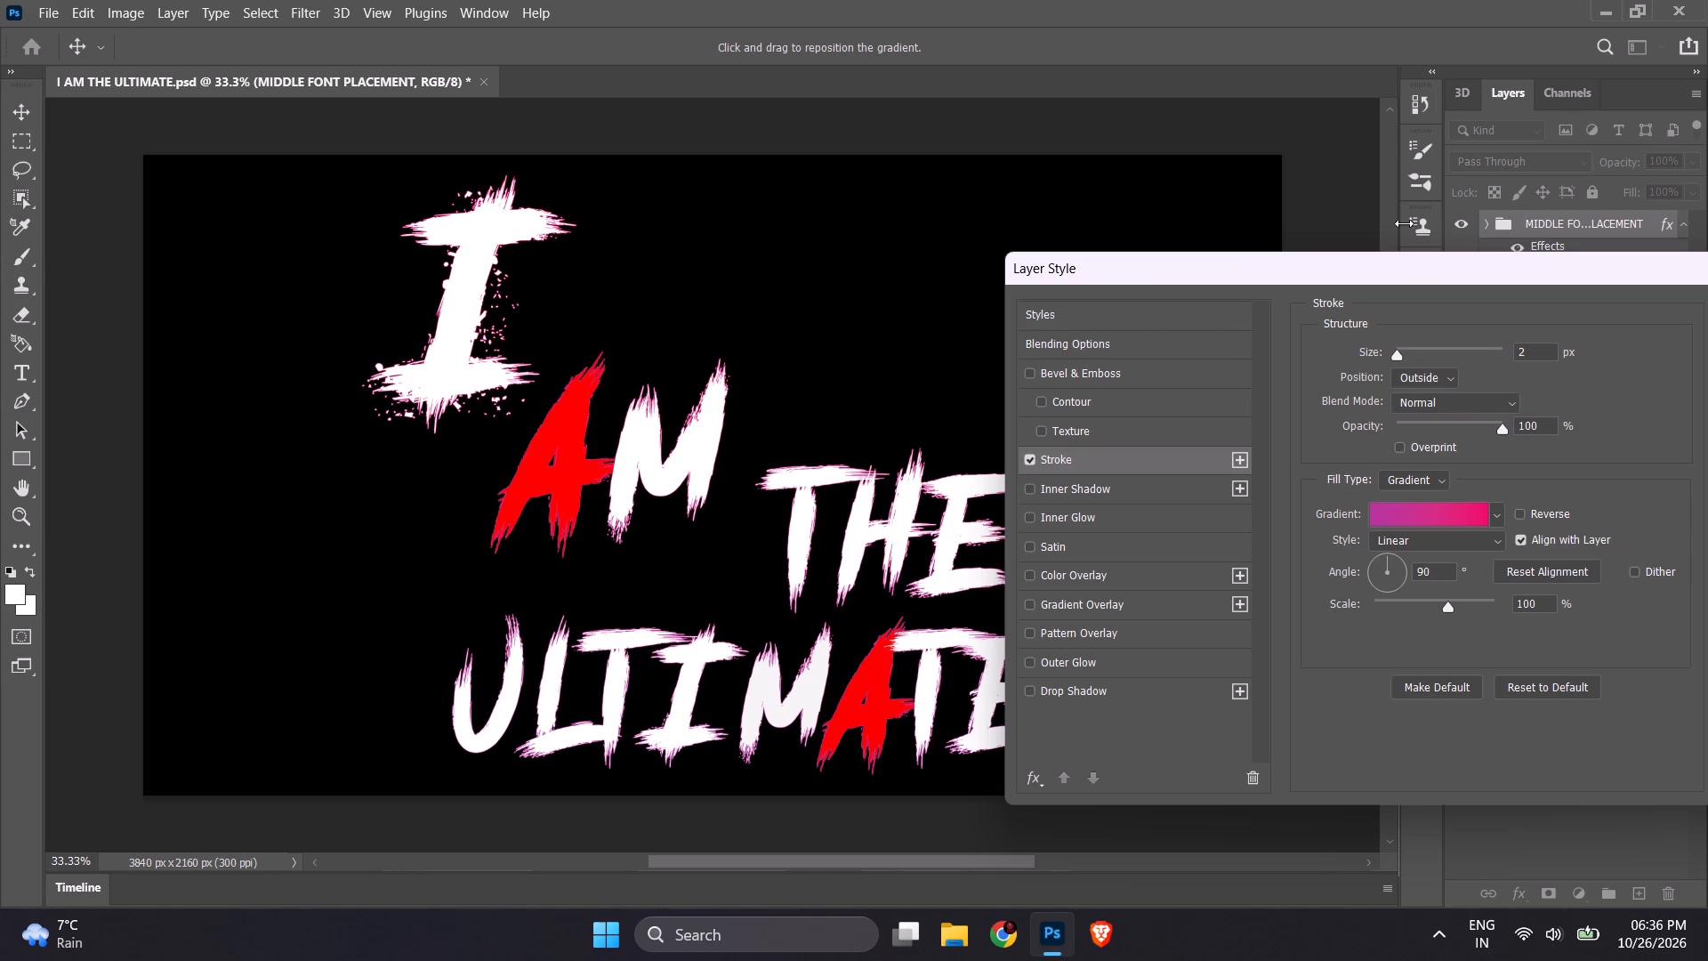
drag(1332, 261, 1070, 246)
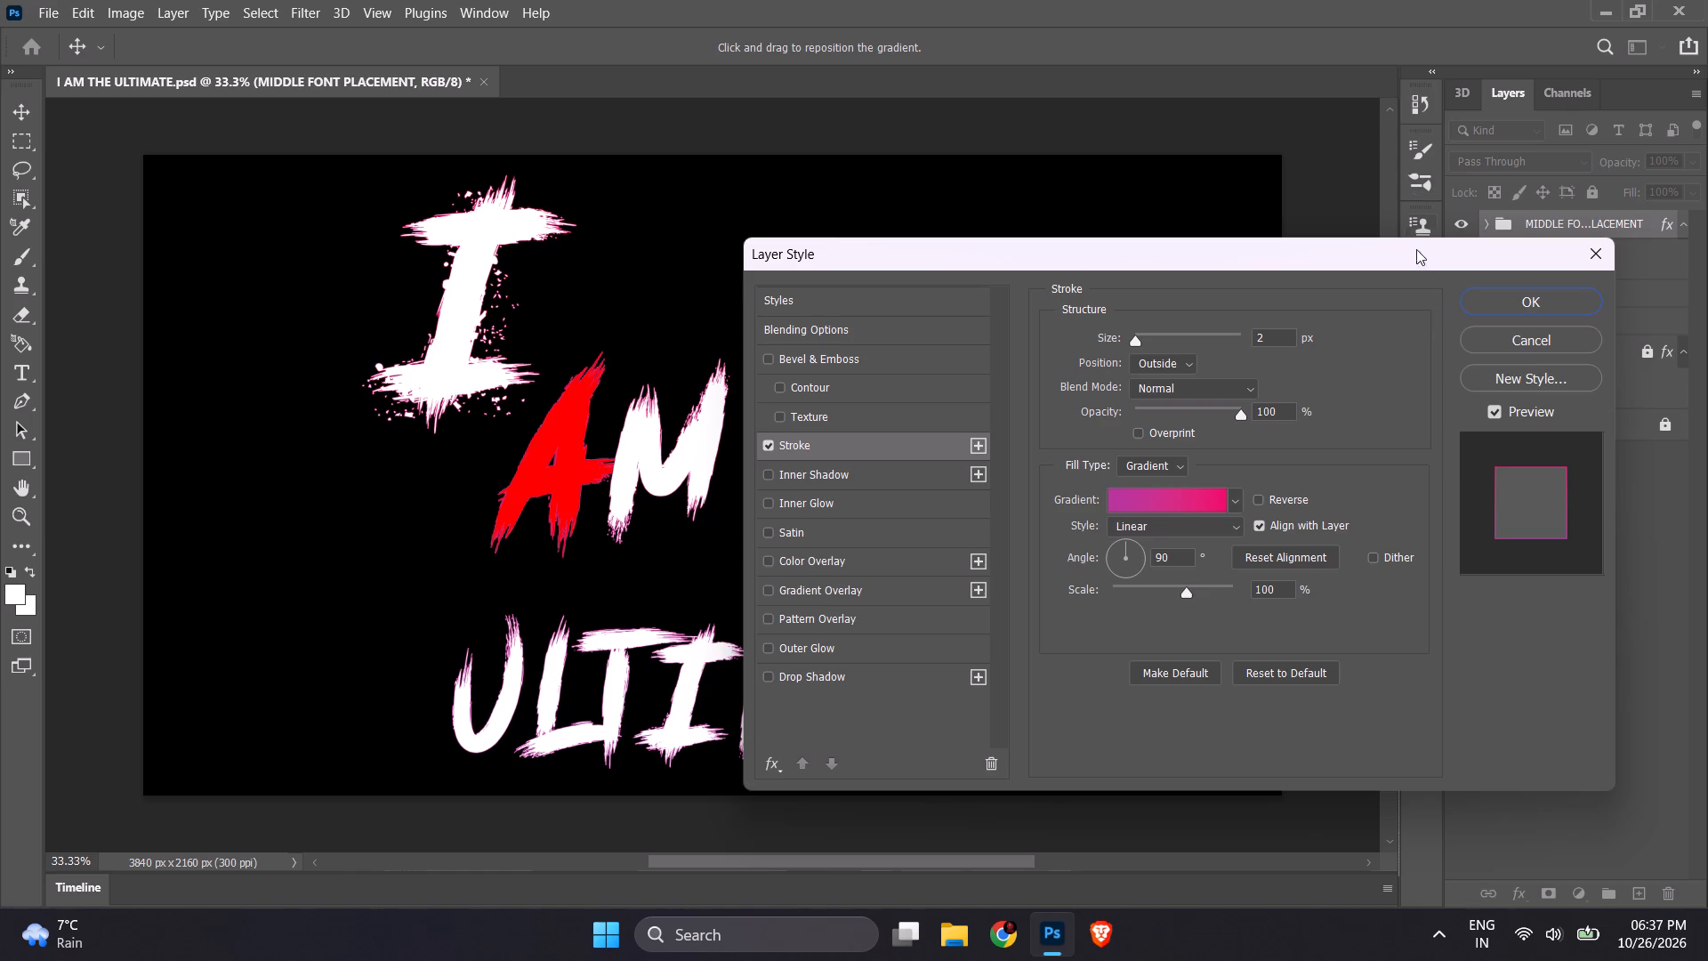
click(1478, 297)
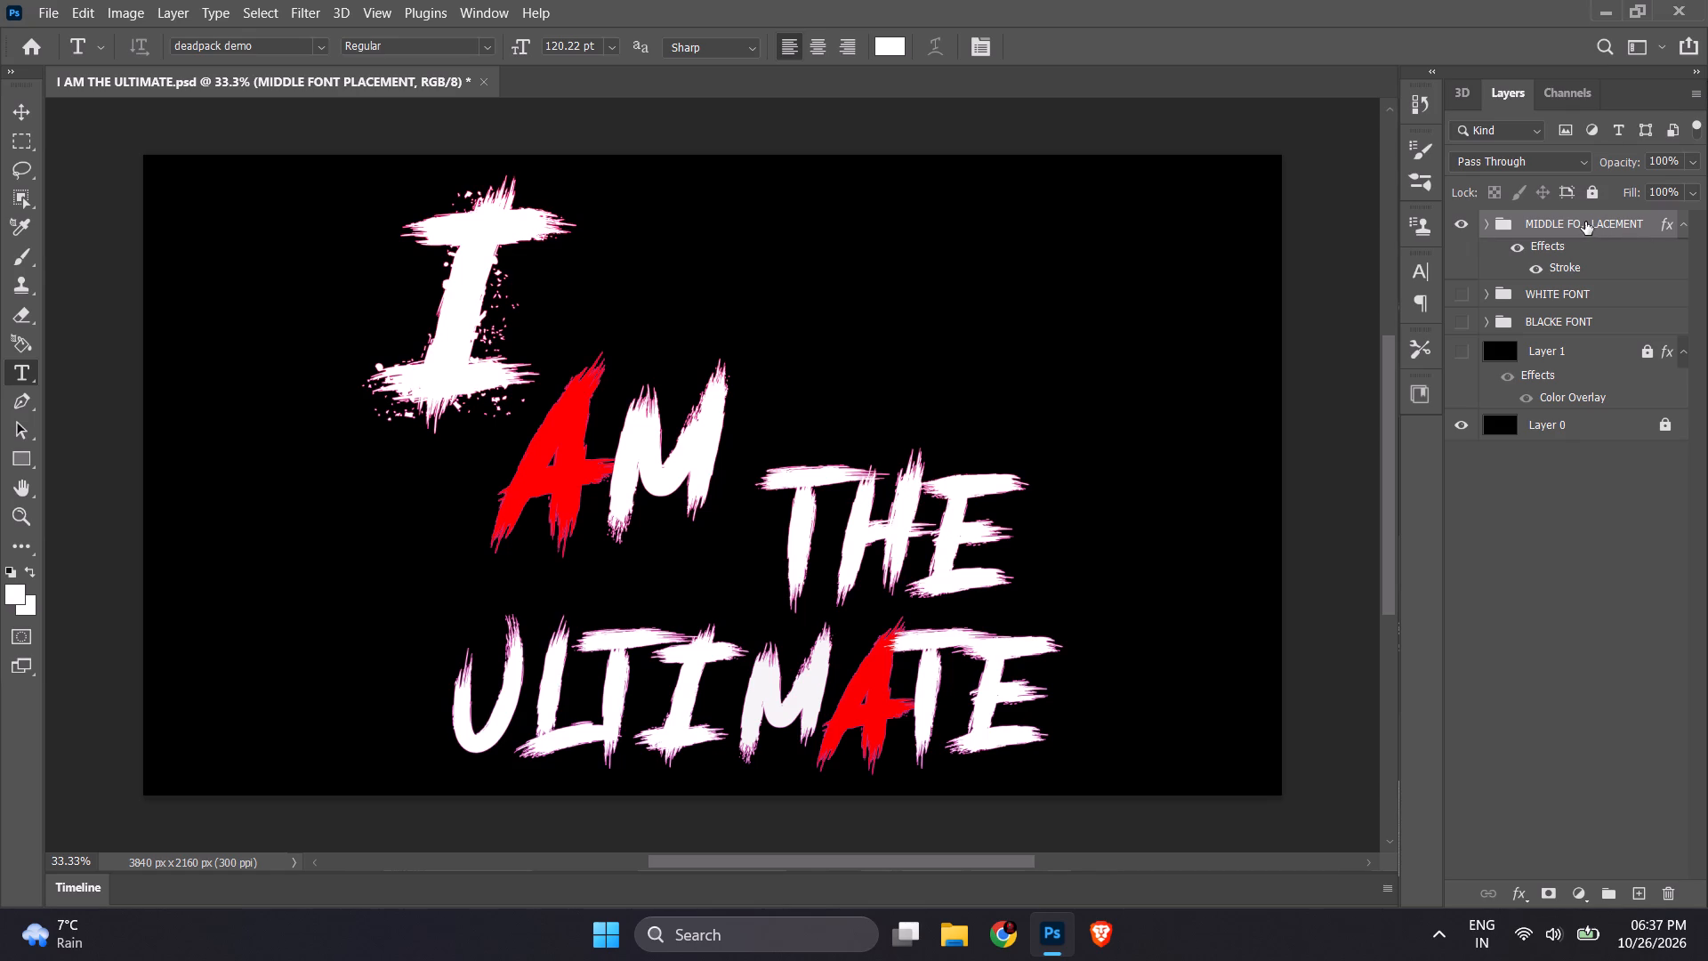
Turn off the MIDDLE FONT PLACEMENT group's effects, hide that group and show the WHITE FONT group instead.
click(1516, 244)
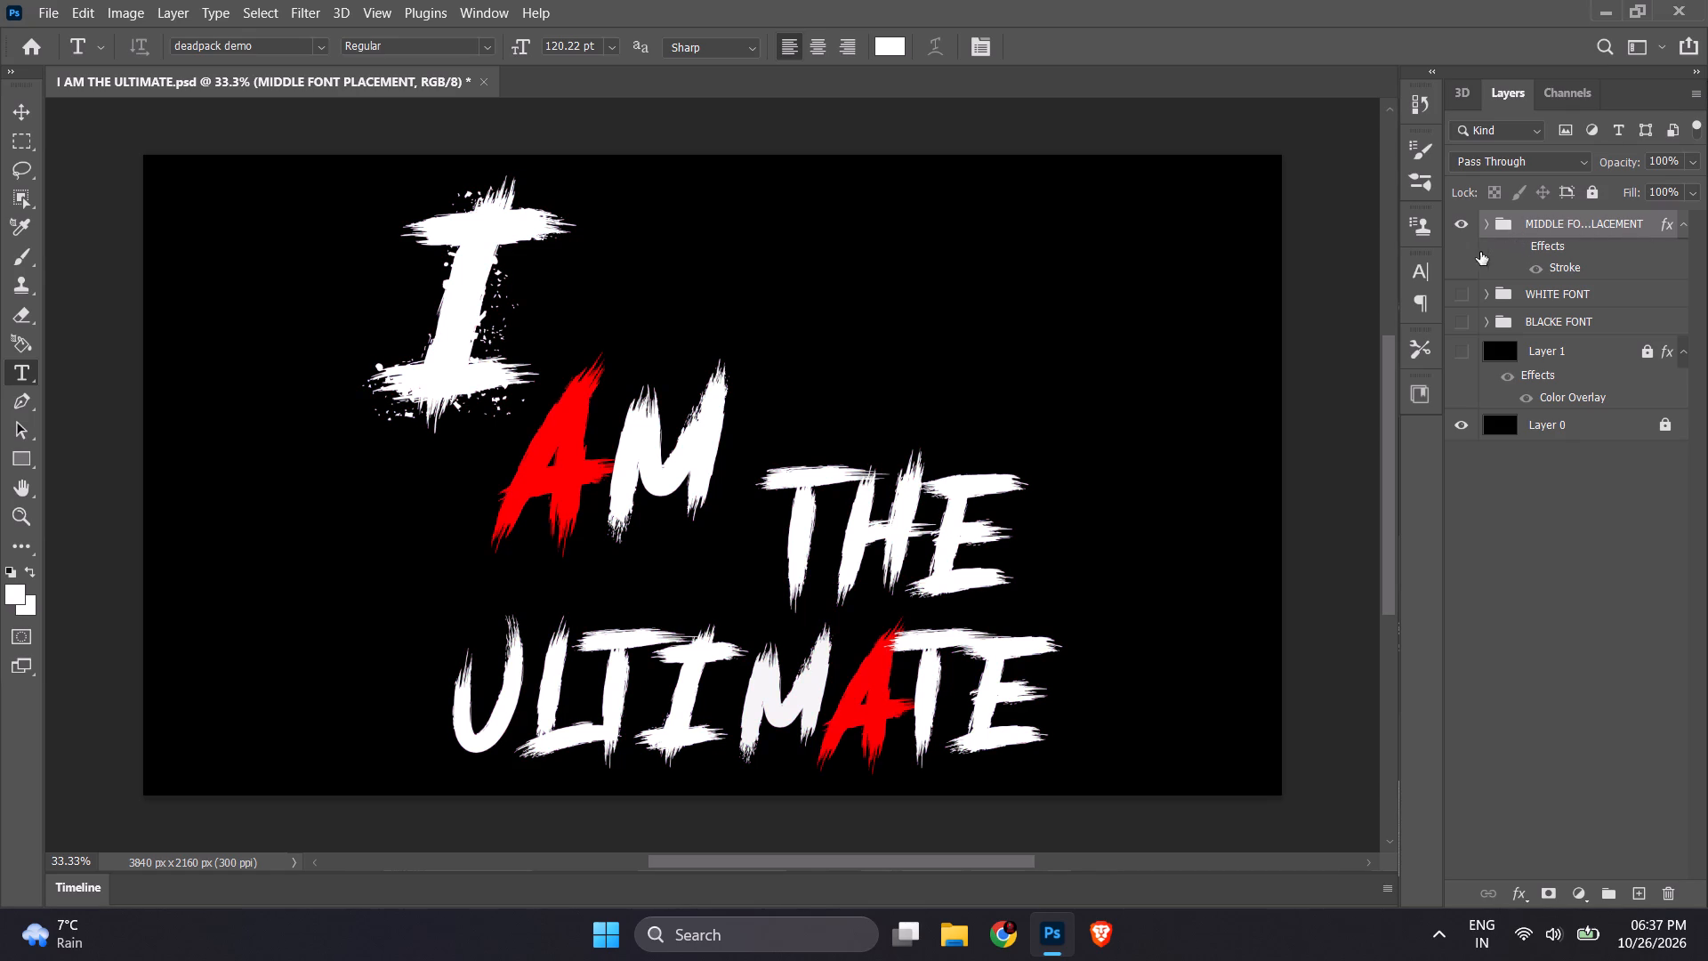
click(1467, 295)
click(1455, 214)
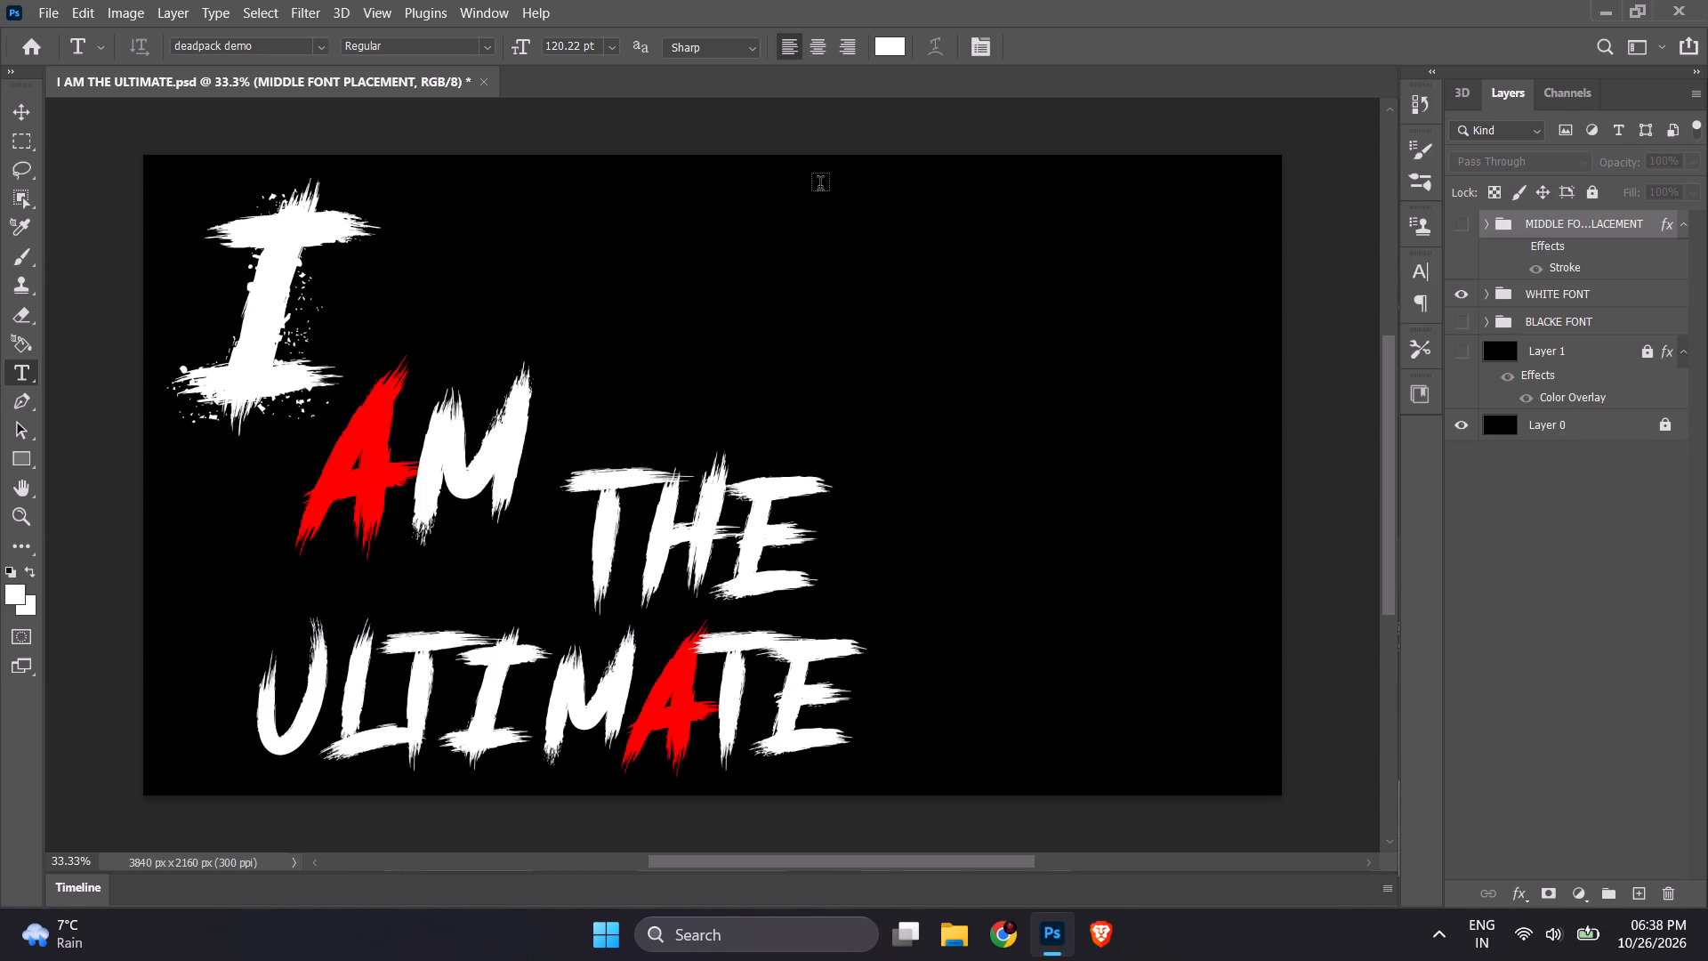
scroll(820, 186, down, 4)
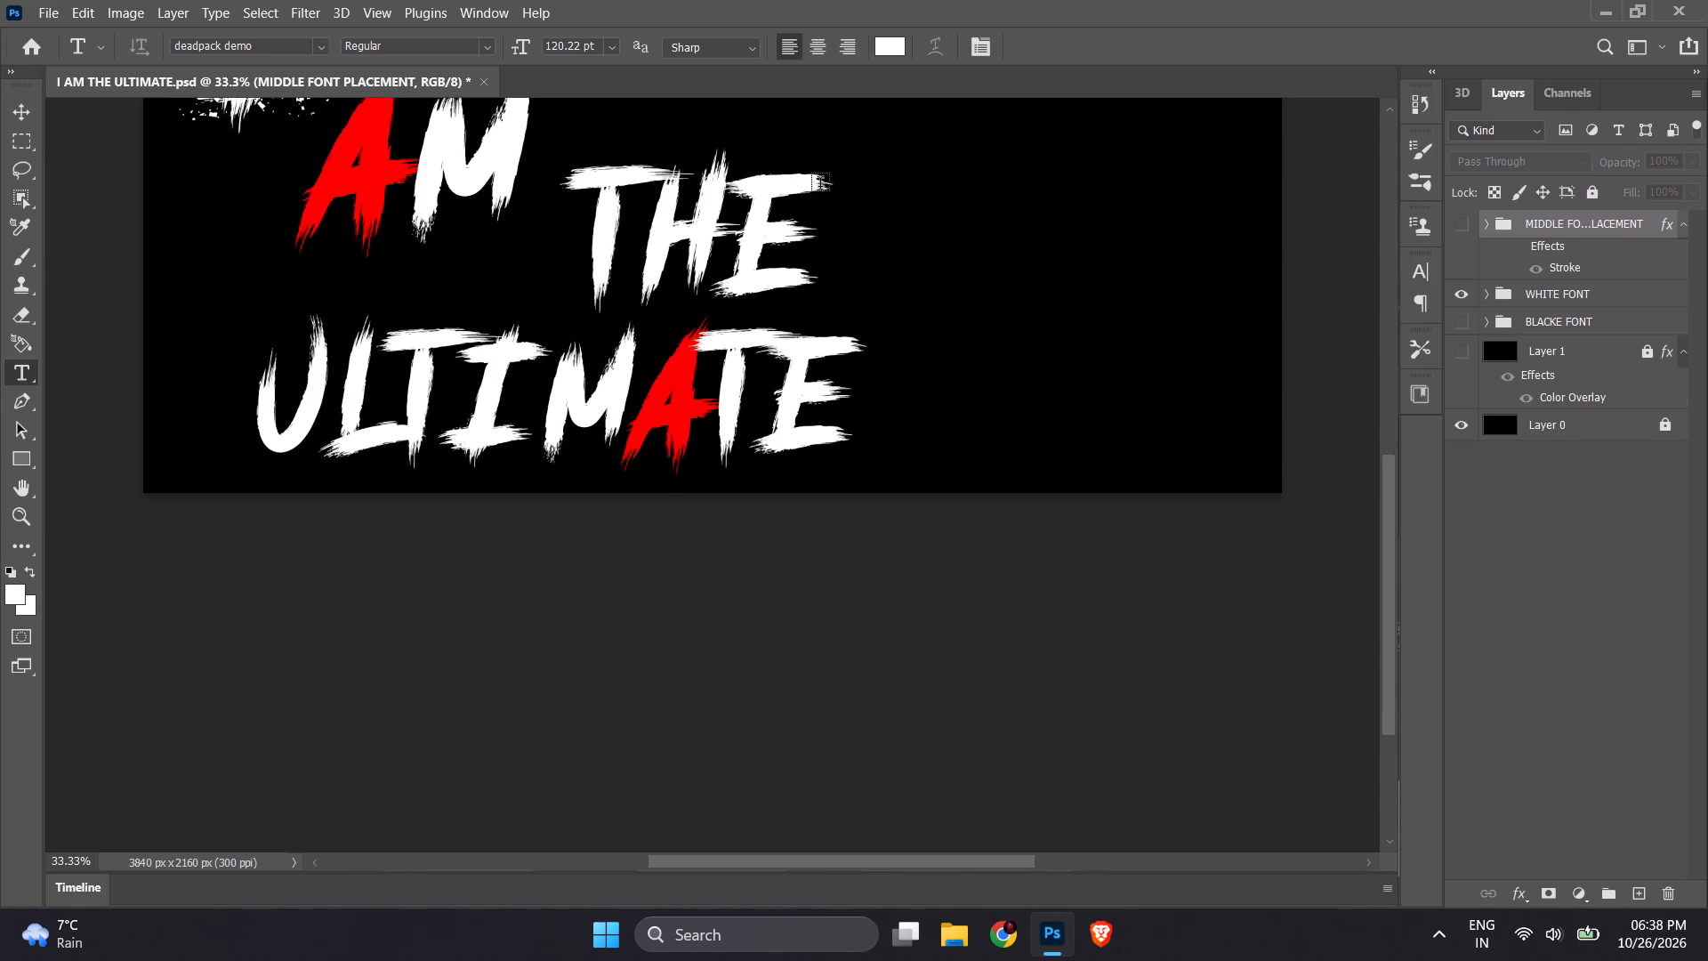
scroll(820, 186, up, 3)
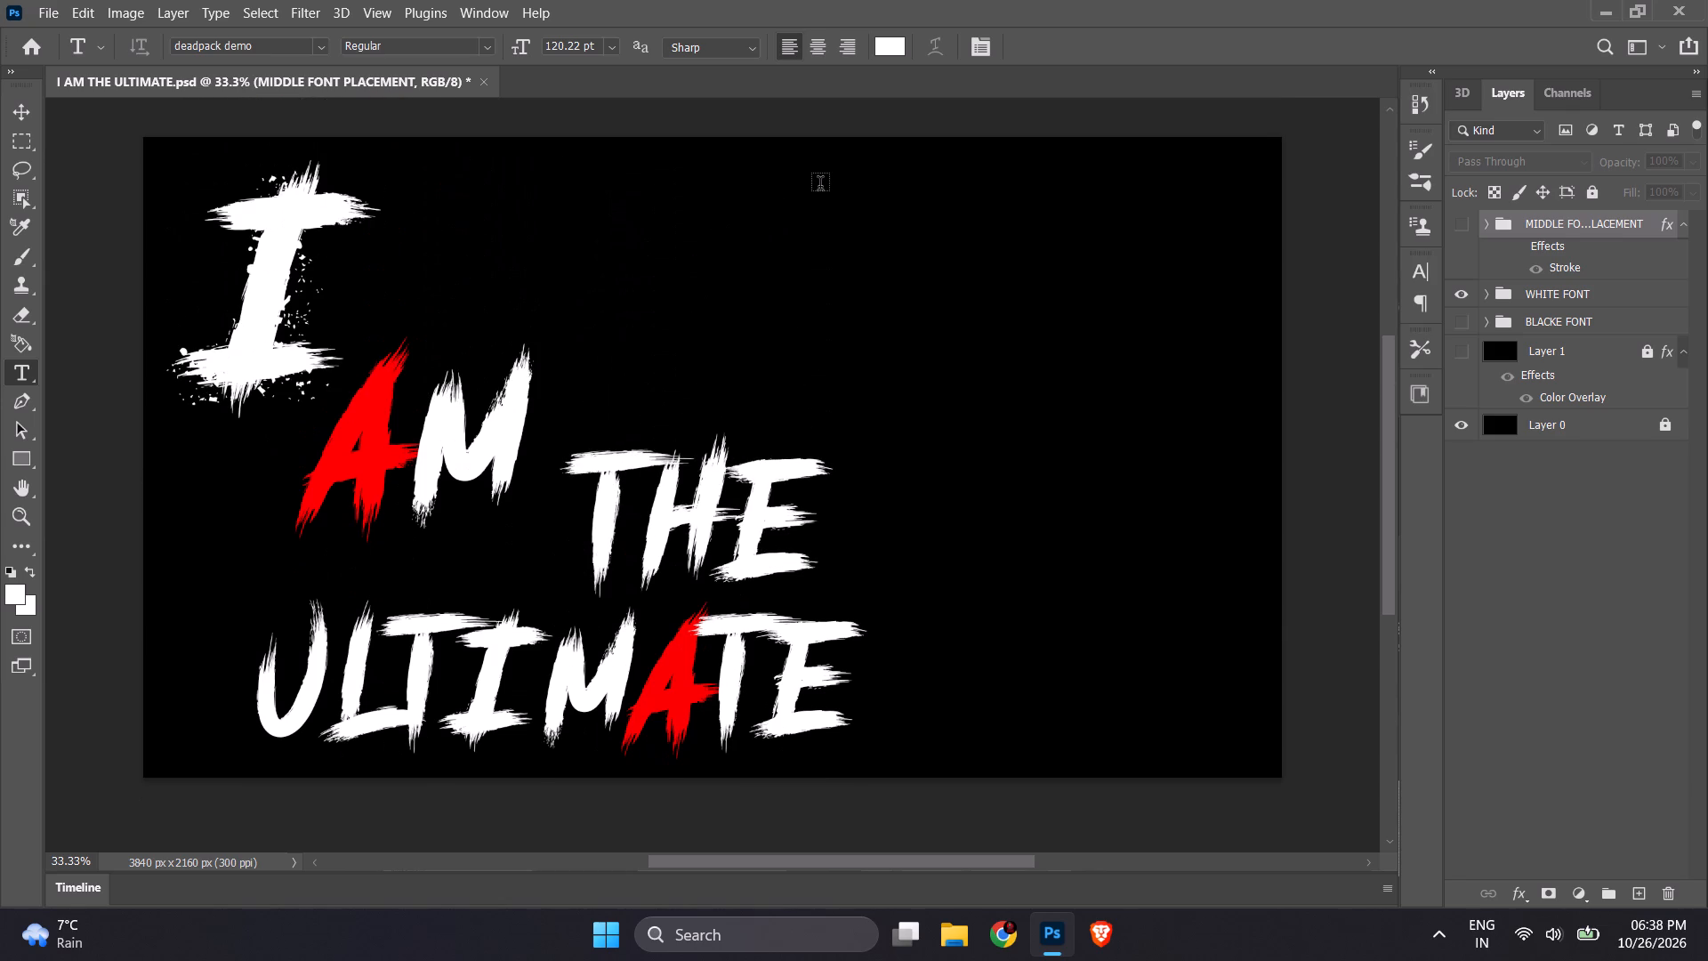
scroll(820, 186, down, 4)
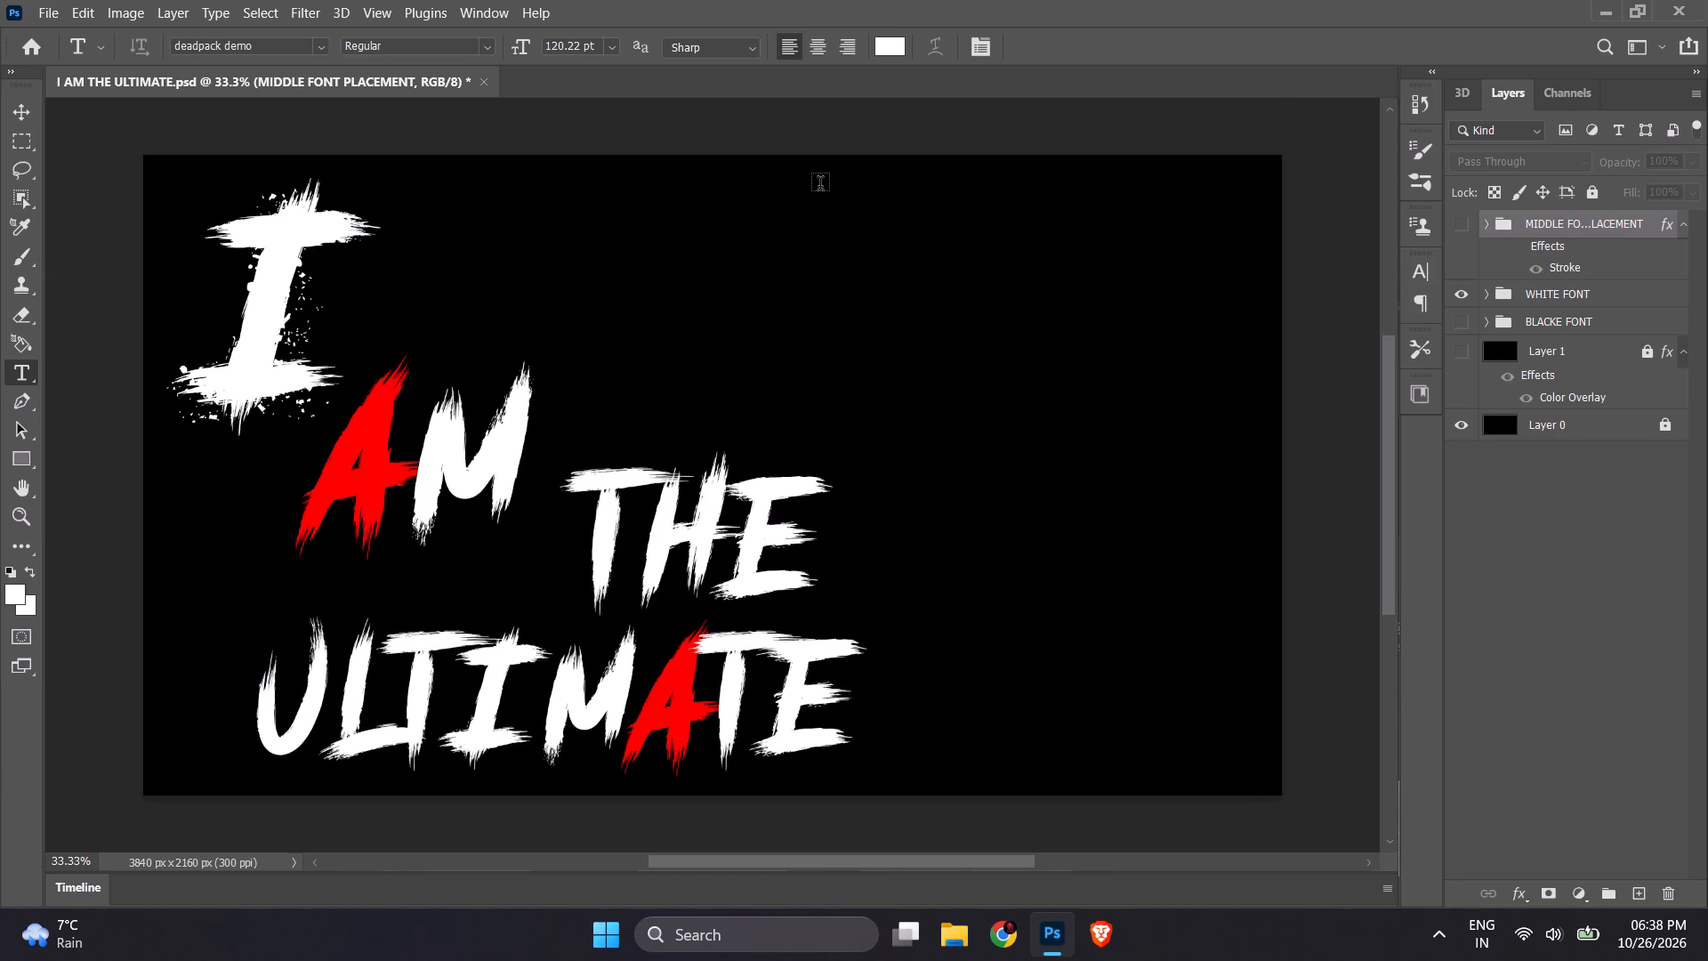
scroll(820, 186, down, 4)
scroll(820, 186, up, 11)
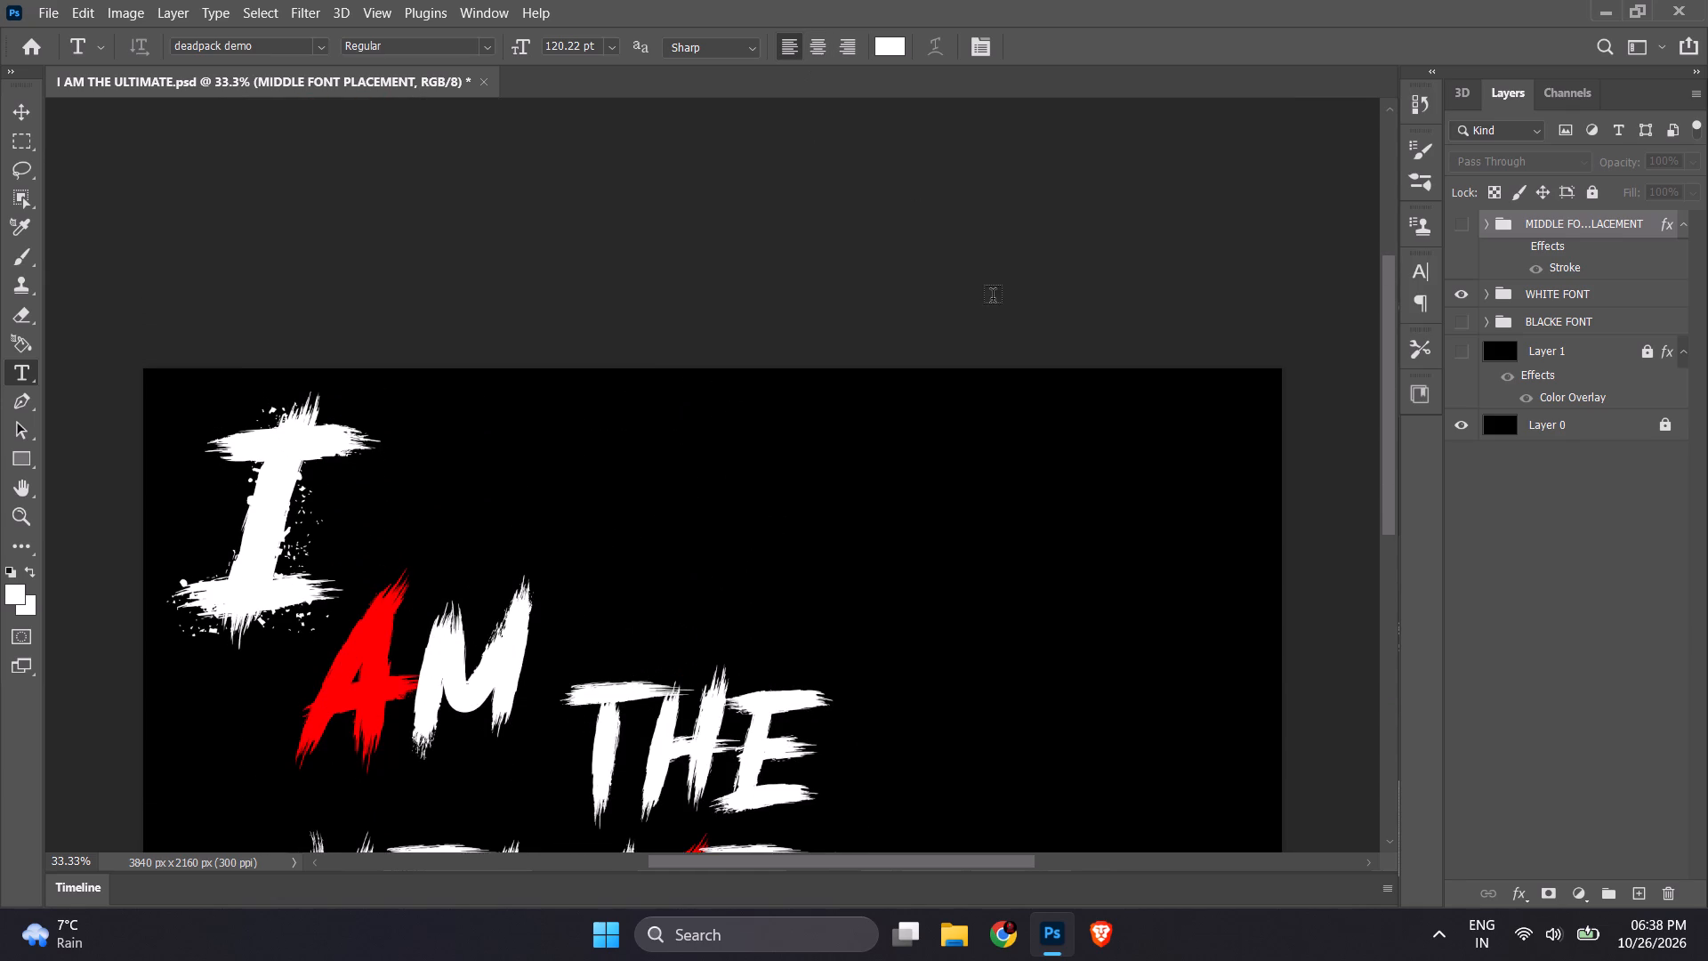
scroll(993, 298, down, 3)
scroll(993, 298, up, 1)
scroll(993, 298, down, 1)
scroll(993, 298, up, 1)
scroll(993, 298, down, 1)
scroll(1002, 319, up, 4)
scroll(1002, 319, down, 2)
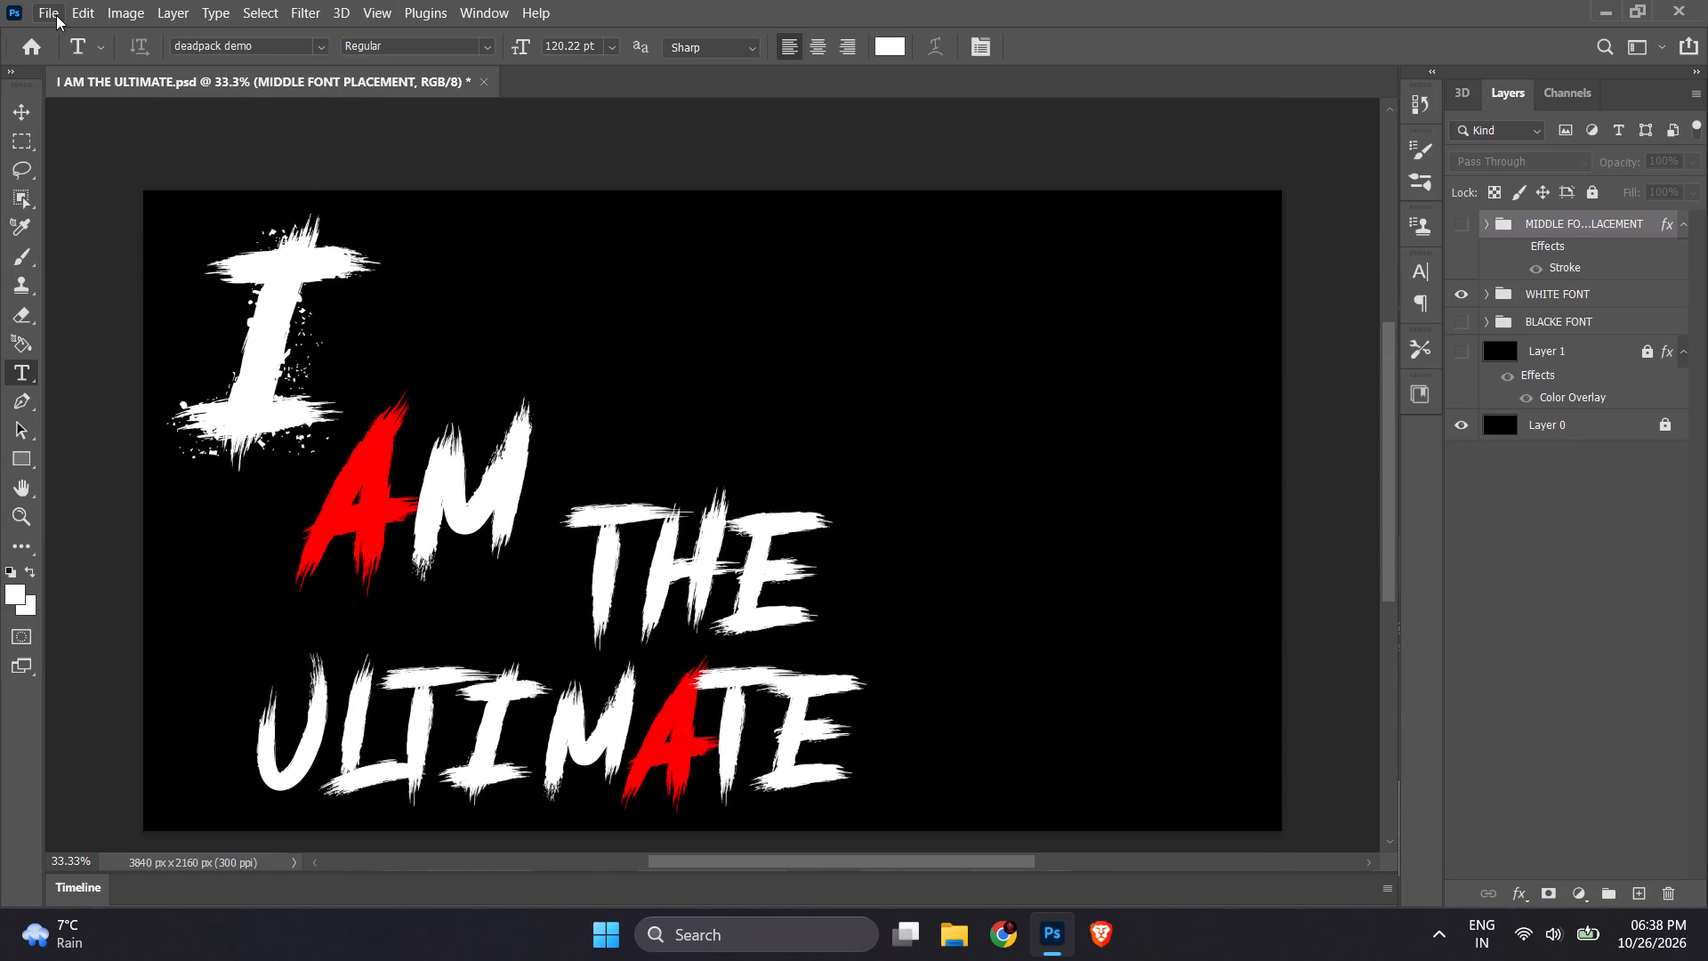
Create a new 2880 x 2160 px, 300 ppi document with a black background.
click(56, 15)
click(66, 41)
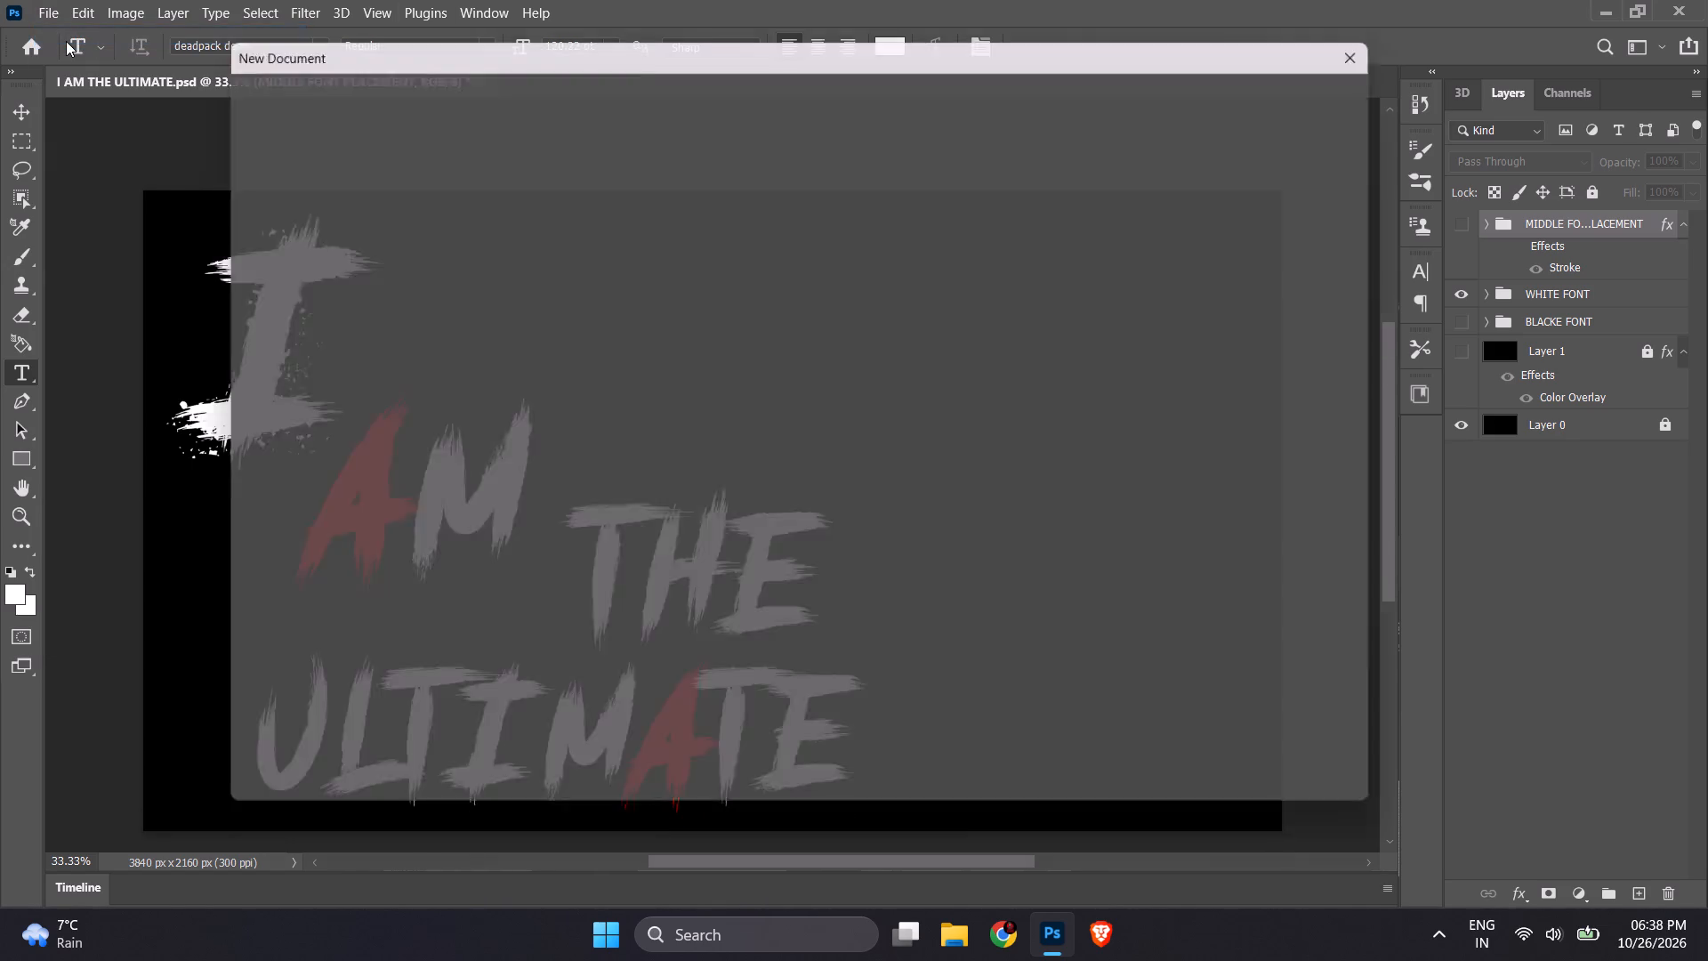
double_click(326, 267)
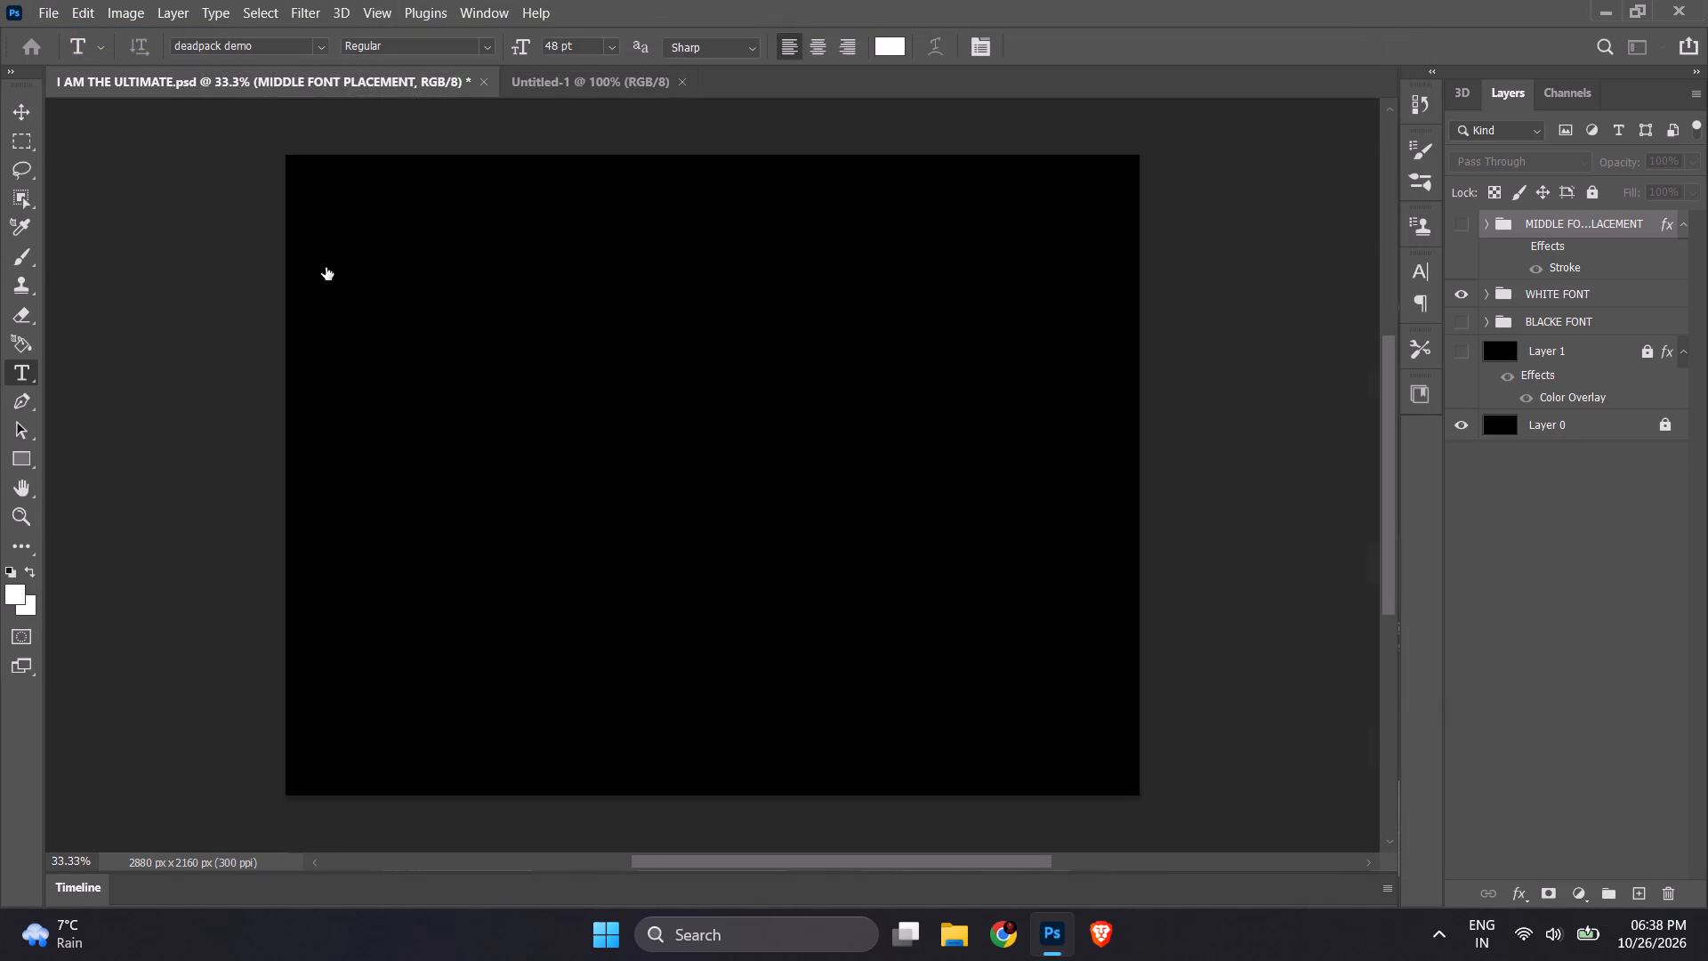
Open the four pexels landscape photos listed under Today and Yesterday in the Downloads folder together.
click(49, 6)
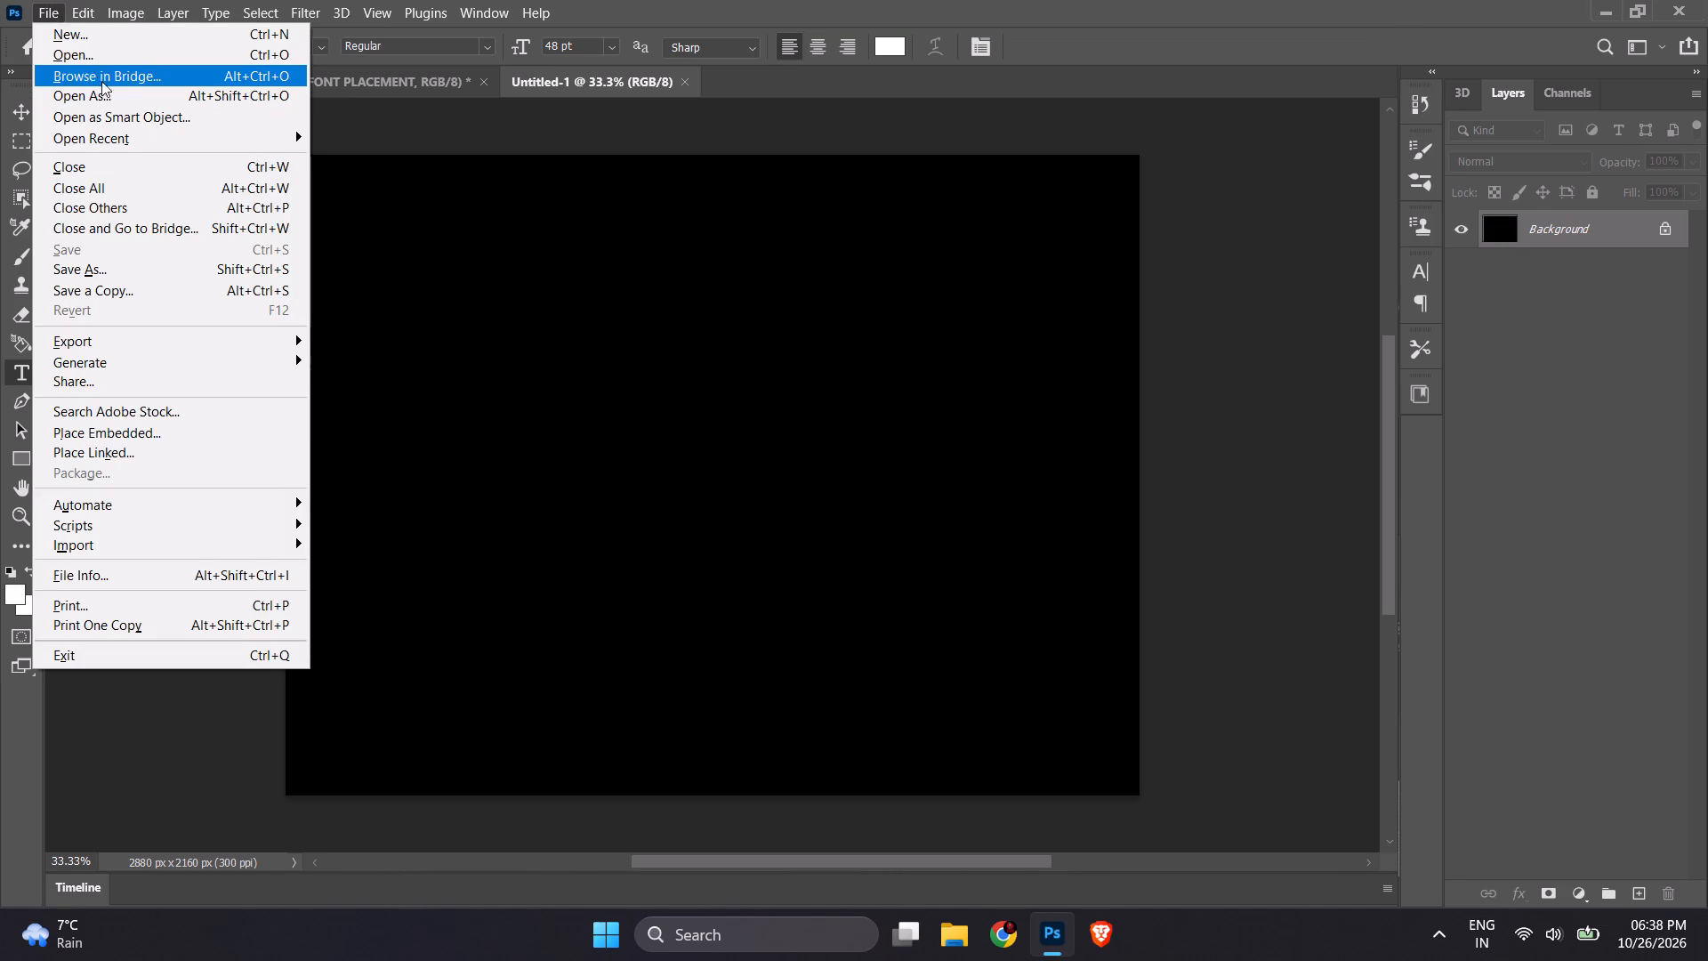
click(60, 59)
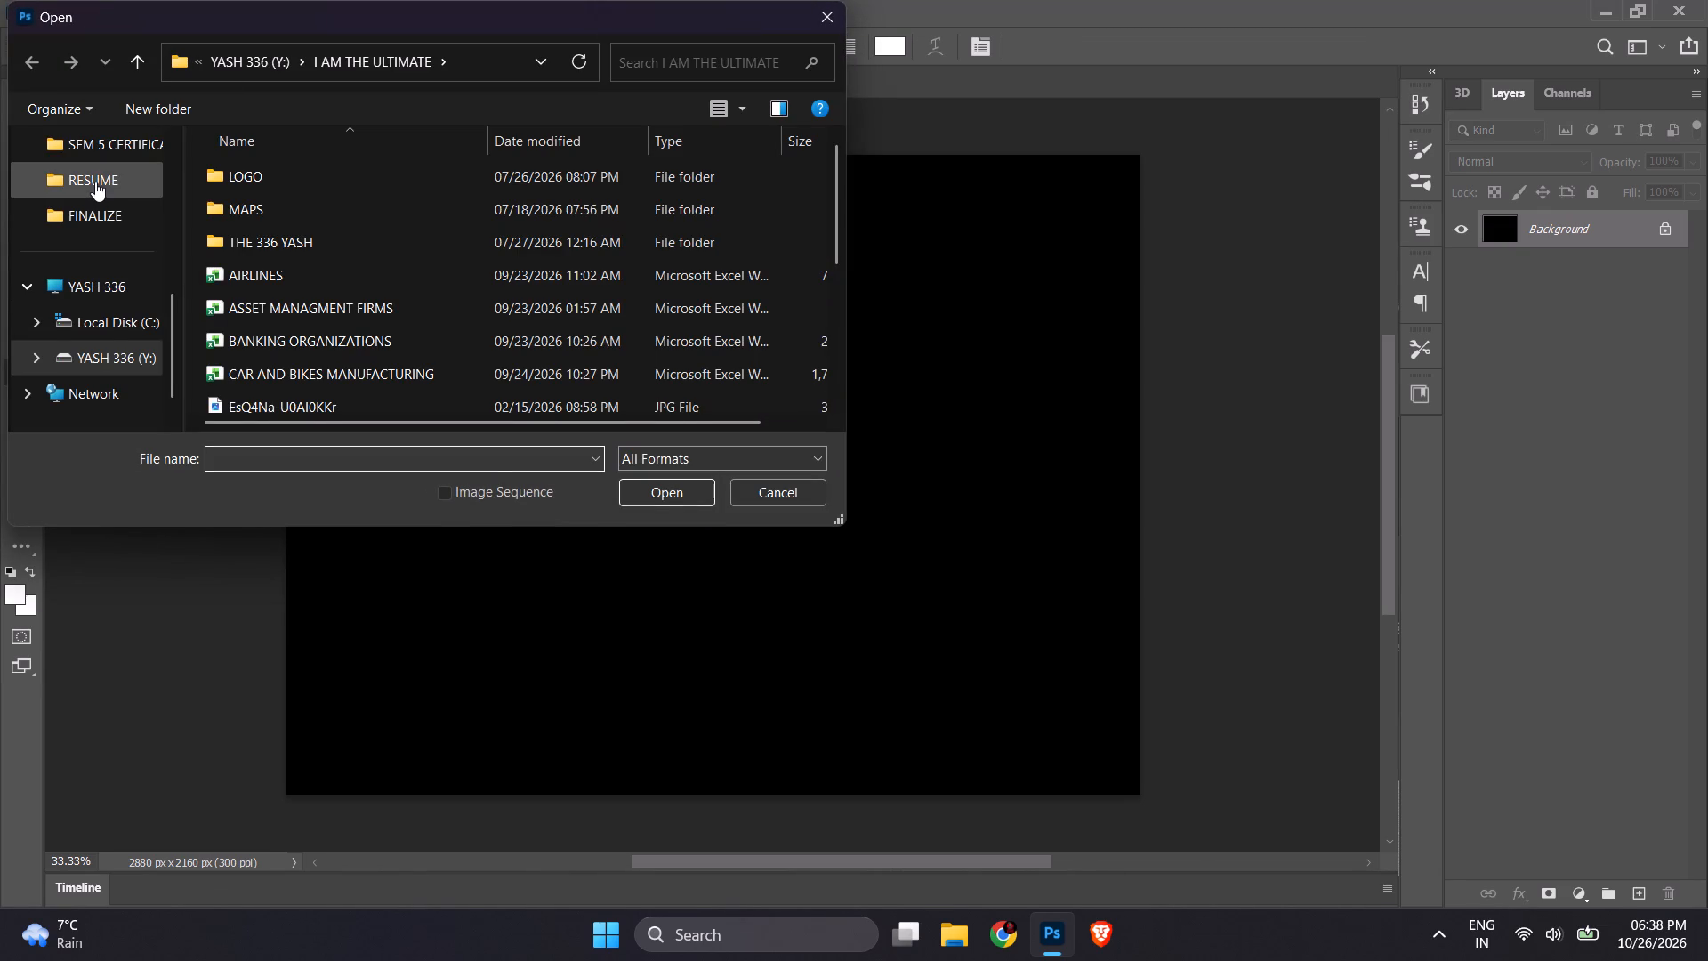
scroll(95, 182, up, 7)
click(90, 279)
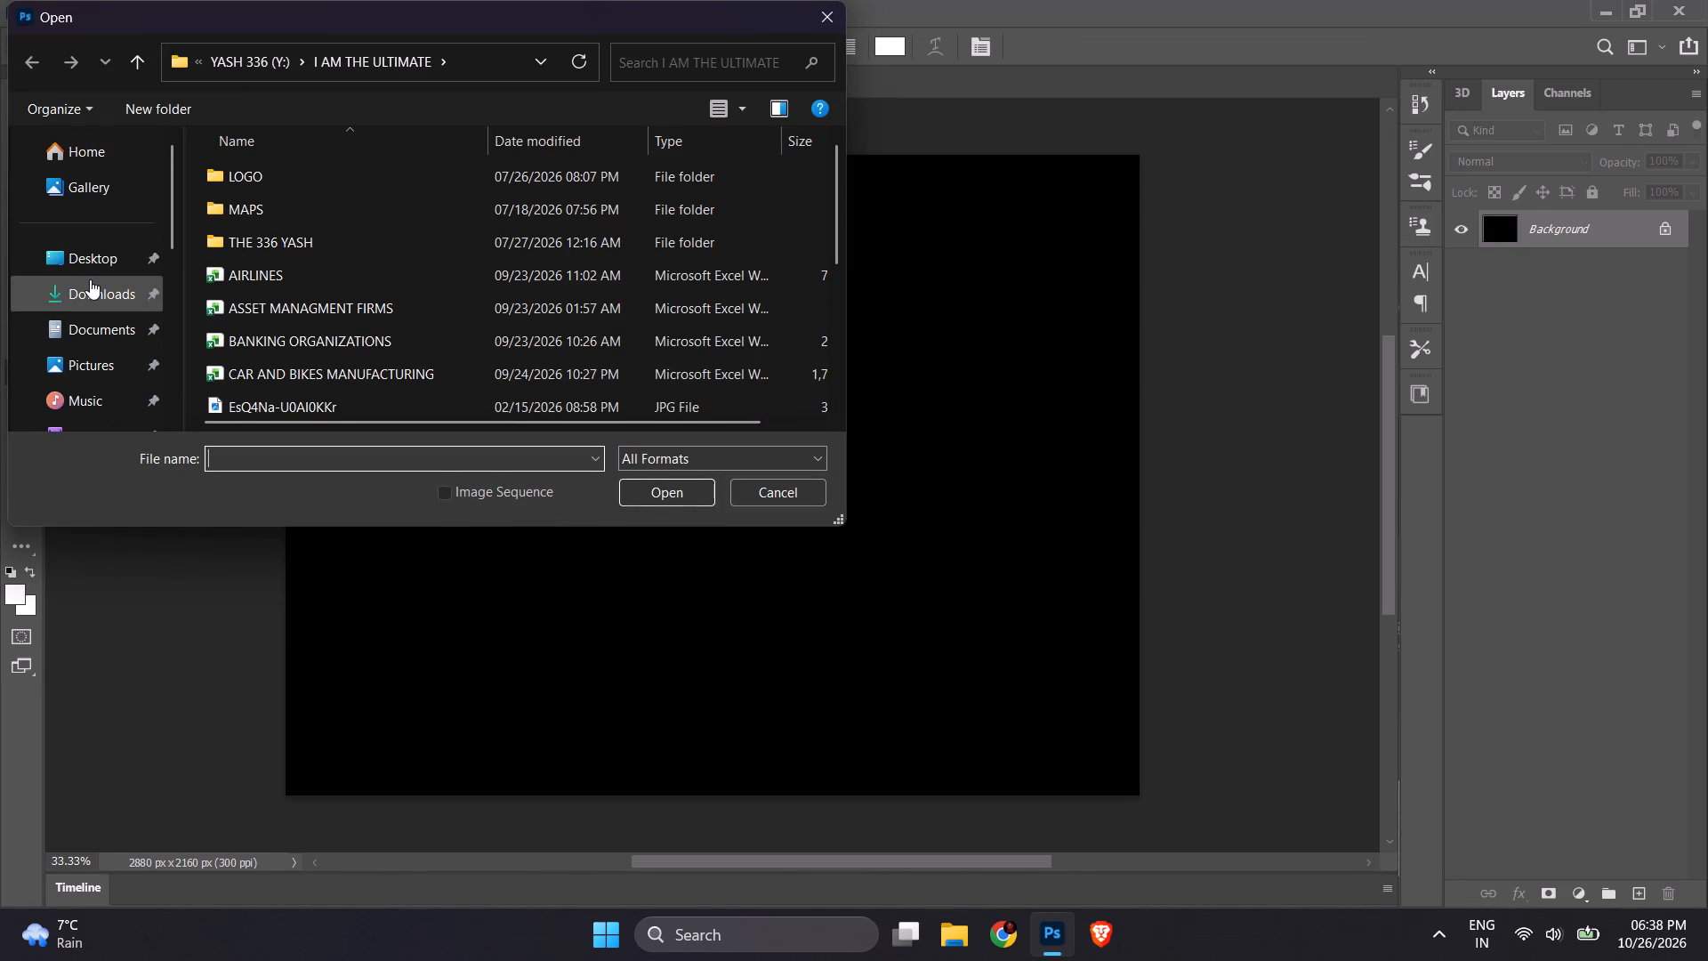
scroll(593, 236, left, 1)
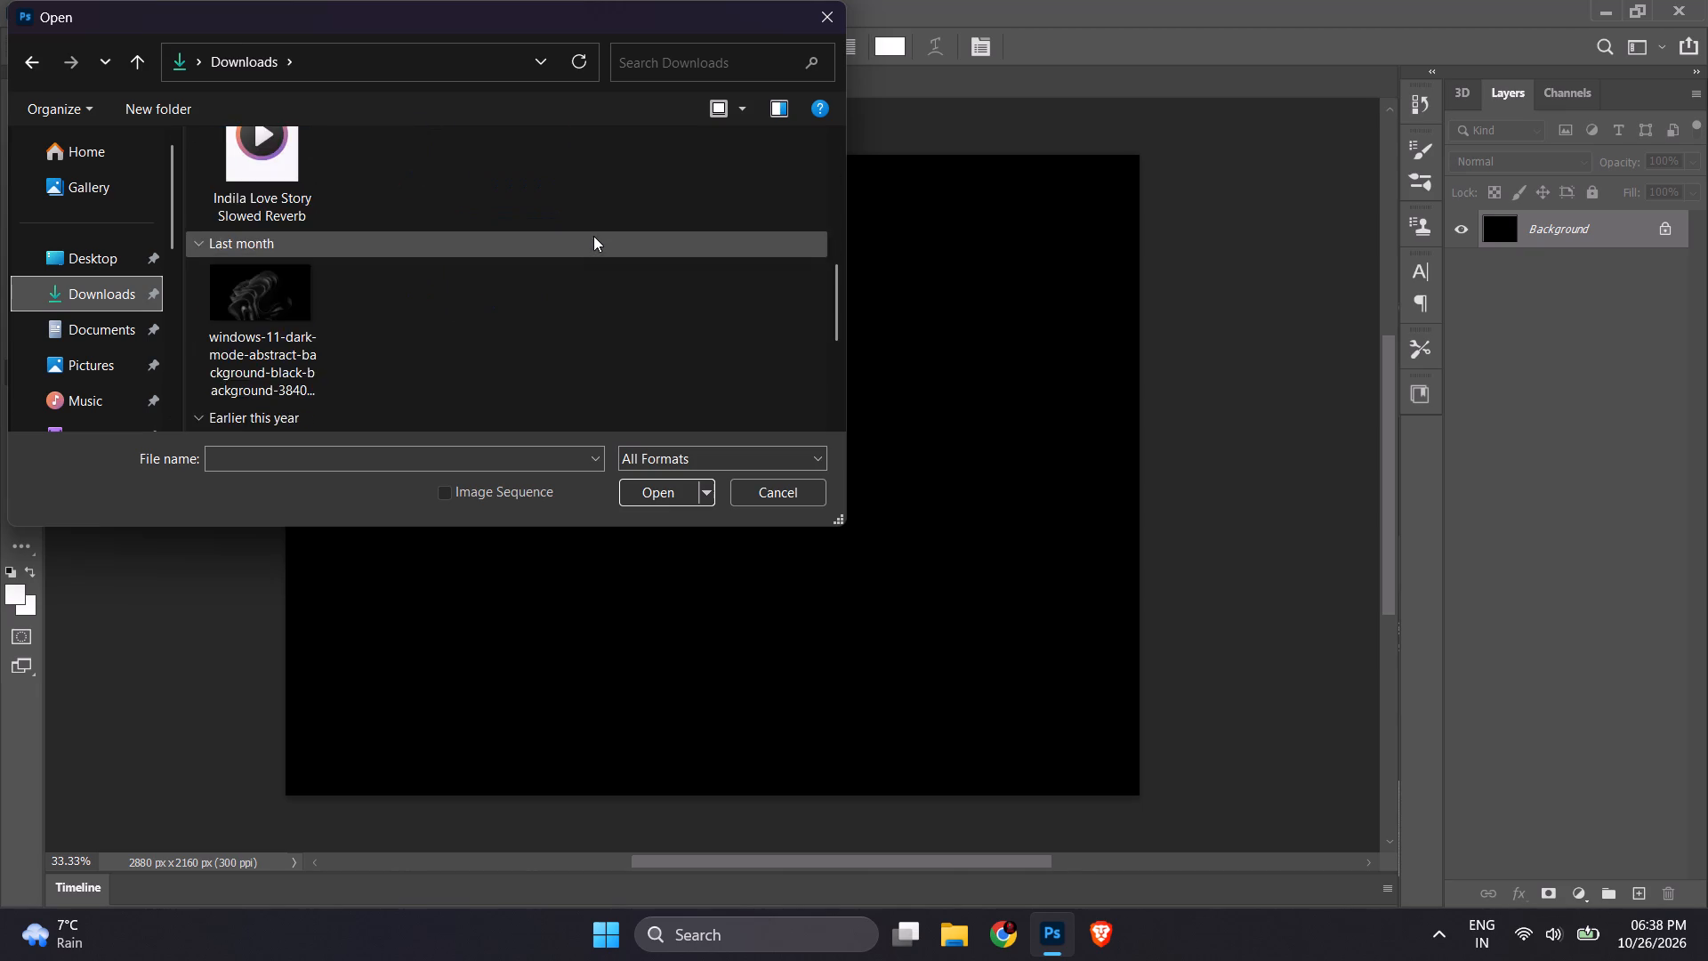
scroll(593, 236, left, 1)
drag(593, 236, 520, 299)
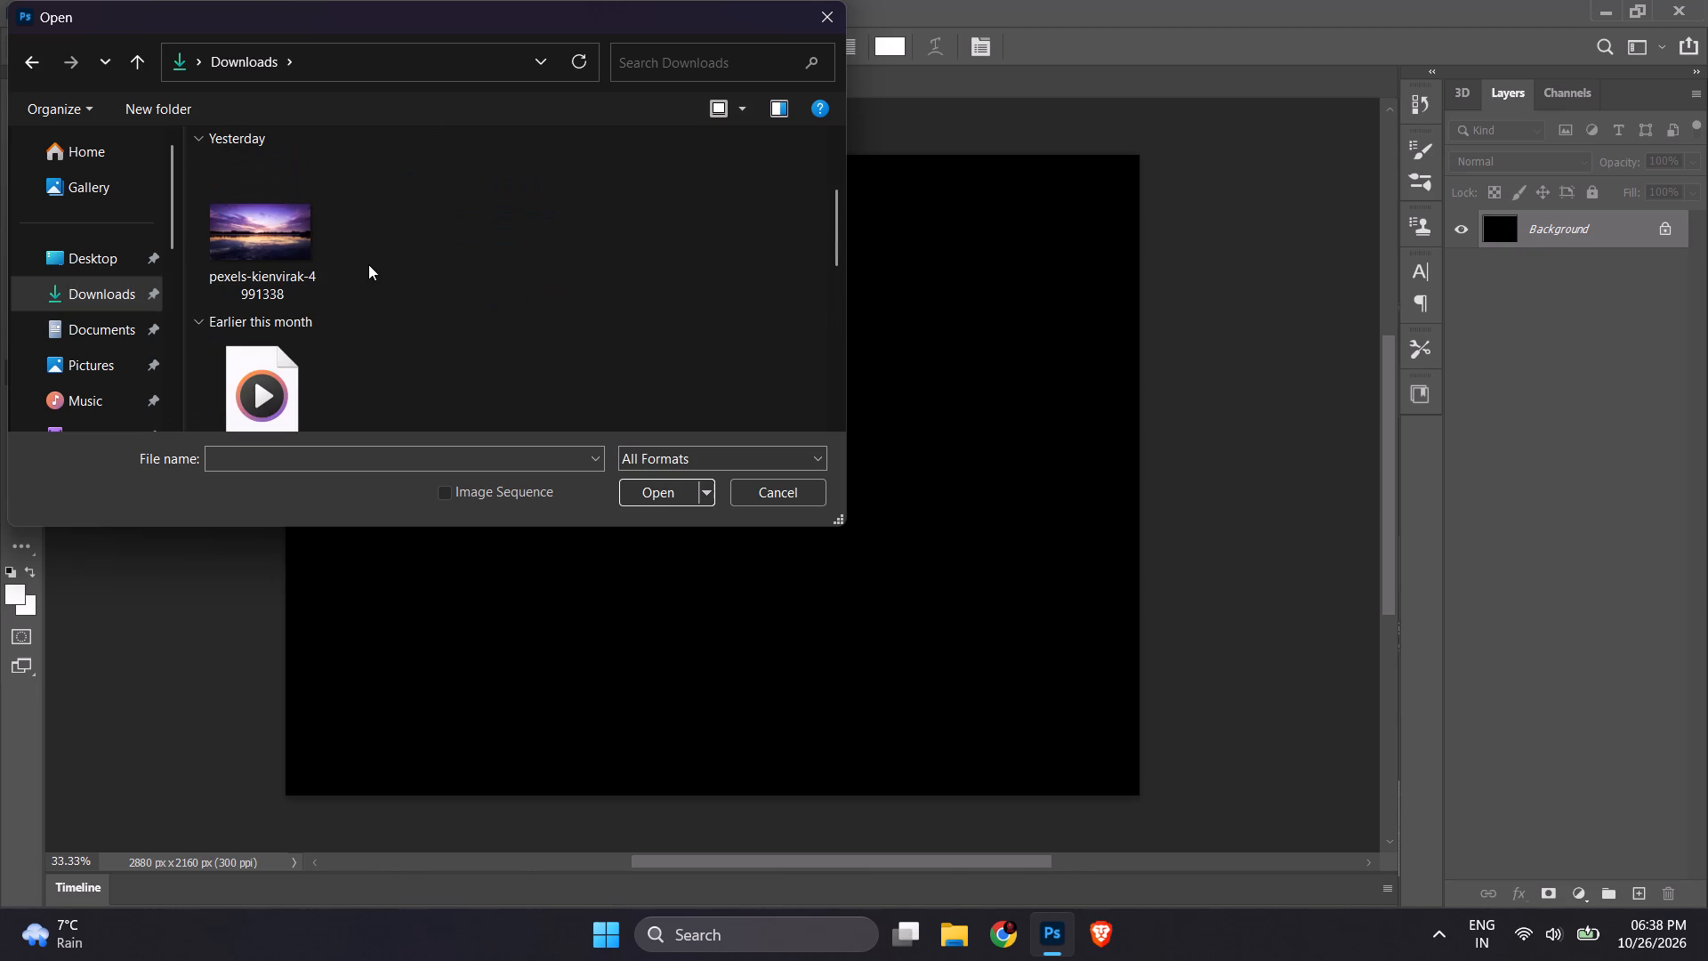
drag(368, 264, 253, 9)
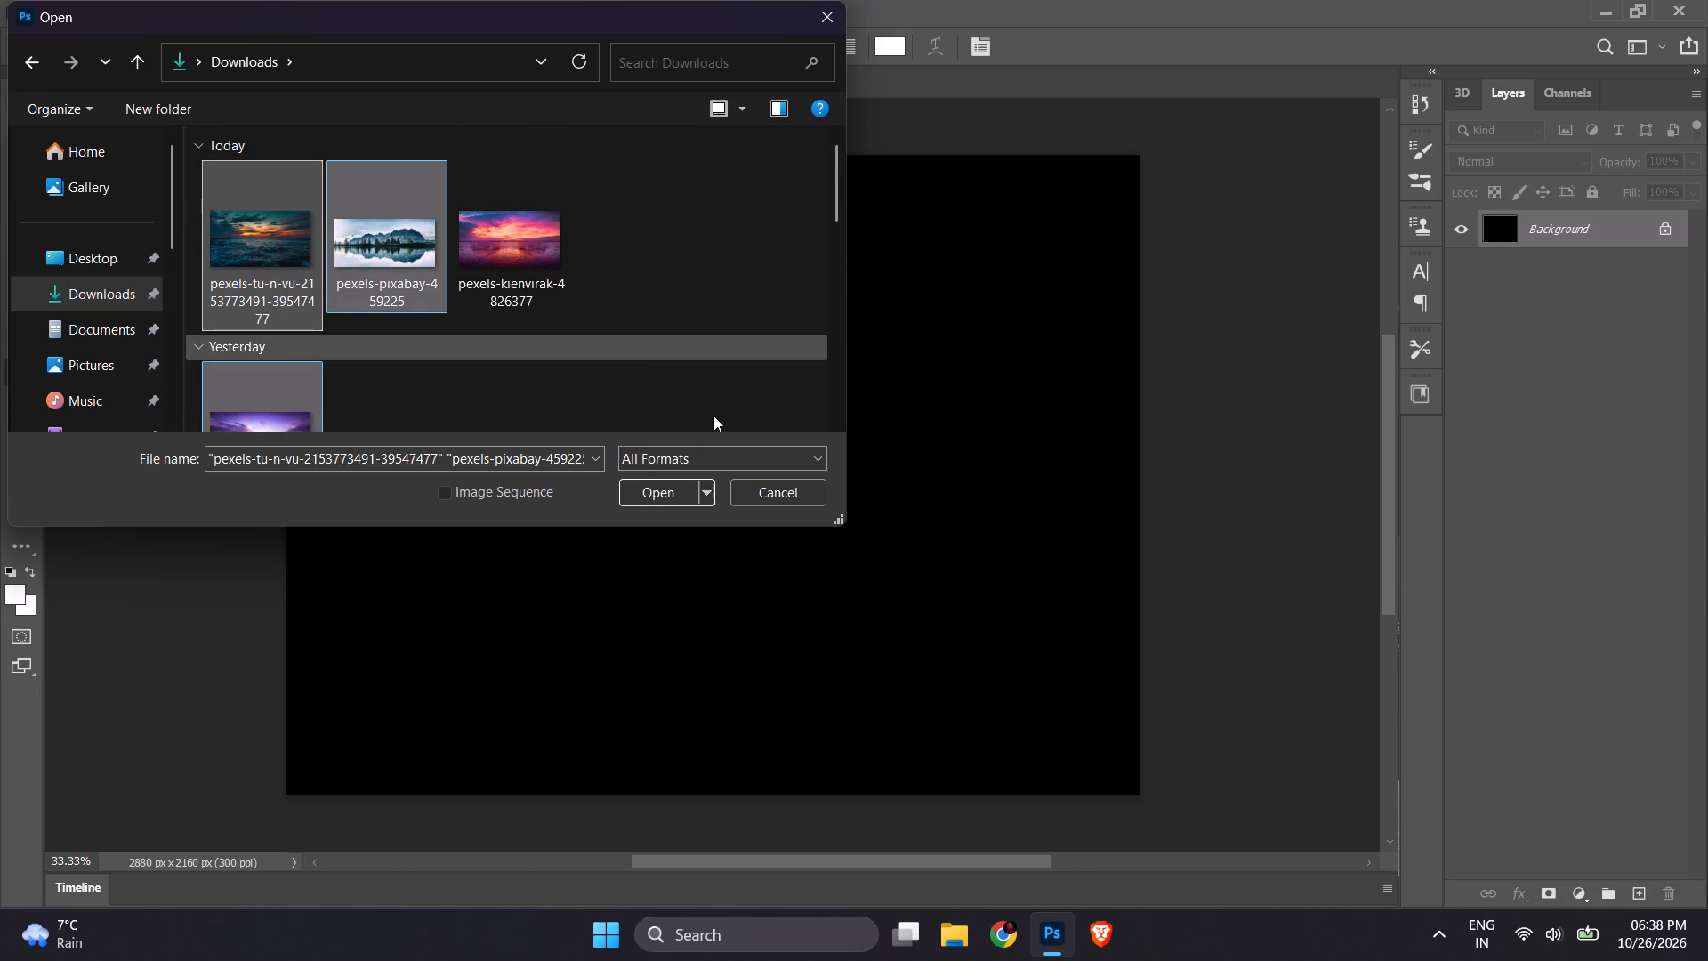
drag(713, 416, 230, 246)
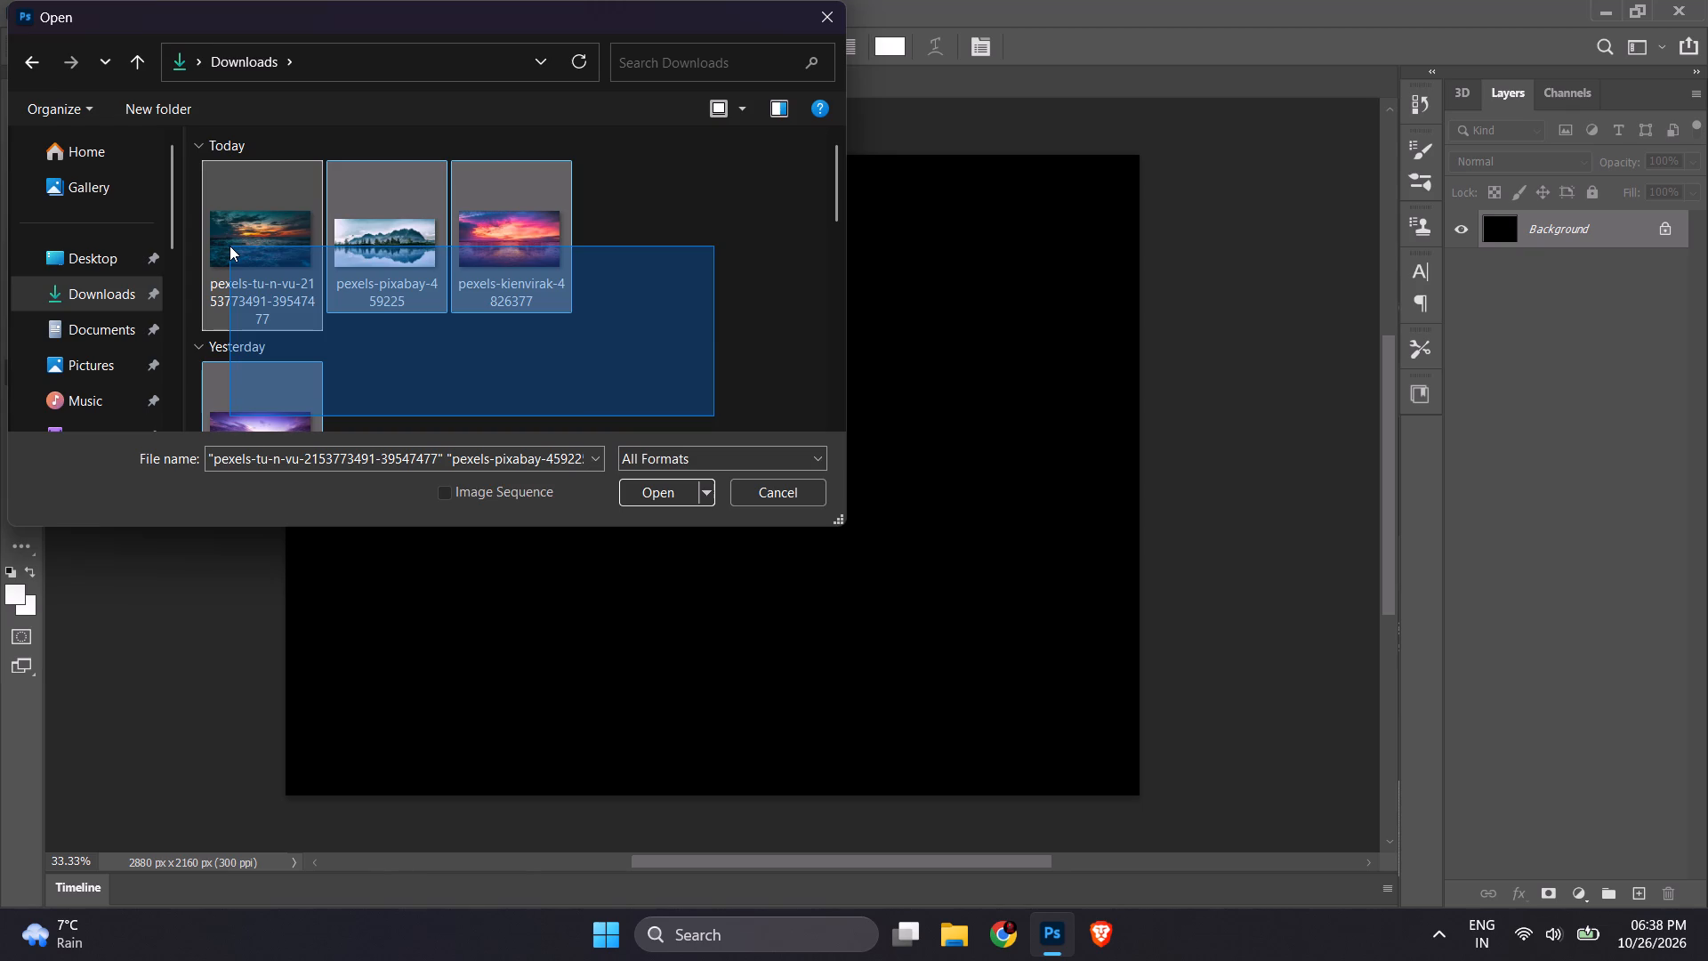
key(Return)
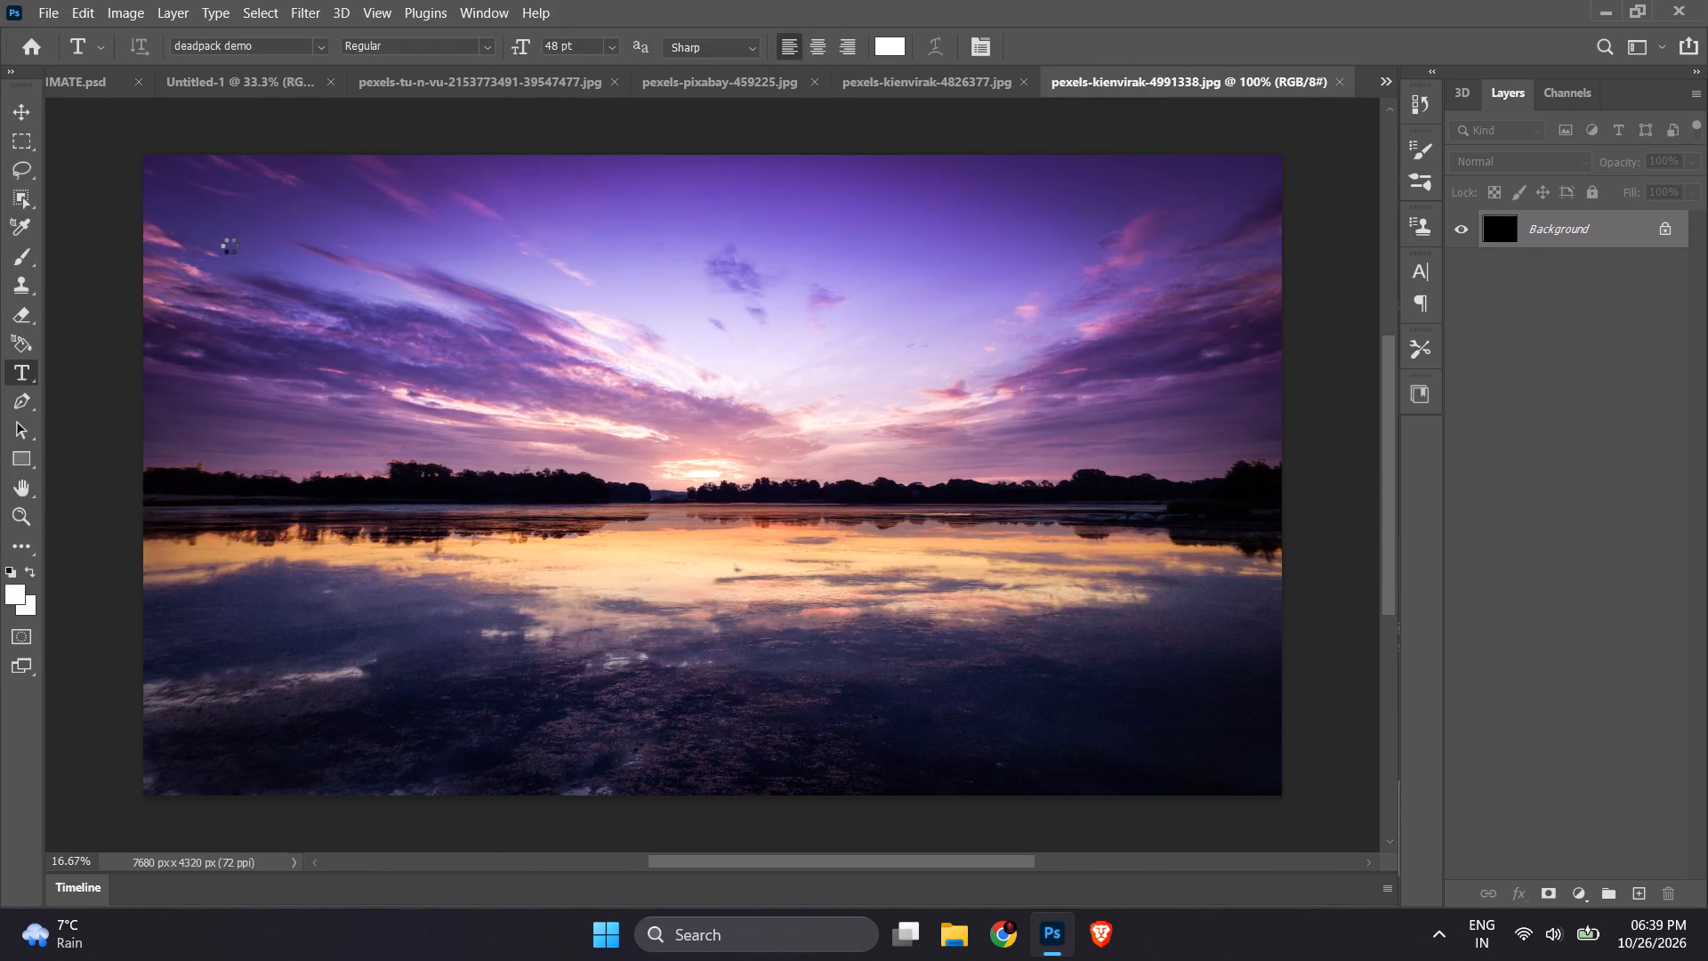
Close the blank black Untitled-1 document, keeping I AM THE ULTIMATE.psd and the four photos open.
click(84, 86)
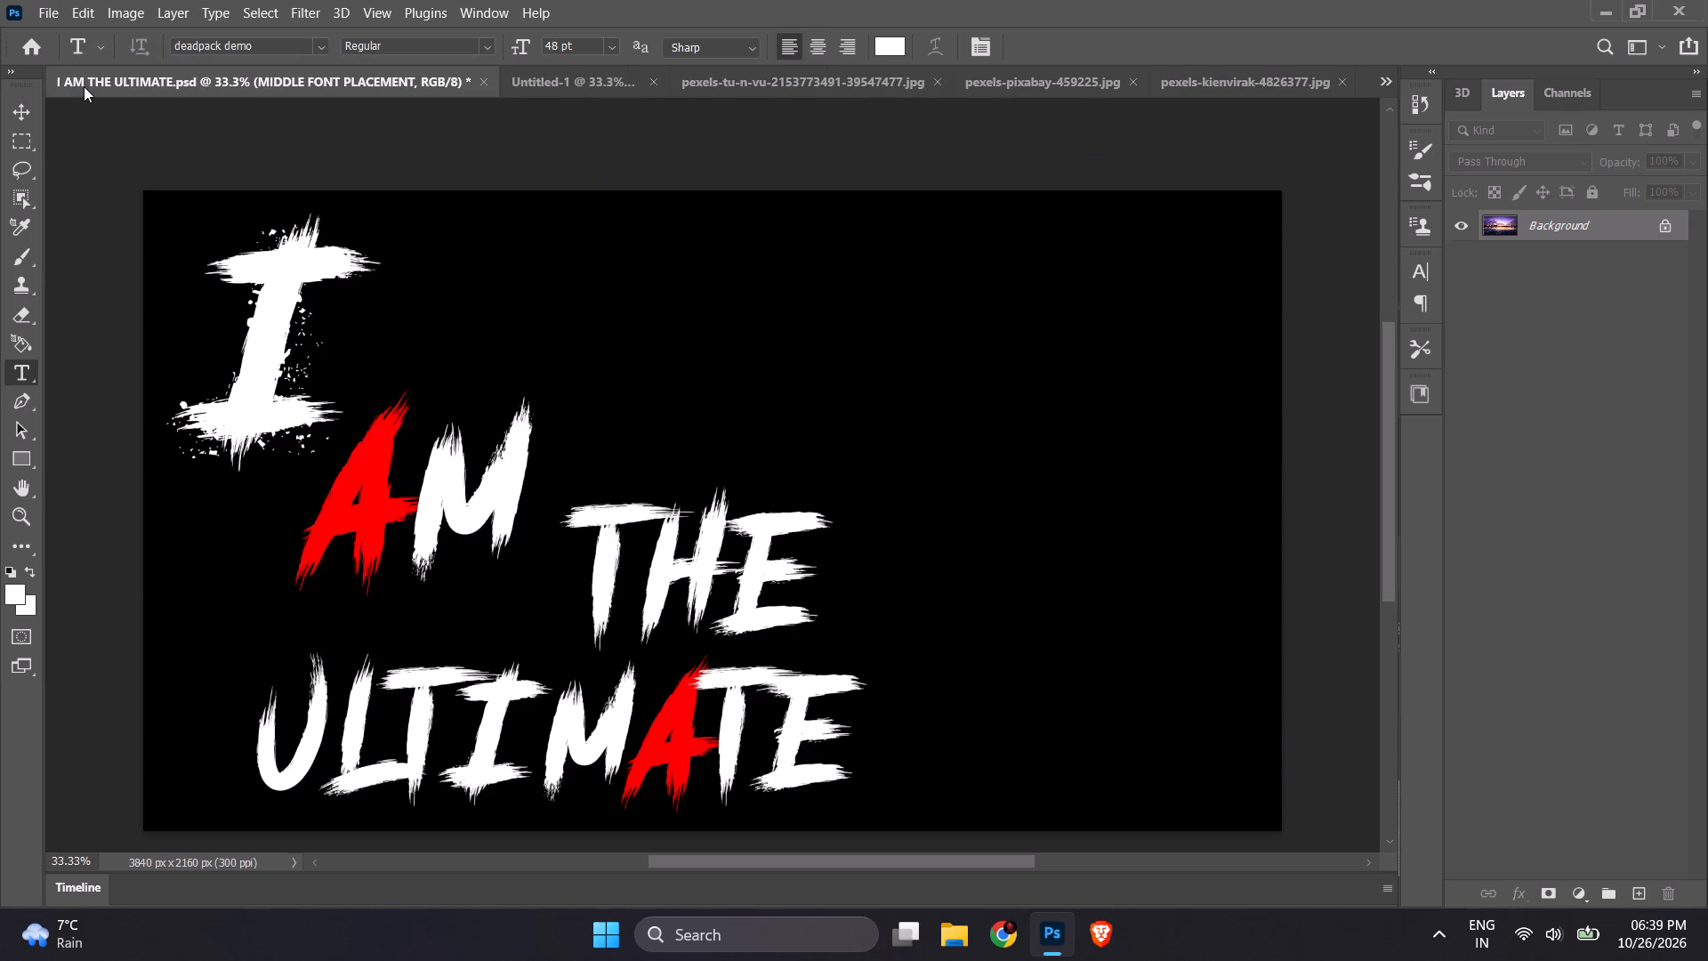
click(567, 93)
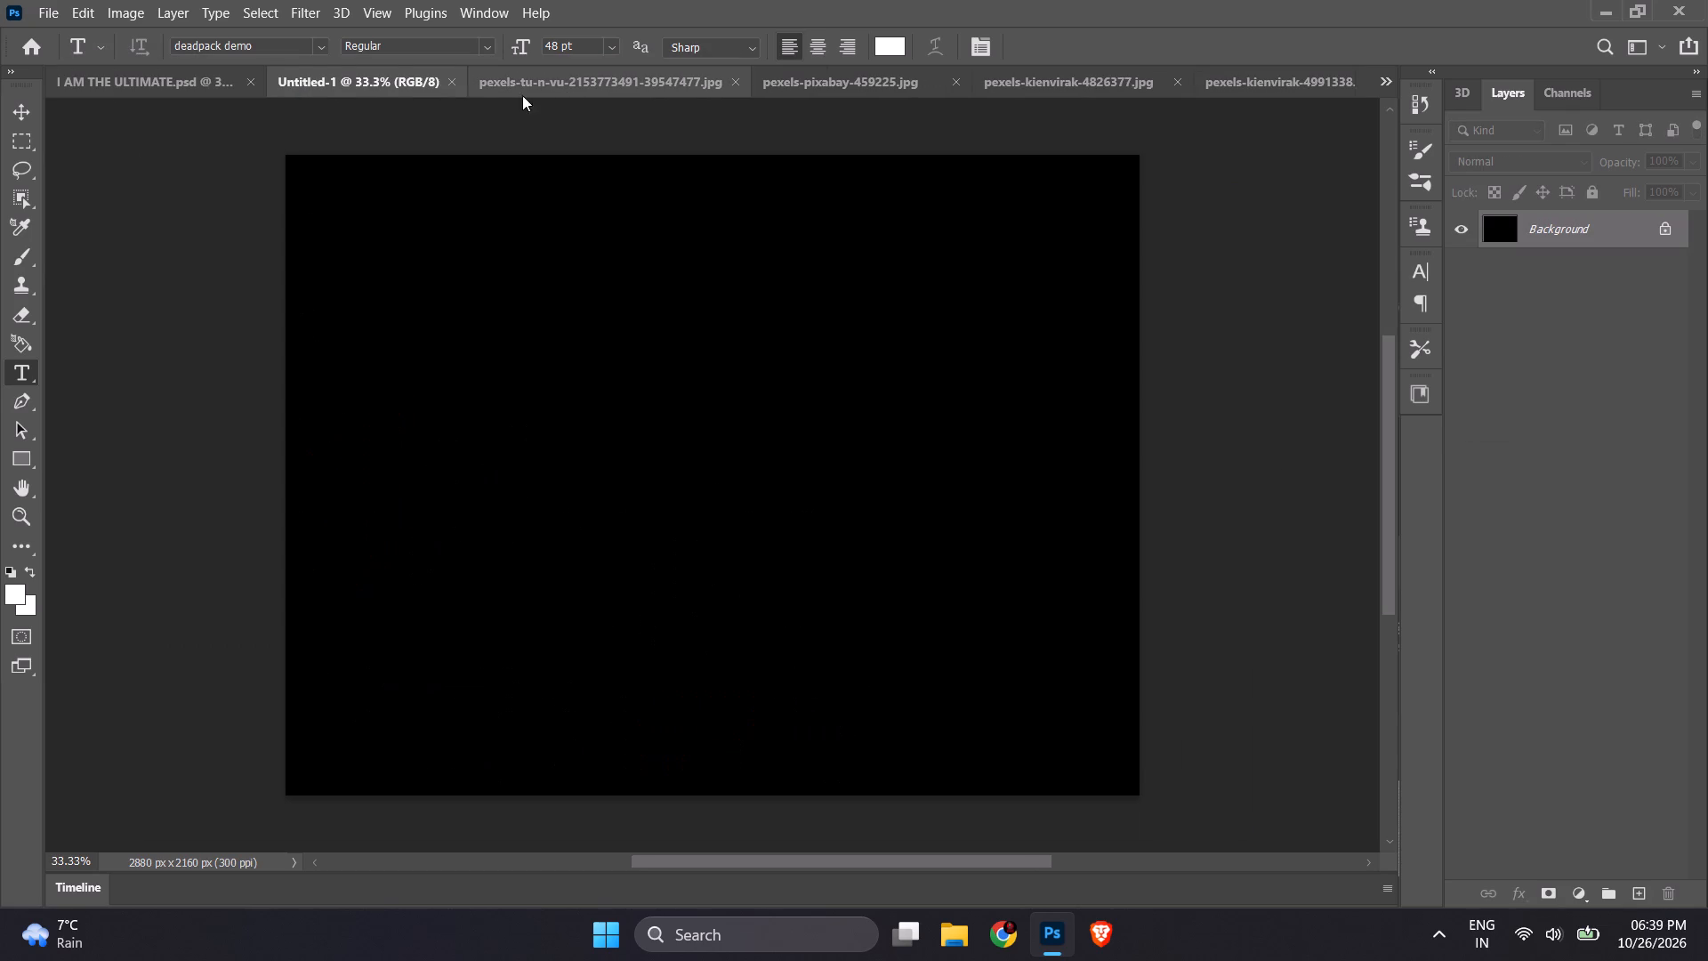
click(450, 81)
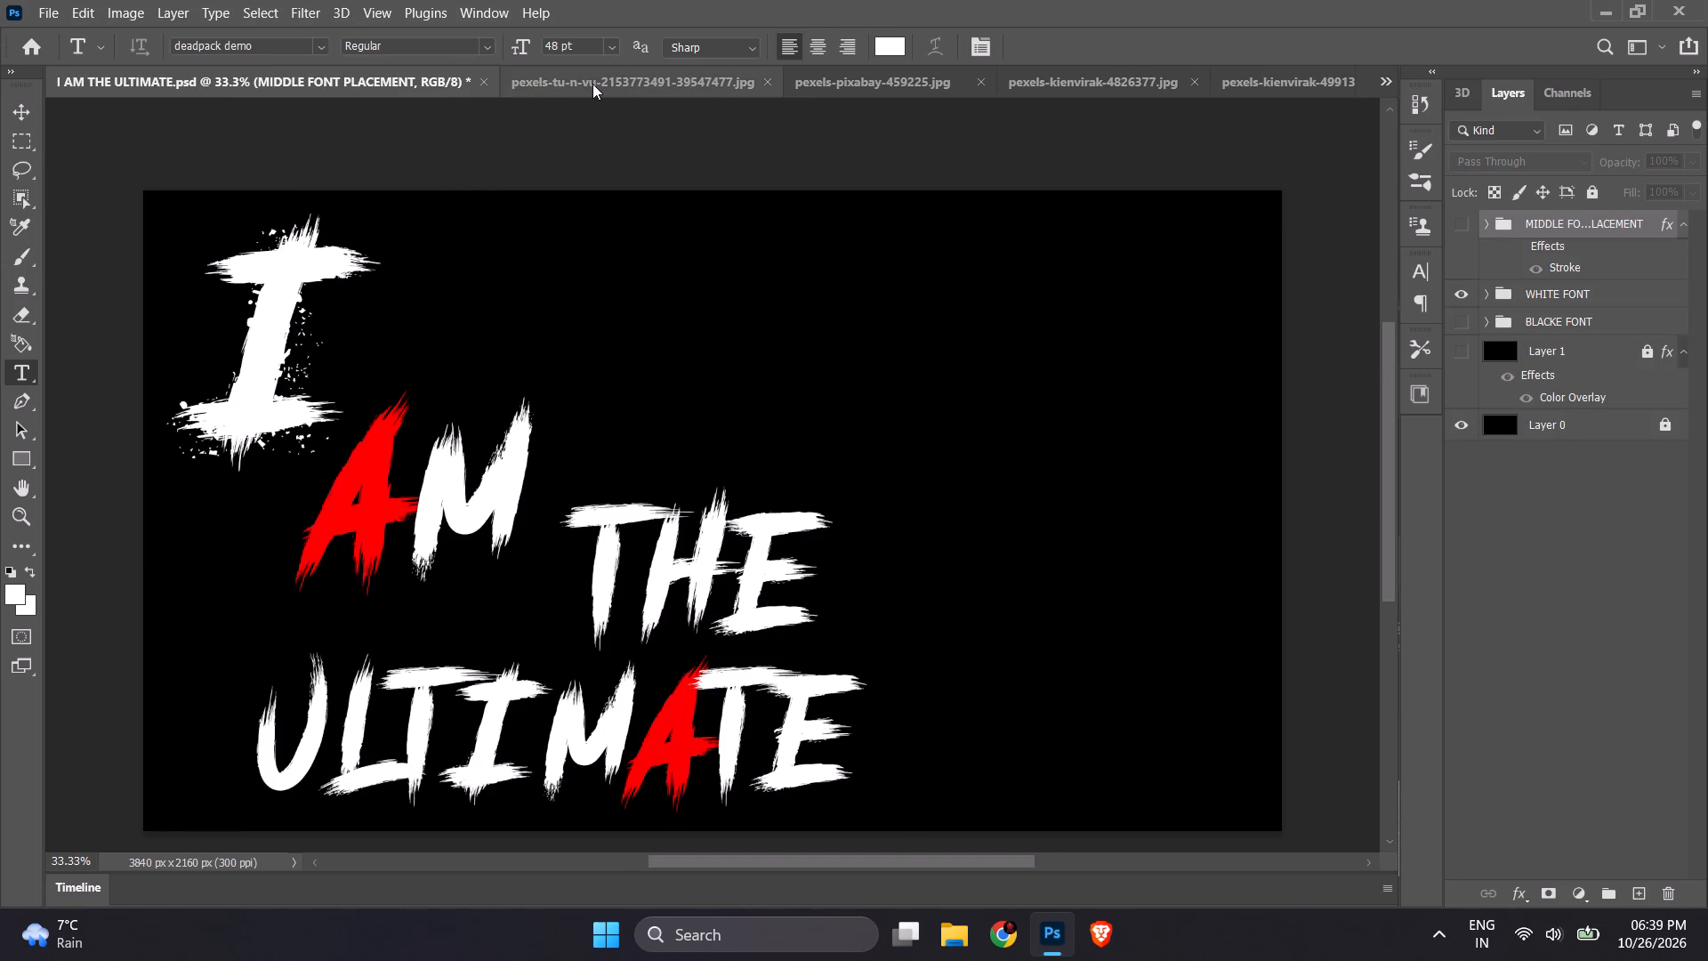
Look through the opened photos, starting with the ocean sunset and the pexels-pixabay-459225 mountain lake.
click(592, 84)
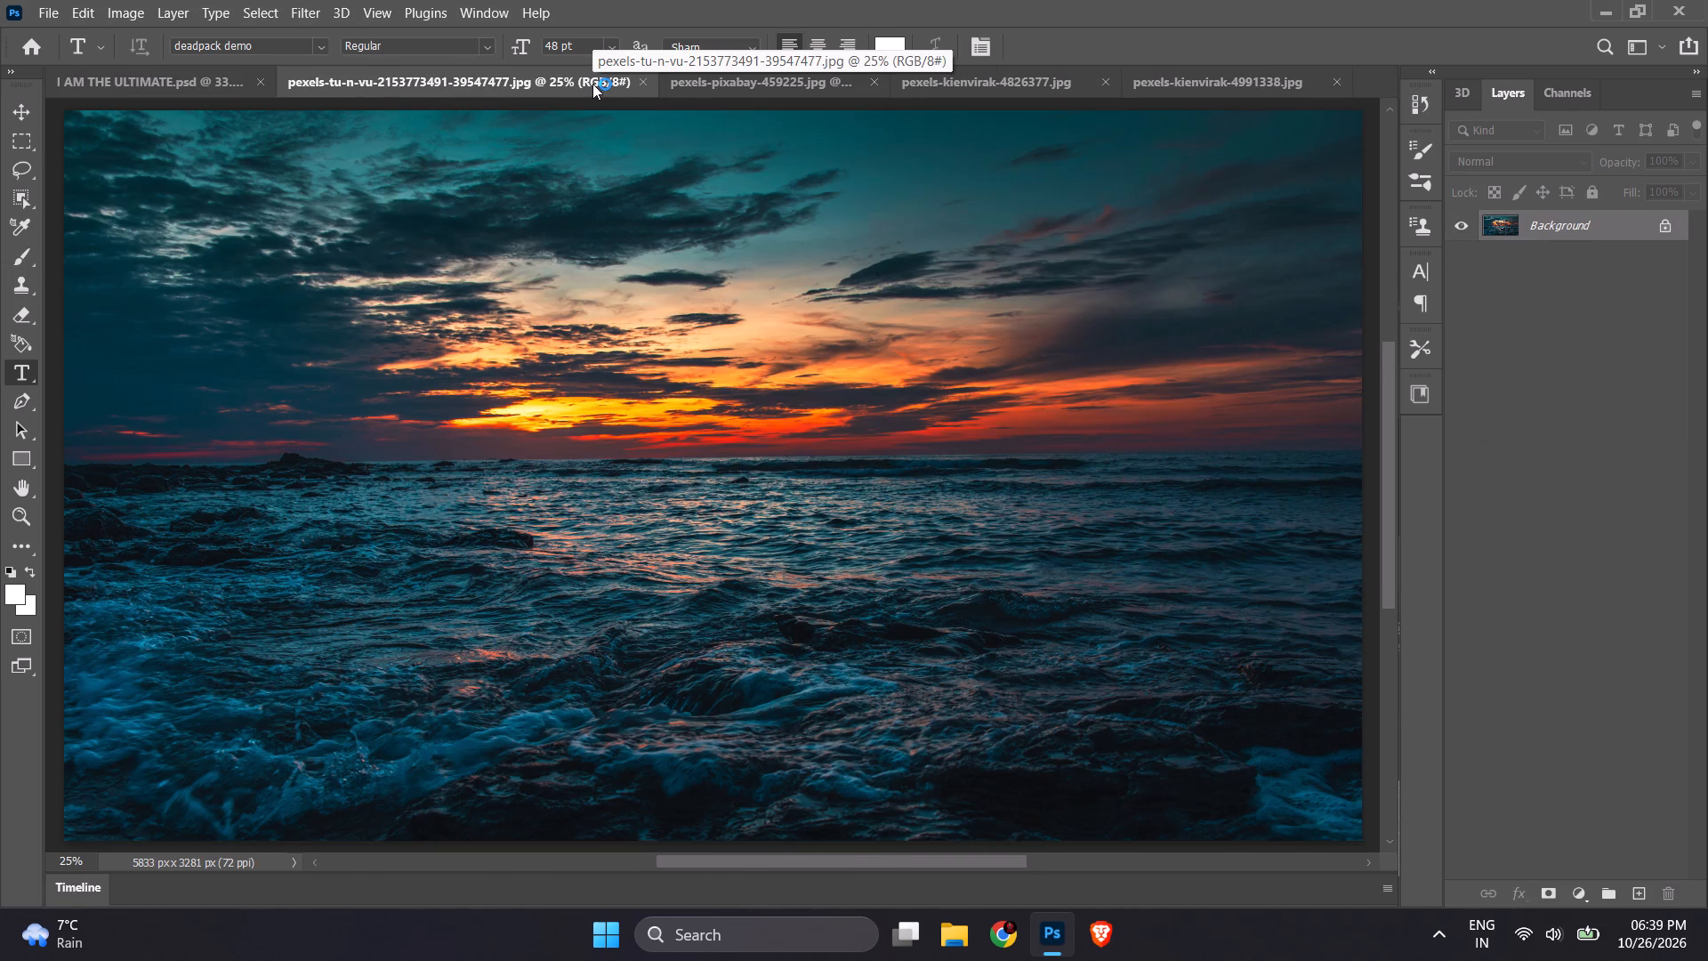
click(700, 79)
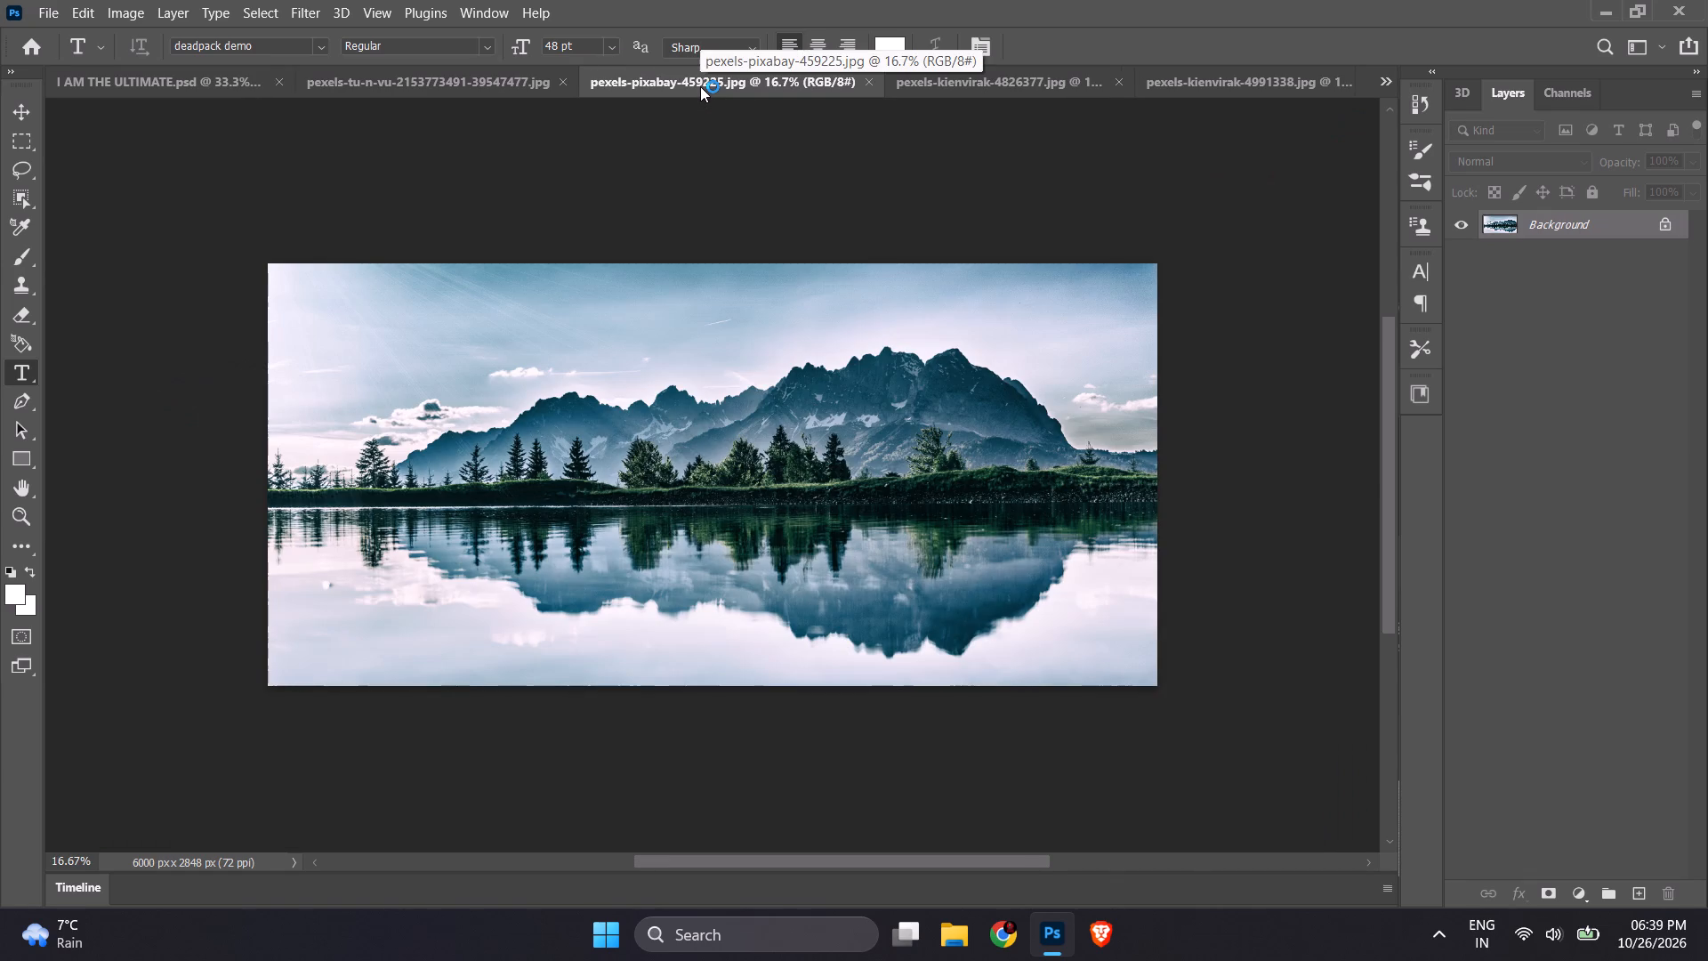
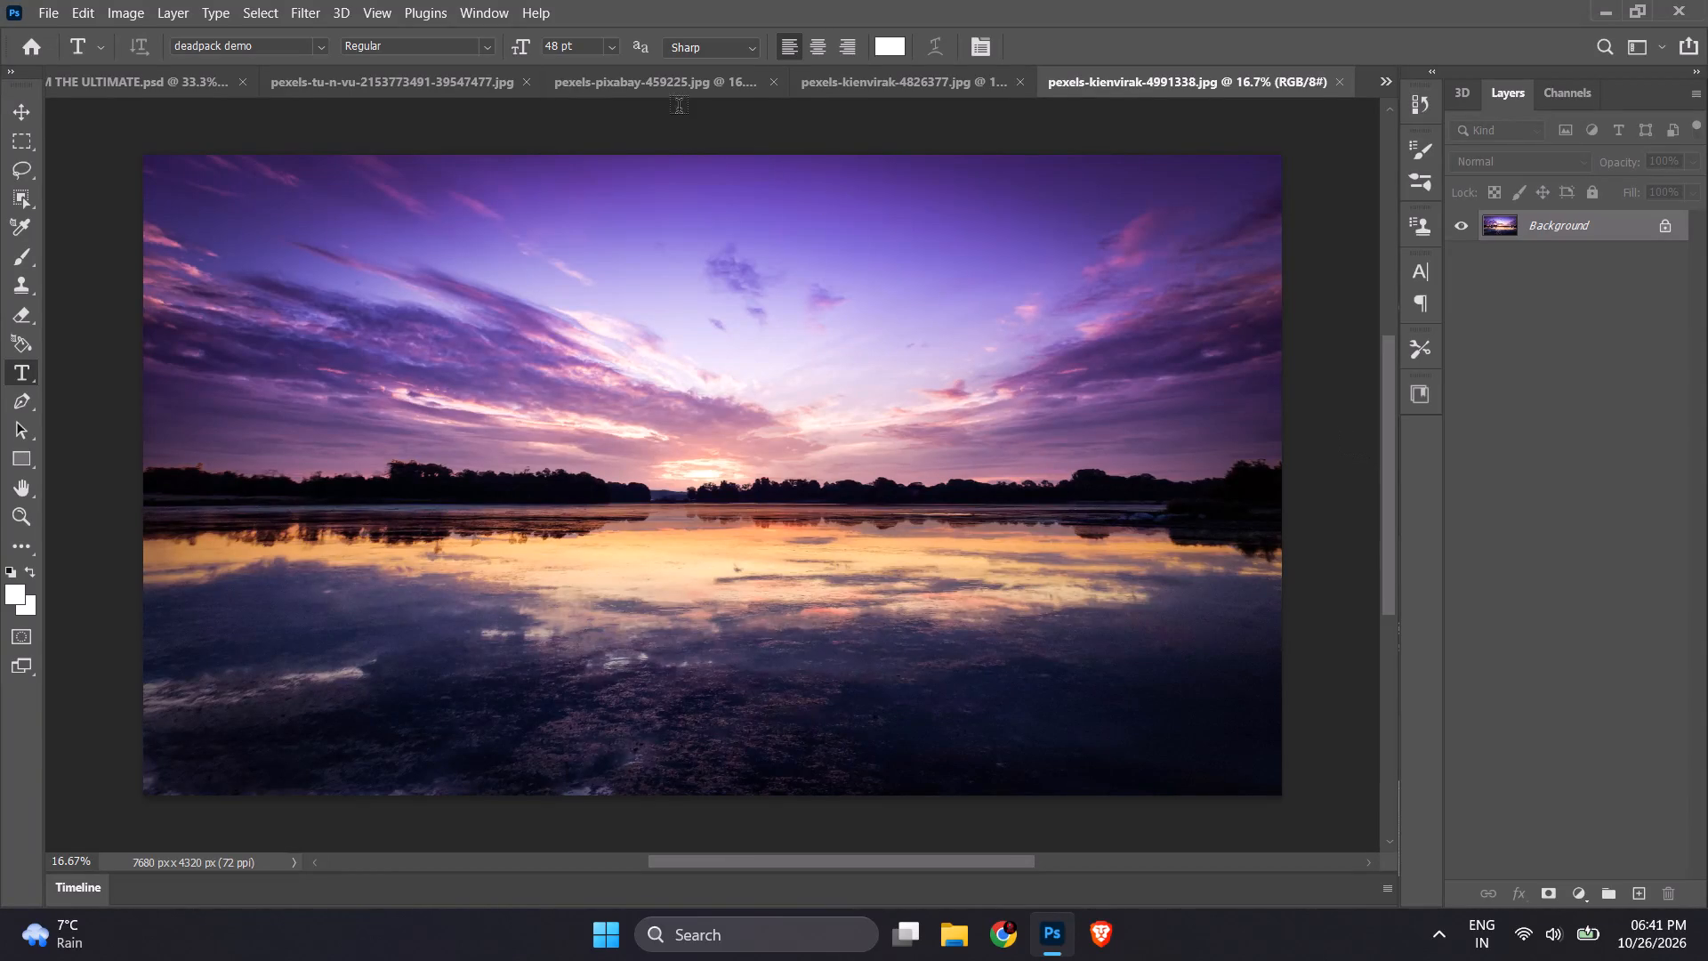
Review the pink beach sunset, the pexels-pixabay-459225 mountain lake and the ocean sunset photos in turn.
click(832, 88)
click(644, 98)
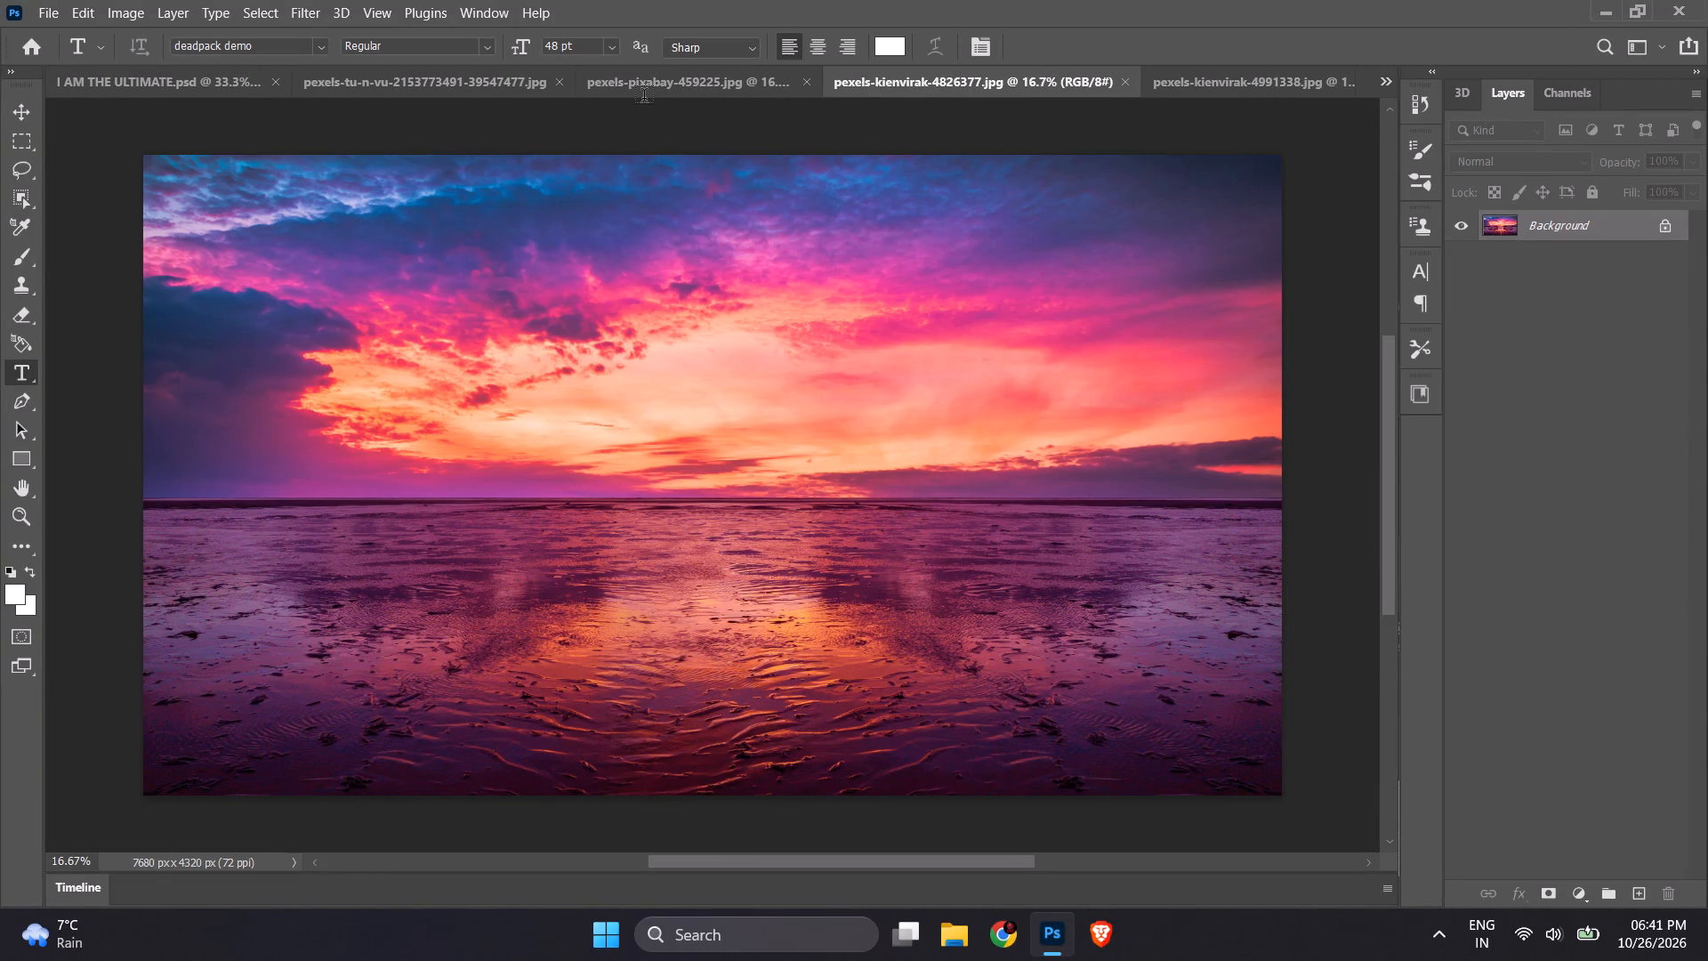
click(644, 85)
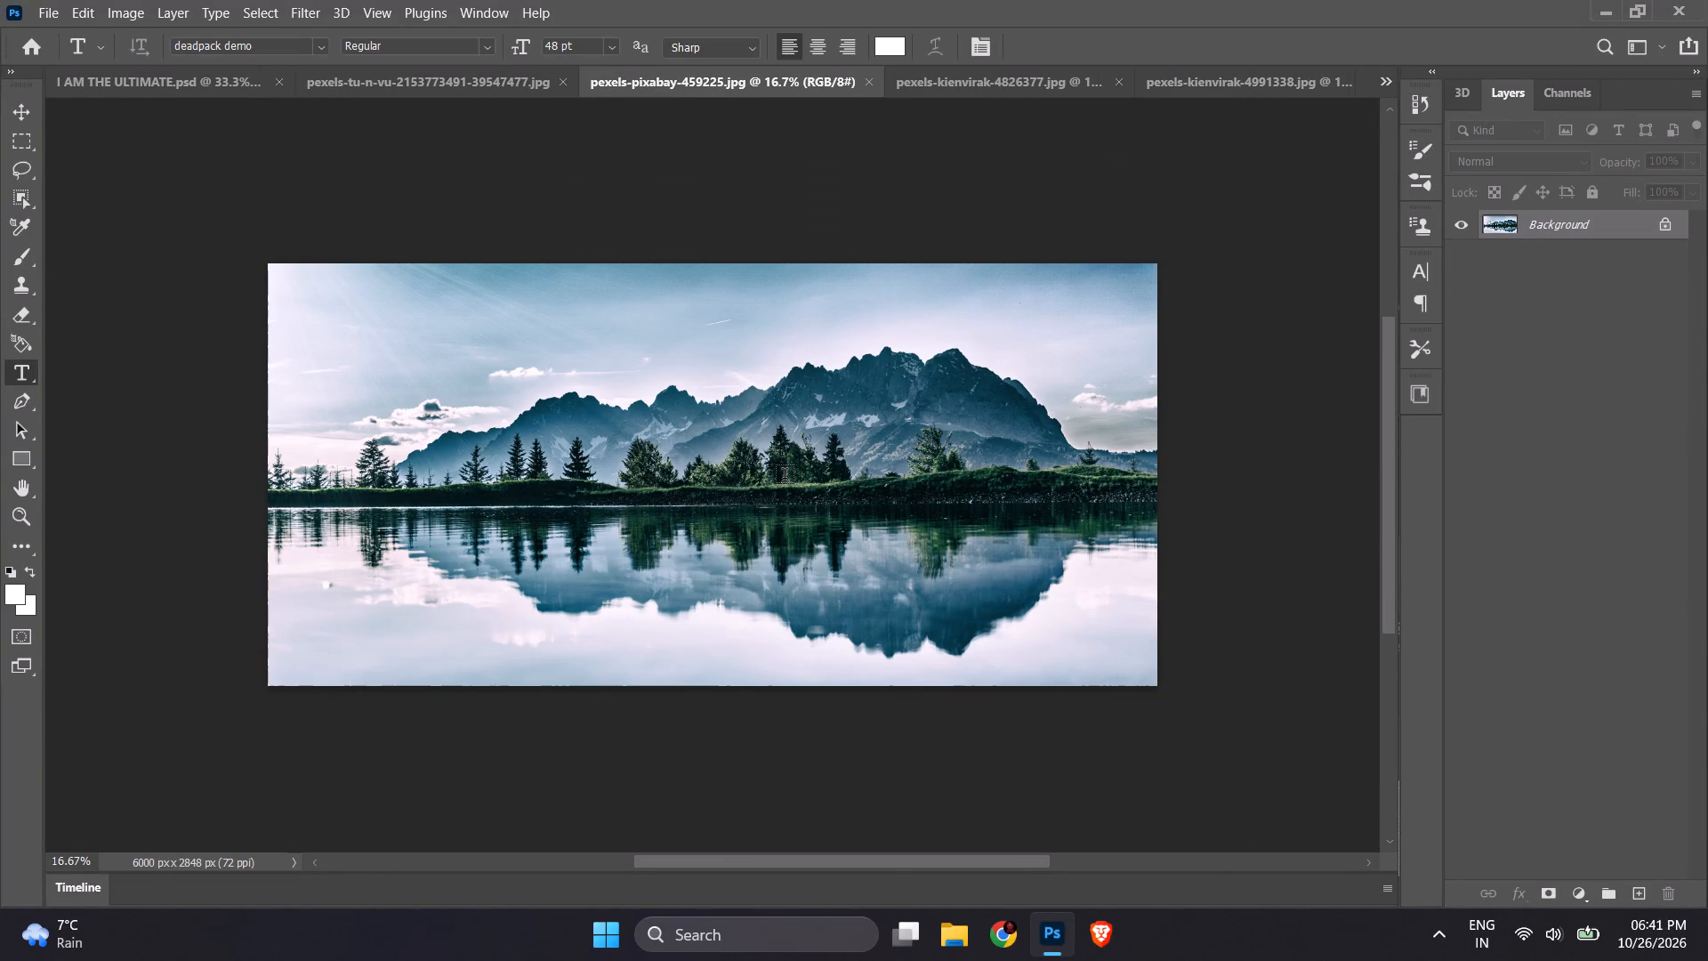
ctrl+scroll(785, 478, up, 2)
ctrl+scroll(785, 478, down, 2)
click(477, 92)
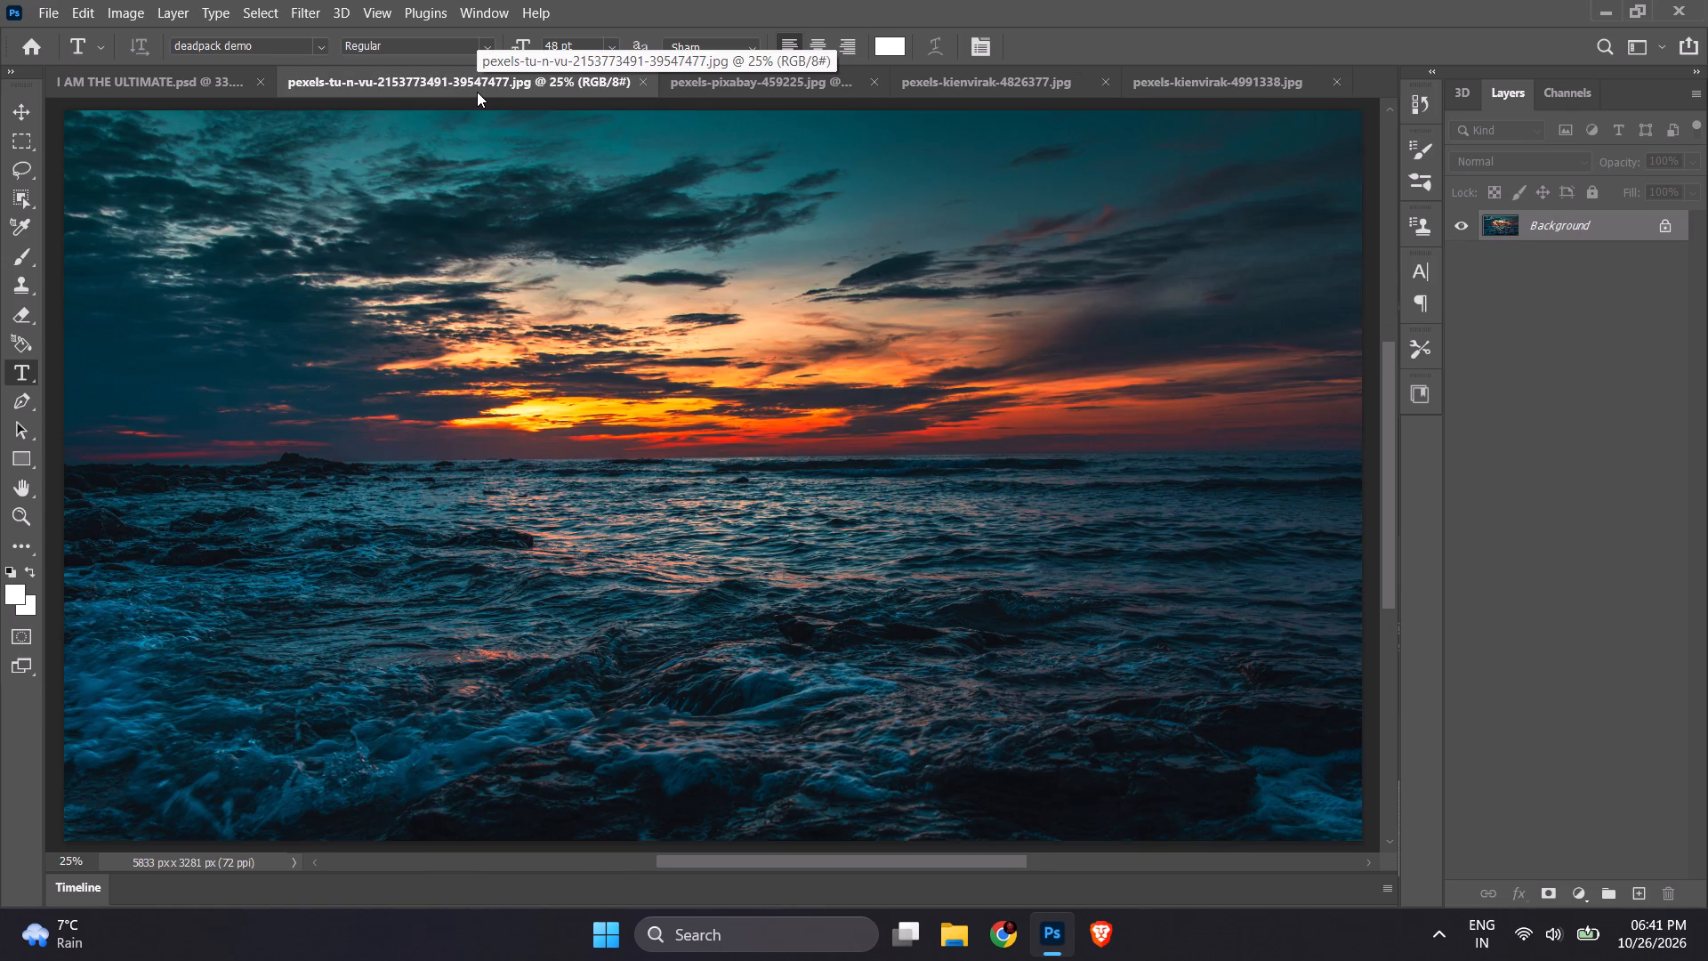
Switch to Chrome, compare the new-tab background photos across three browser profiles, and close their windows to return to Photoshop.
click(999, 955)
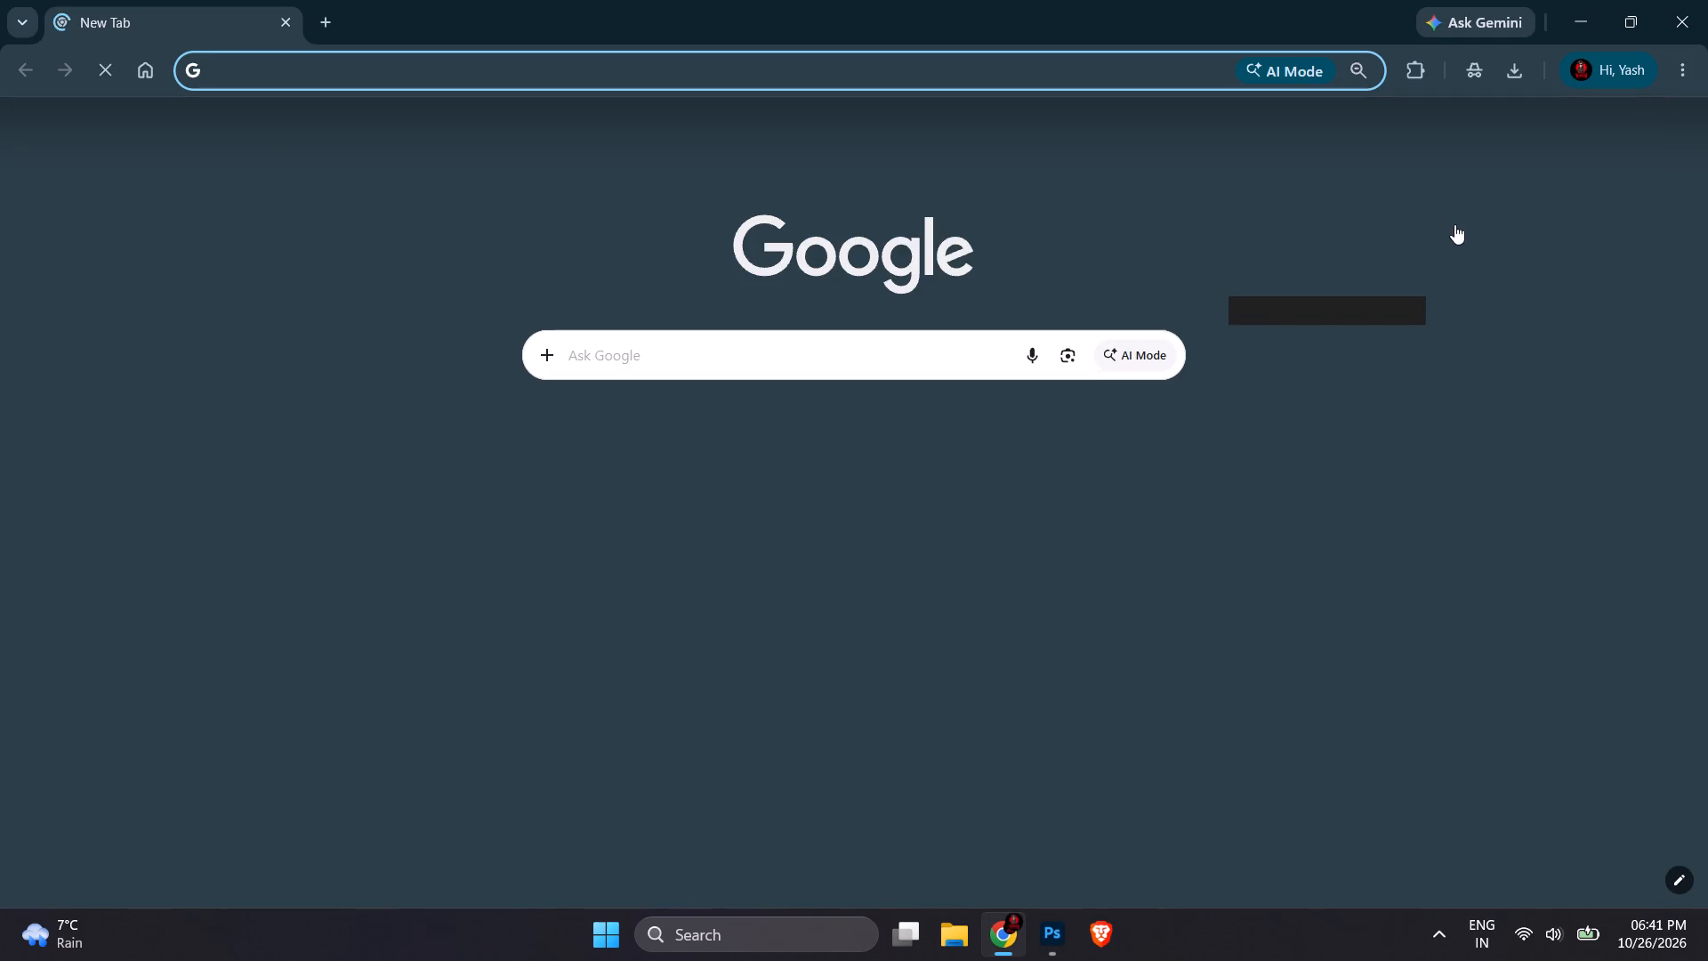
click(1588, 69)
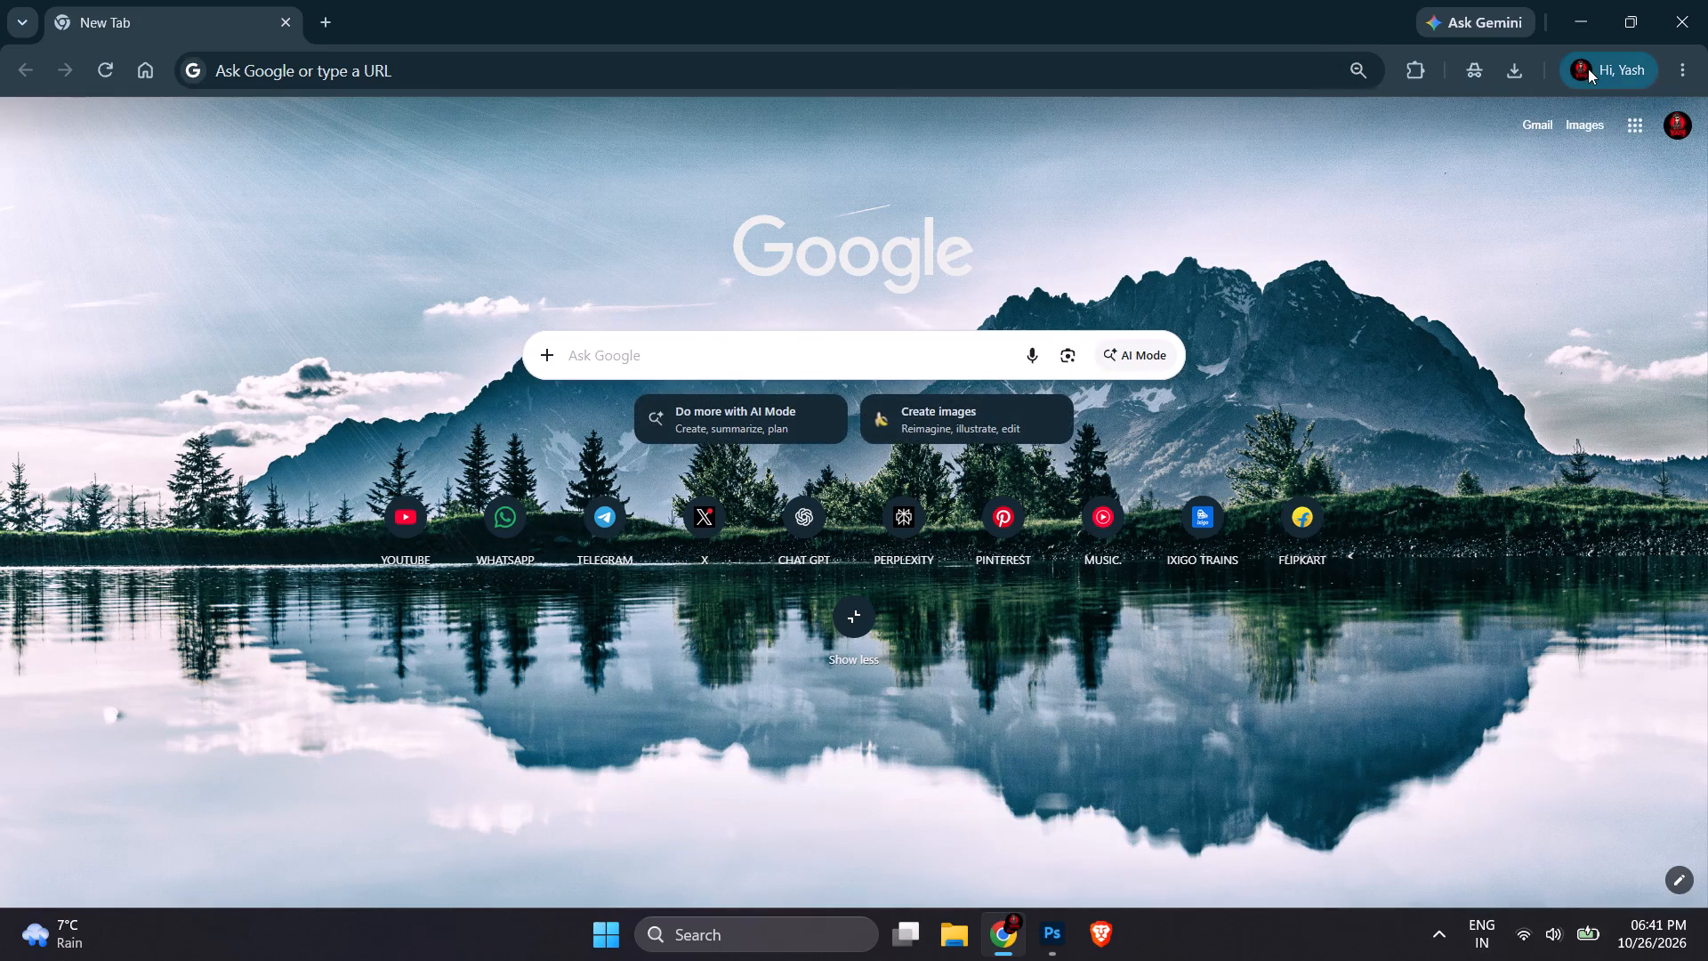
click(1399, 510)
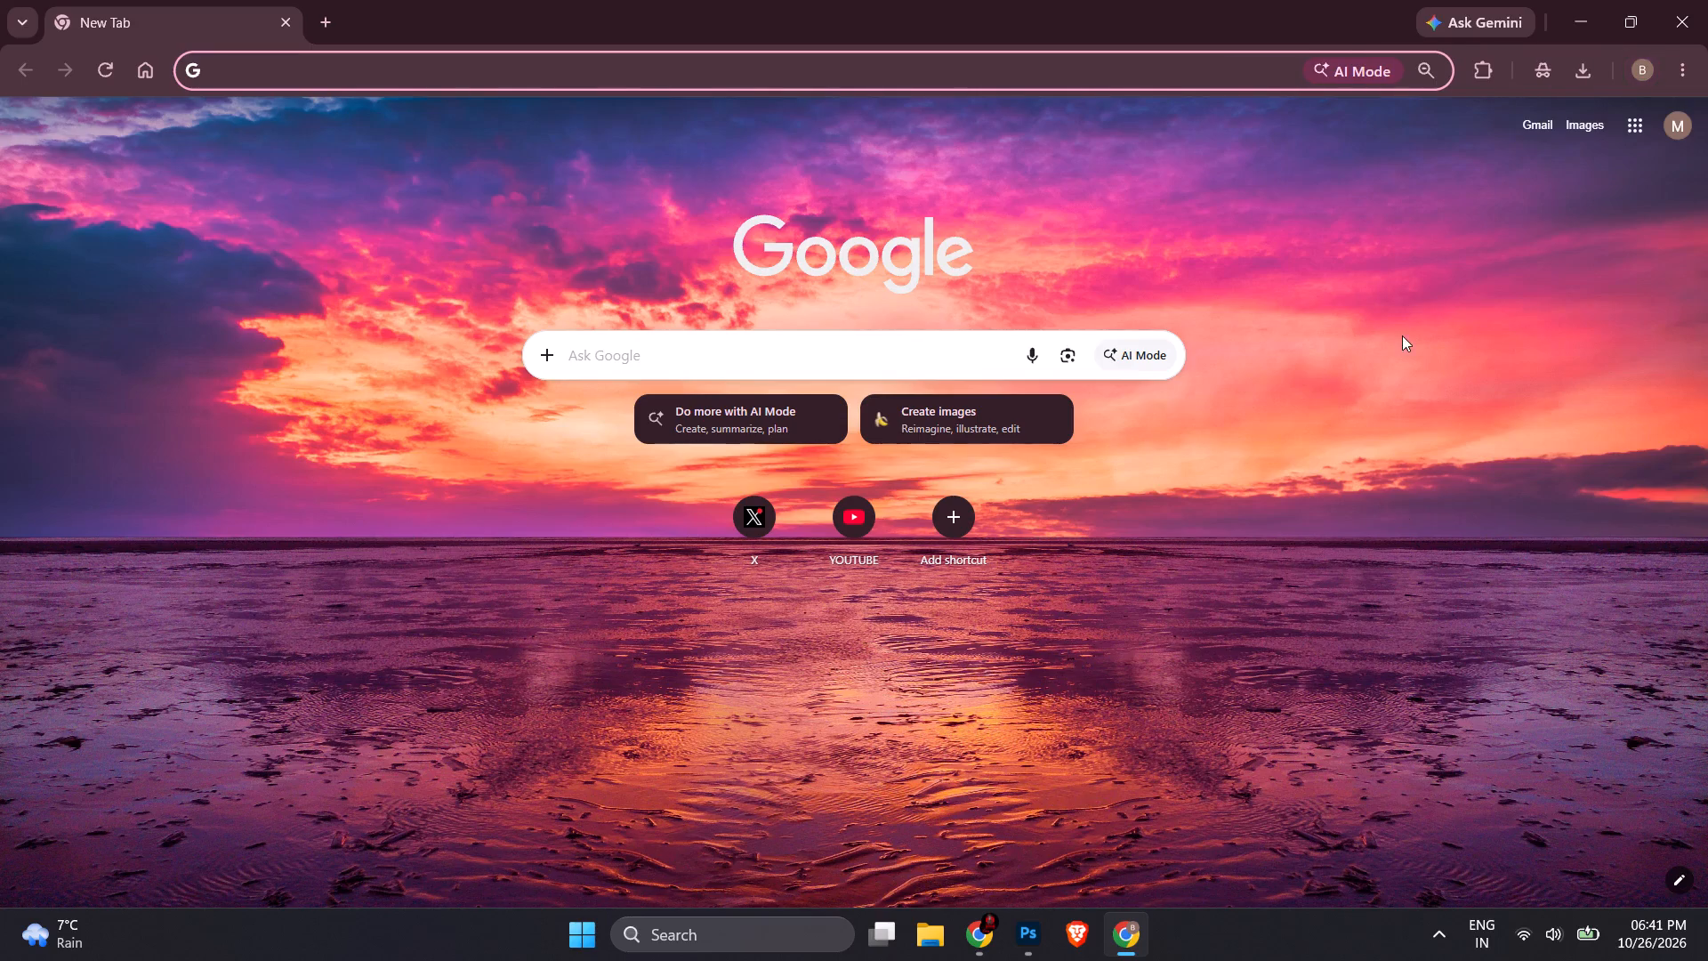
click(1628, 68)
click(1430, 702)
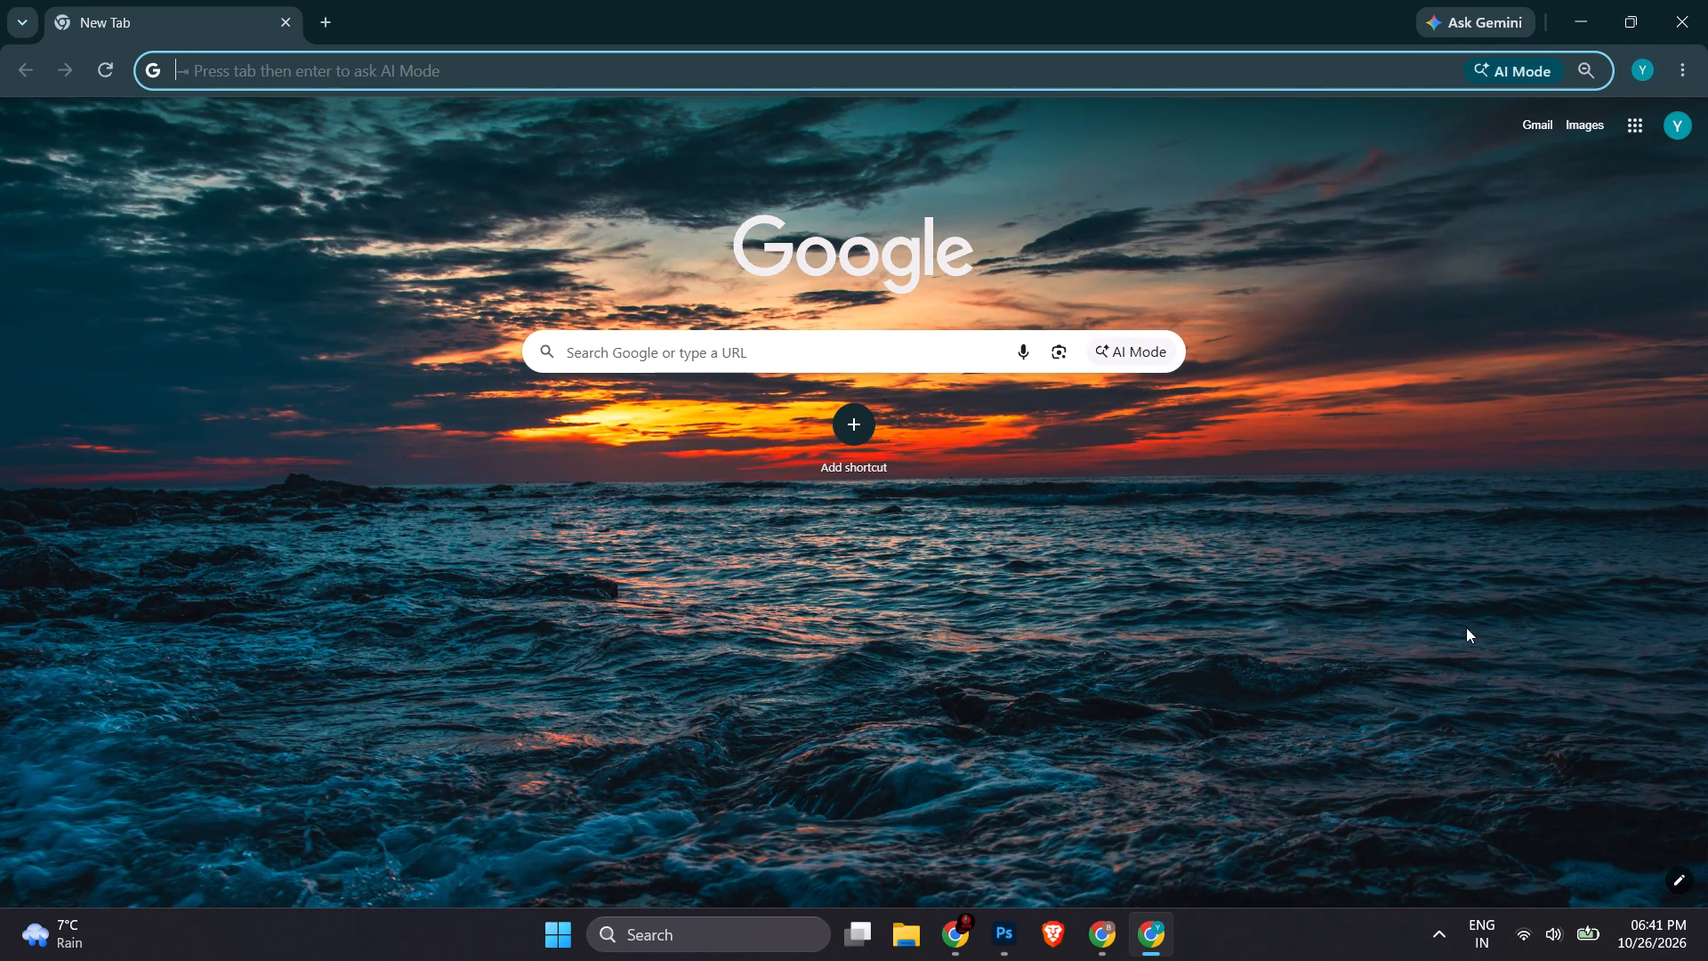
click(1694, 28)
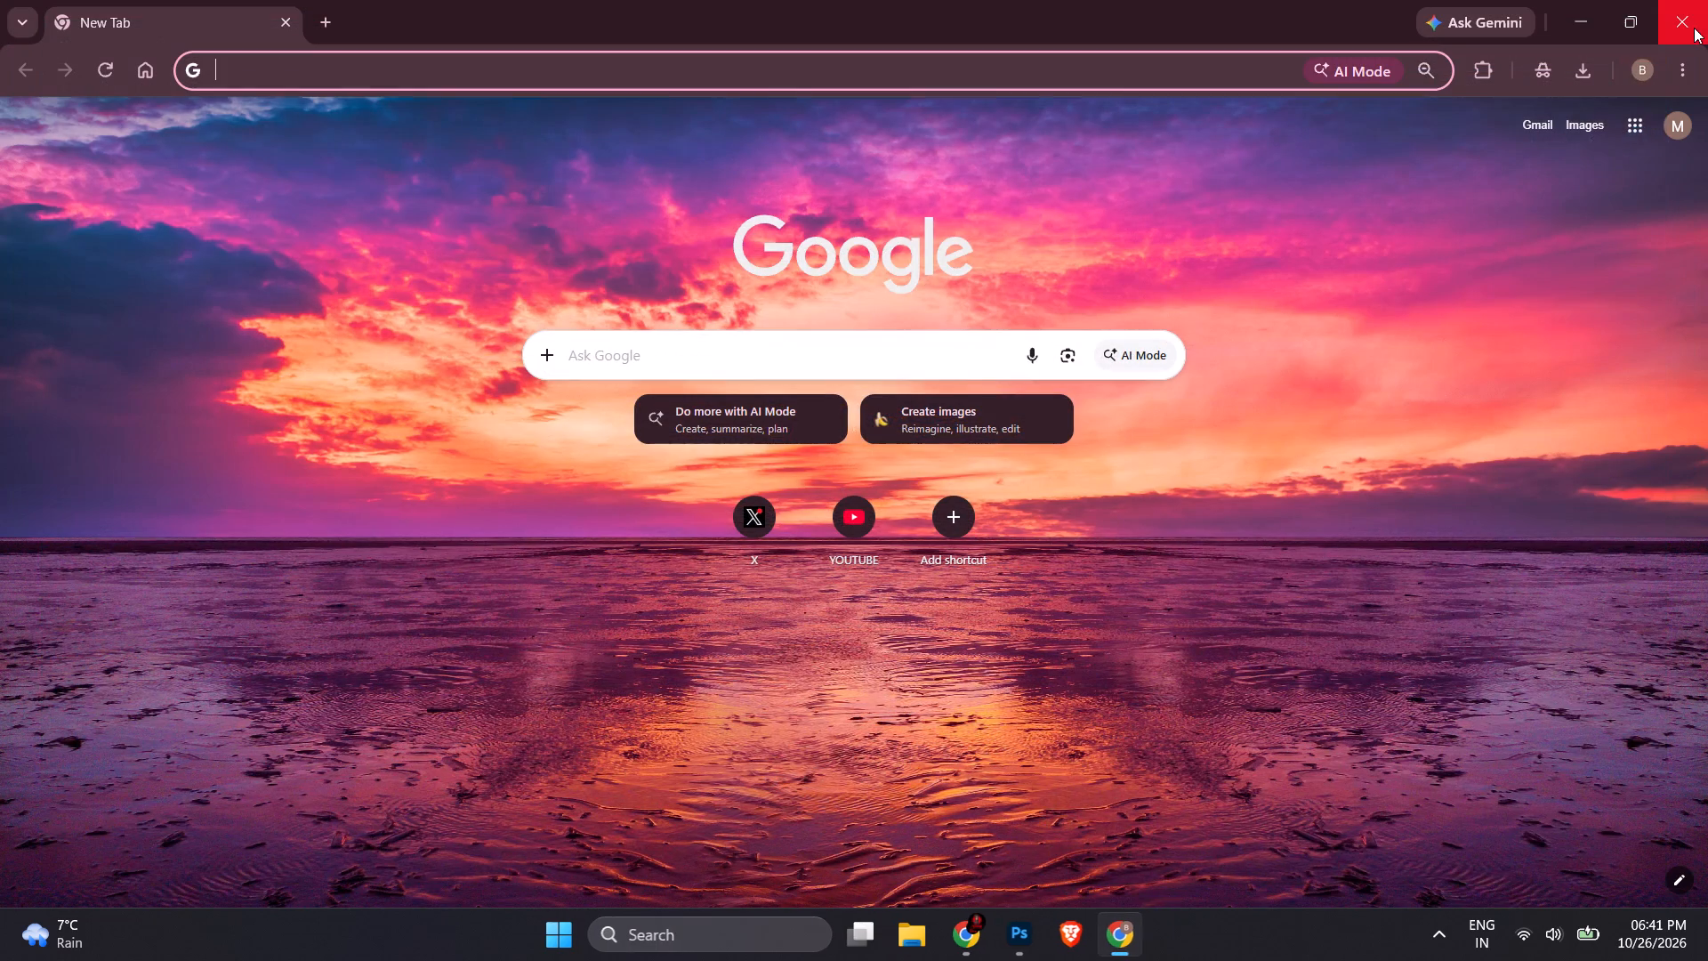
click(1694, 28)
click(1694, 28)
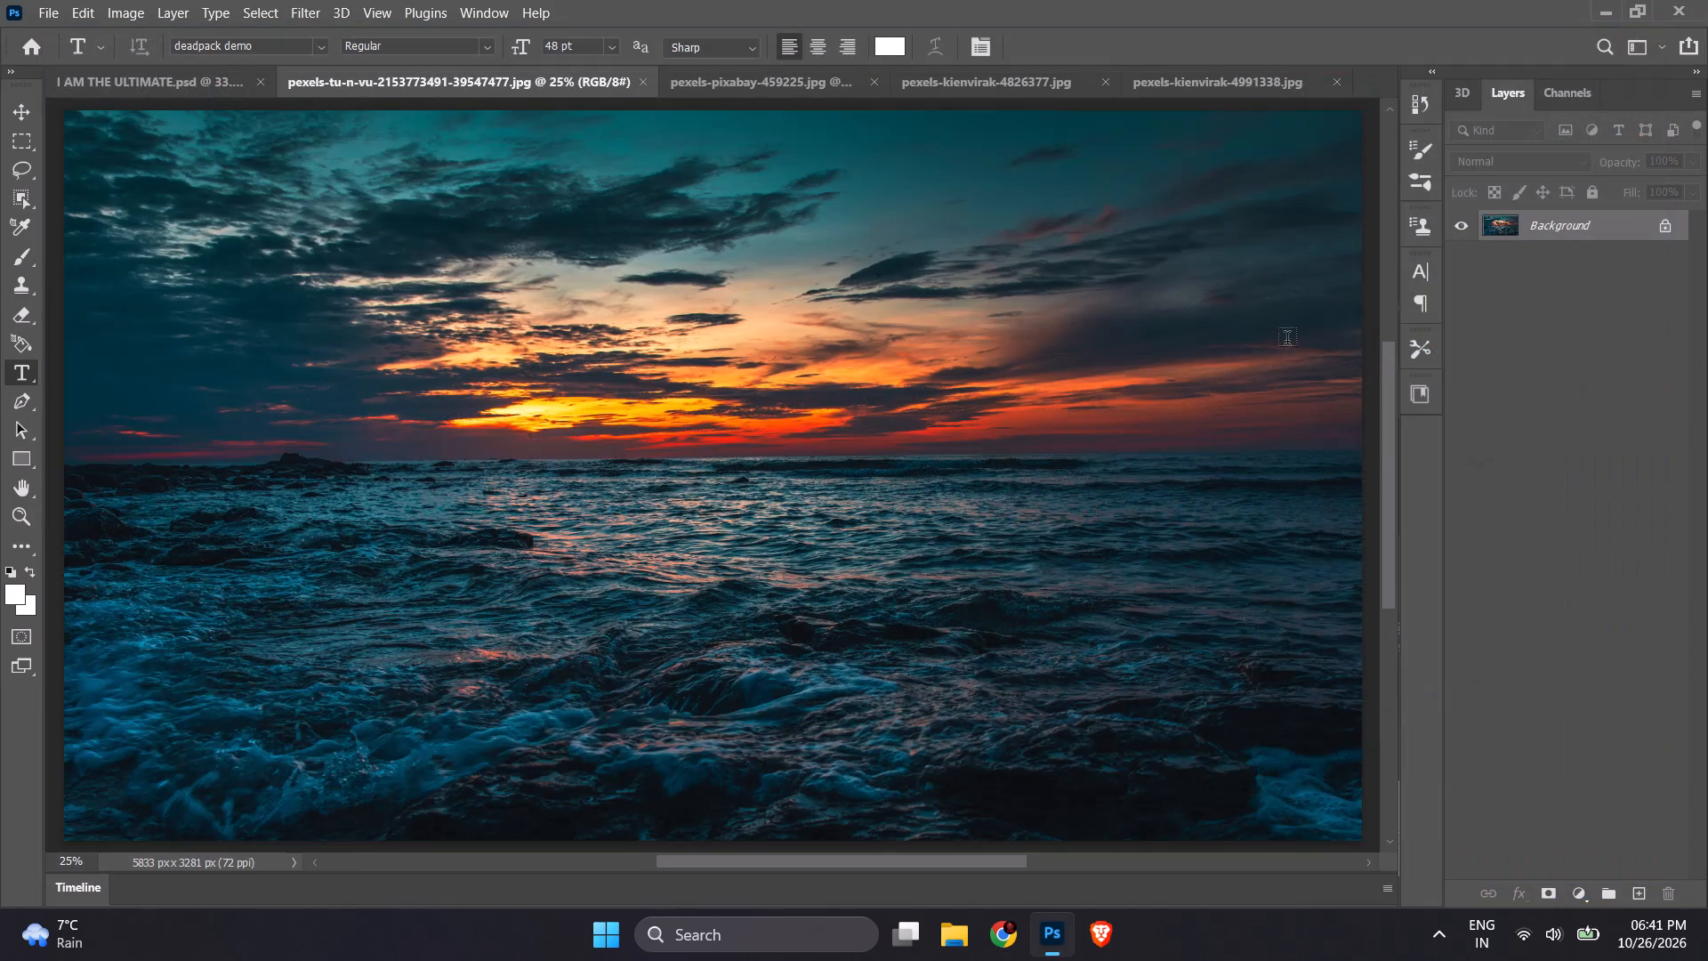
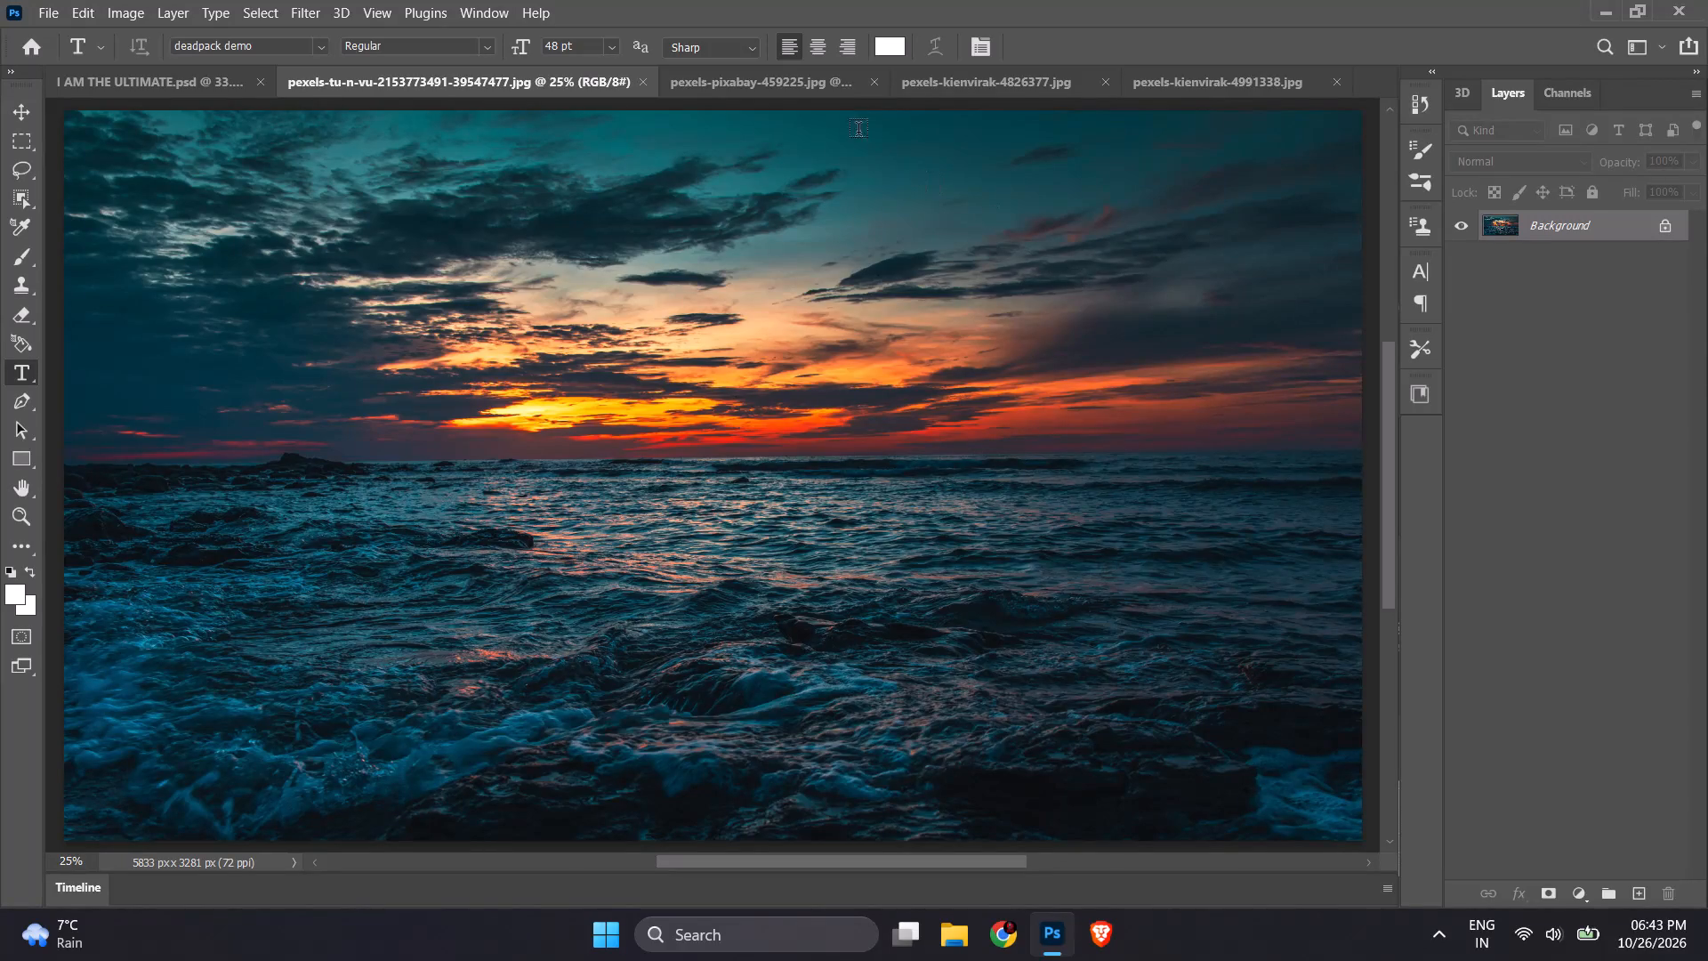
View the pexels-pixabay-459225 mountain lake photo and return to the pexels-tu-n-vu ocean sunset photo.
click(745, 84)
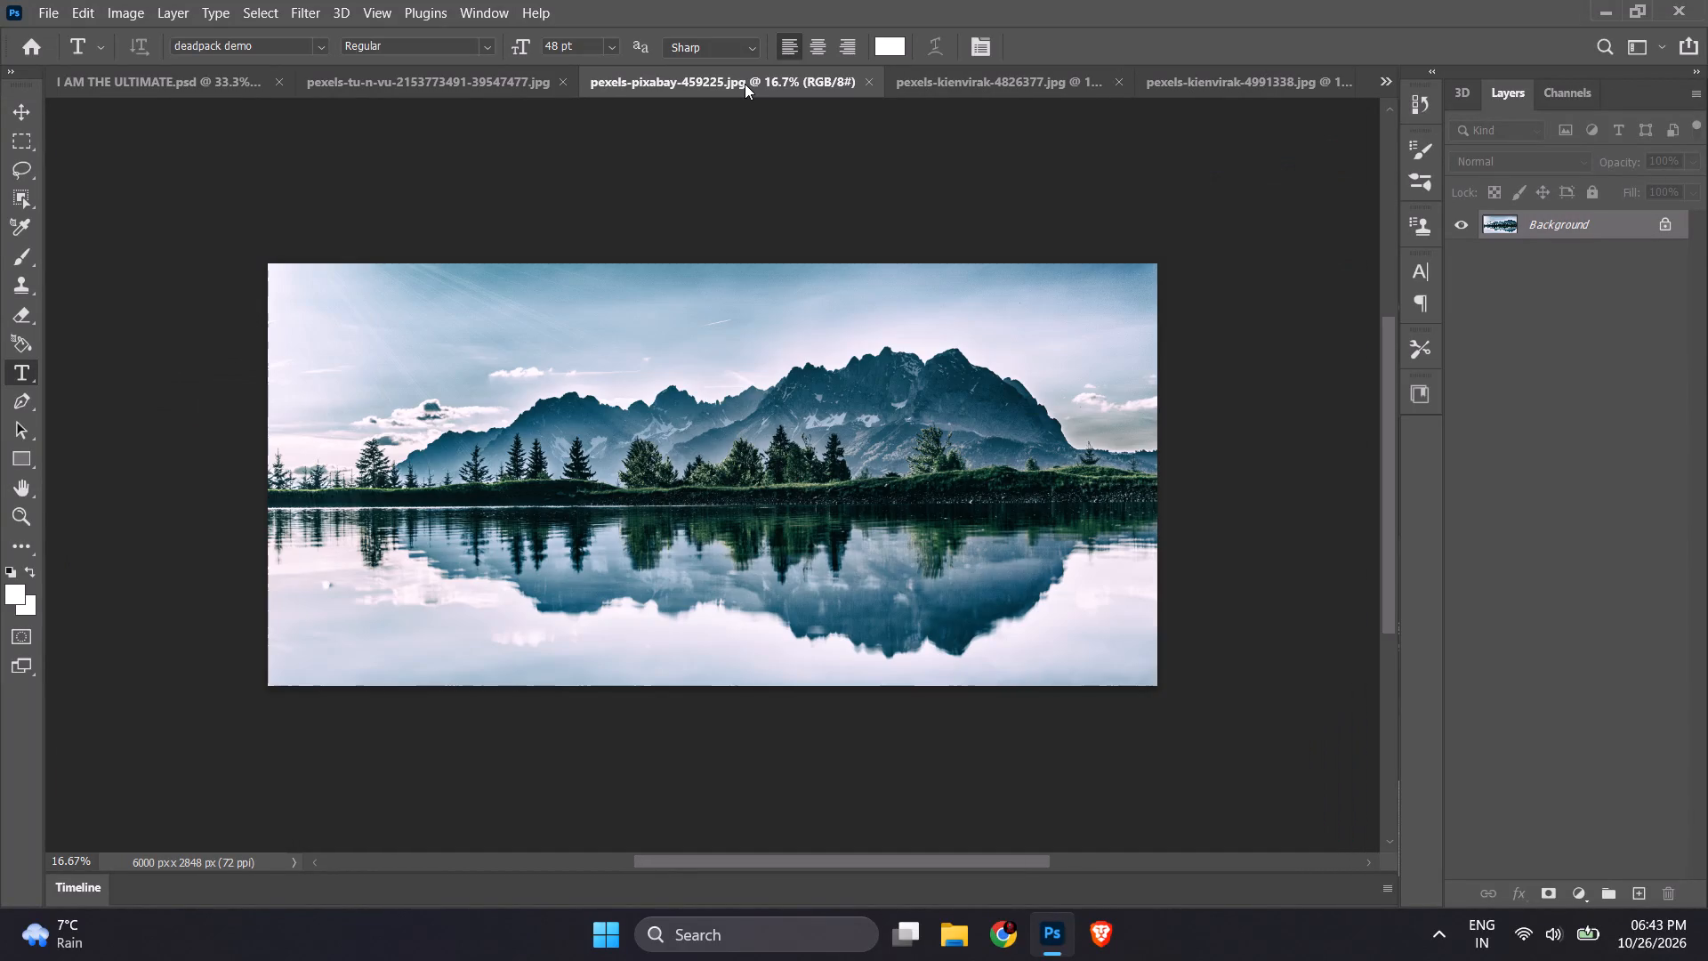
click(515, 91)
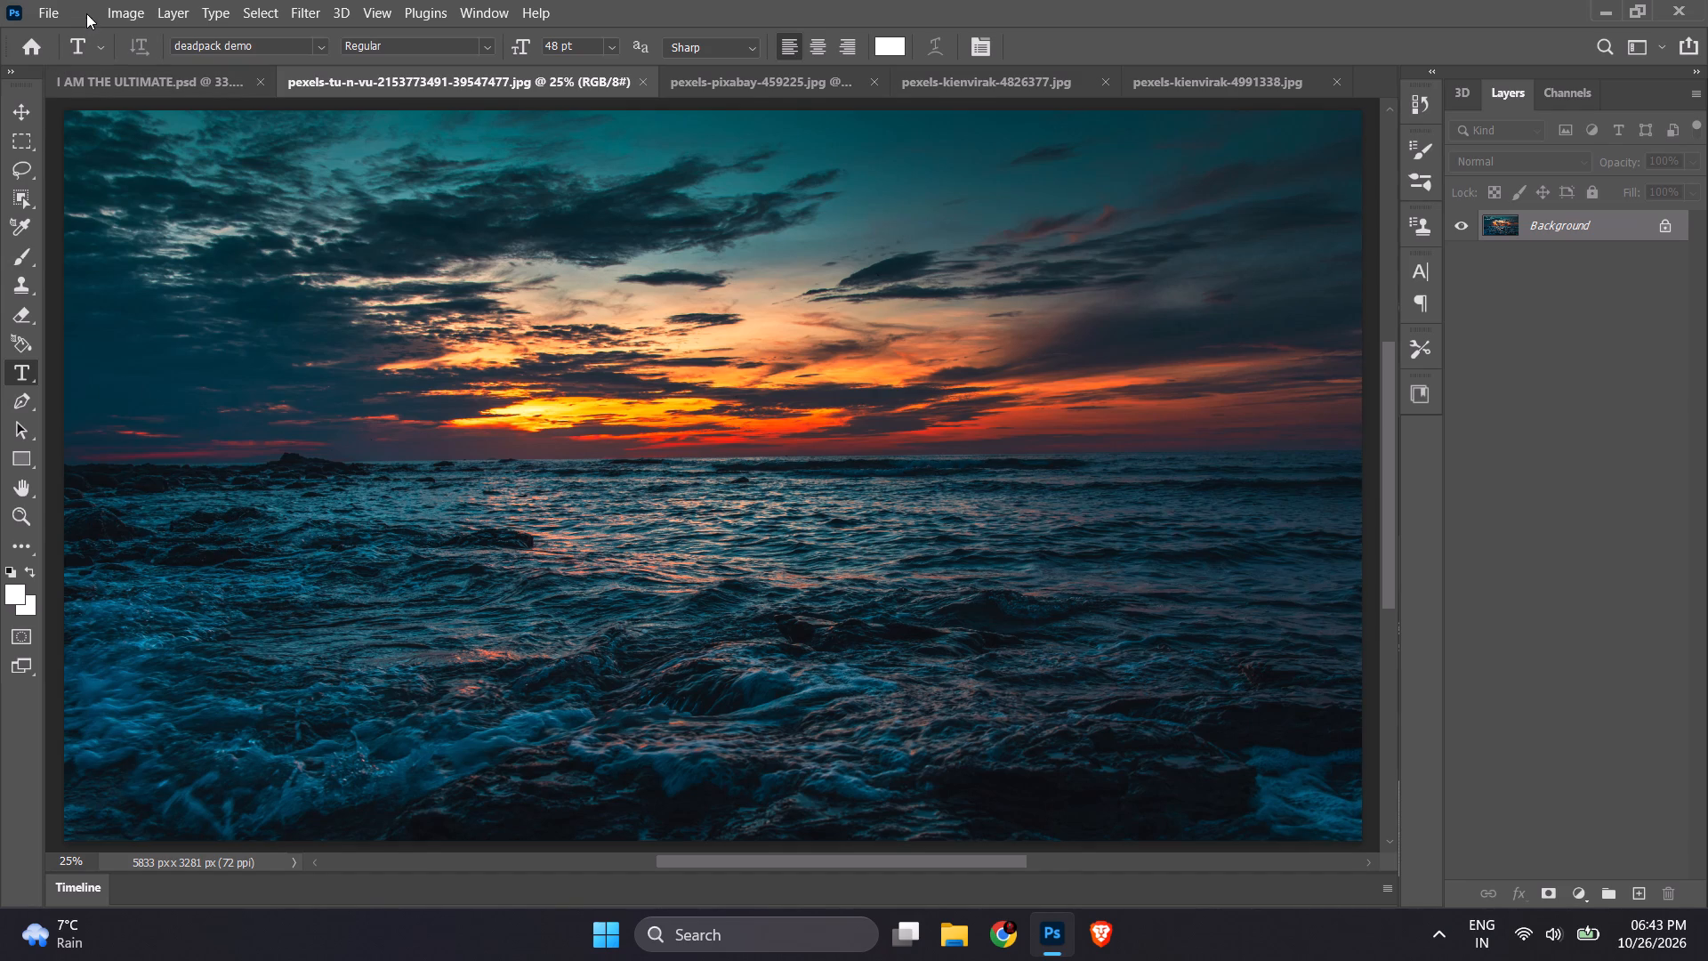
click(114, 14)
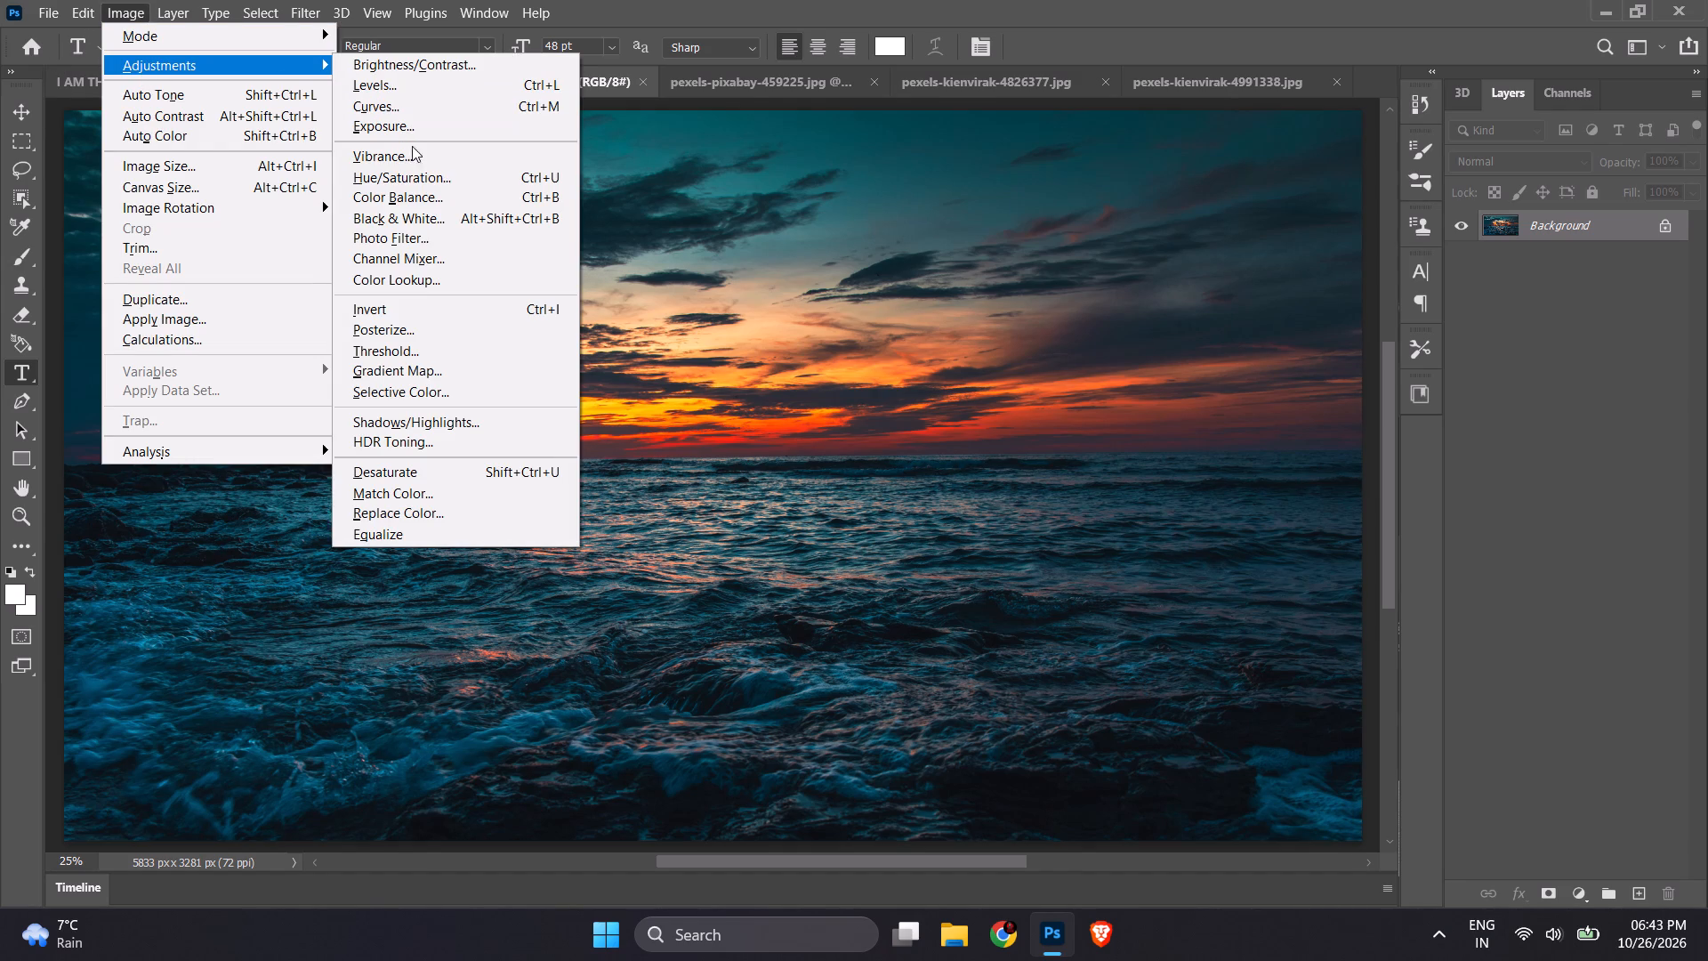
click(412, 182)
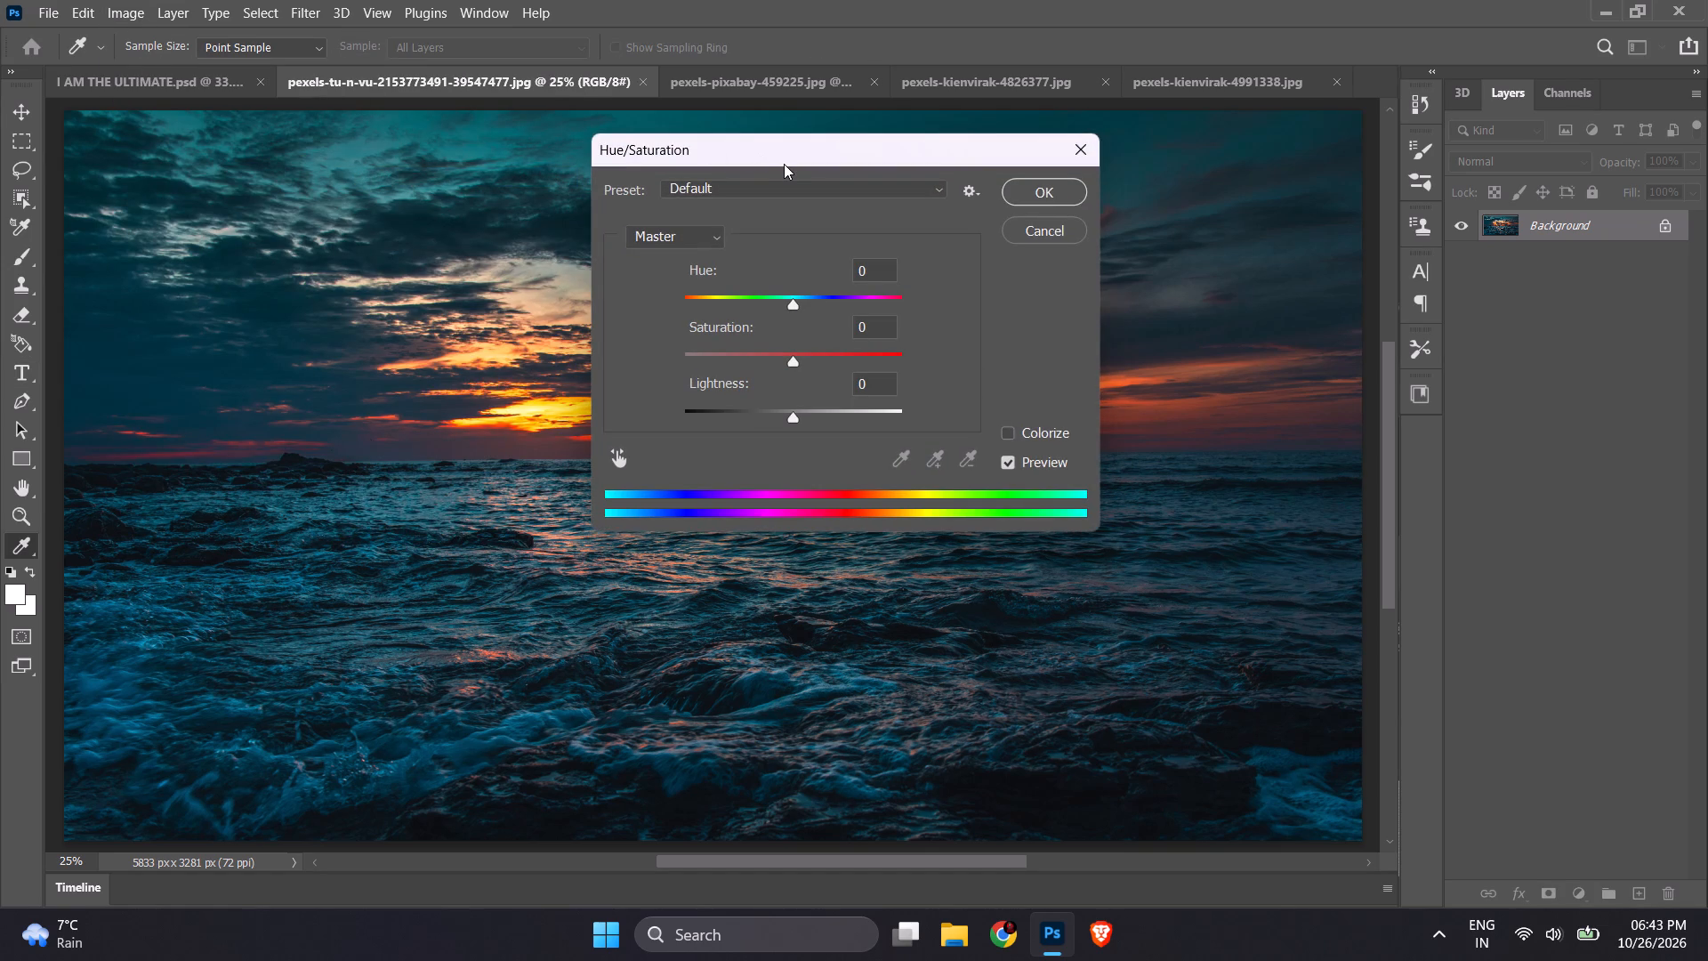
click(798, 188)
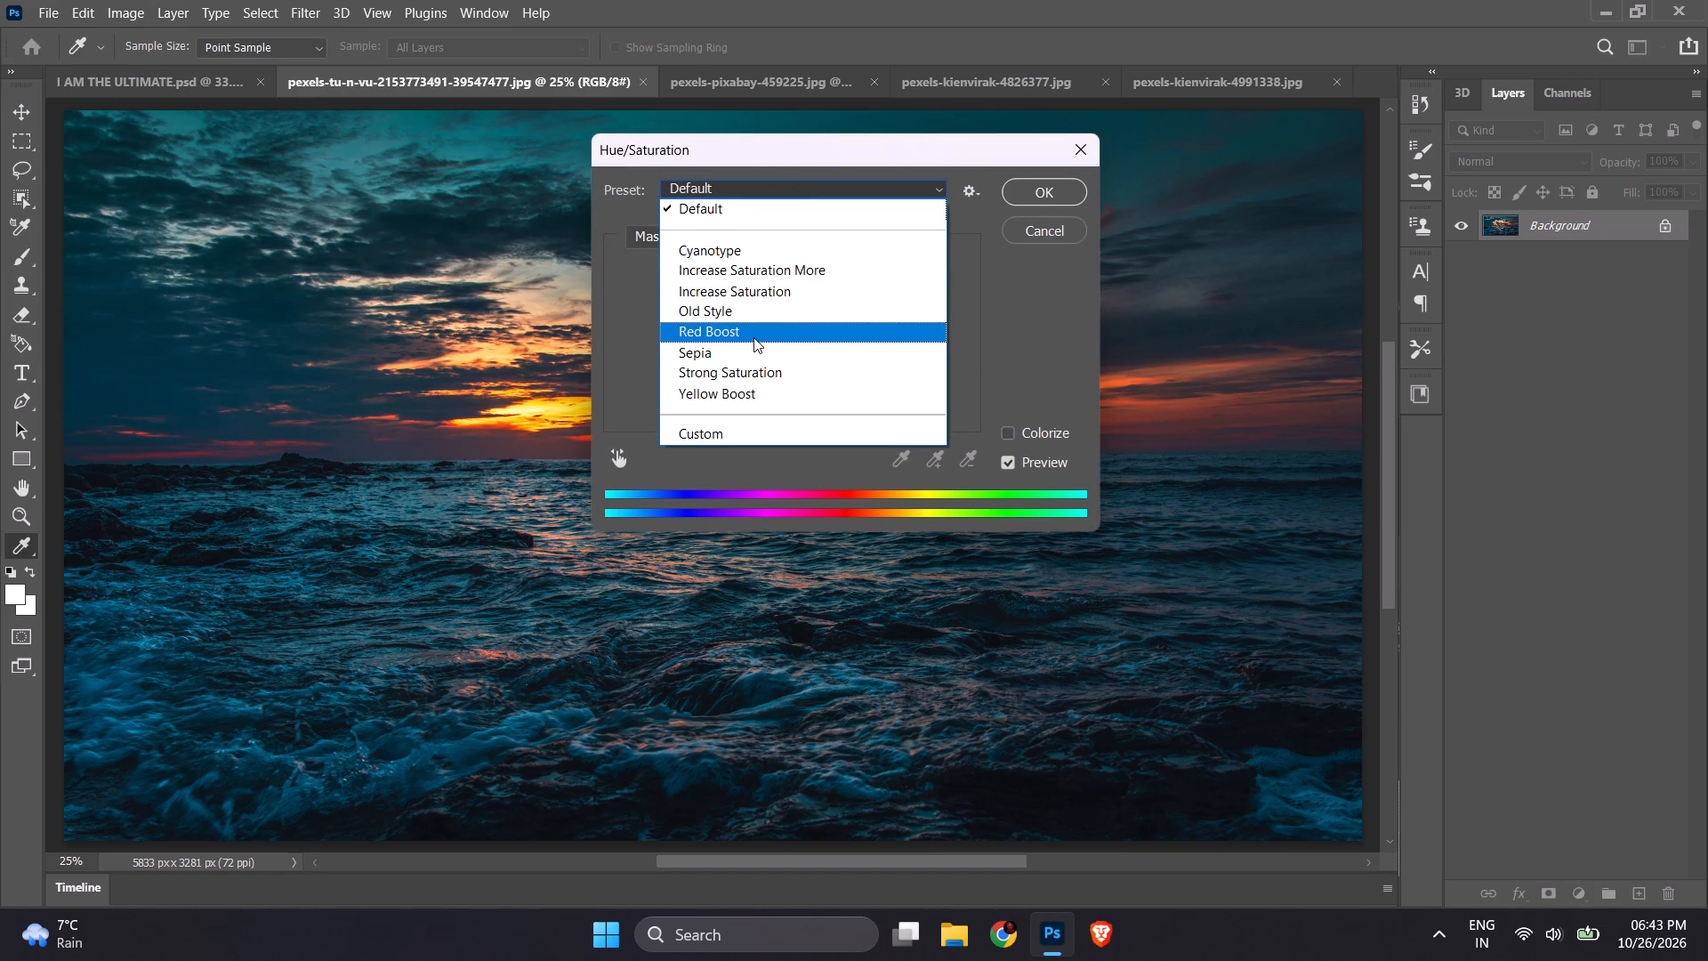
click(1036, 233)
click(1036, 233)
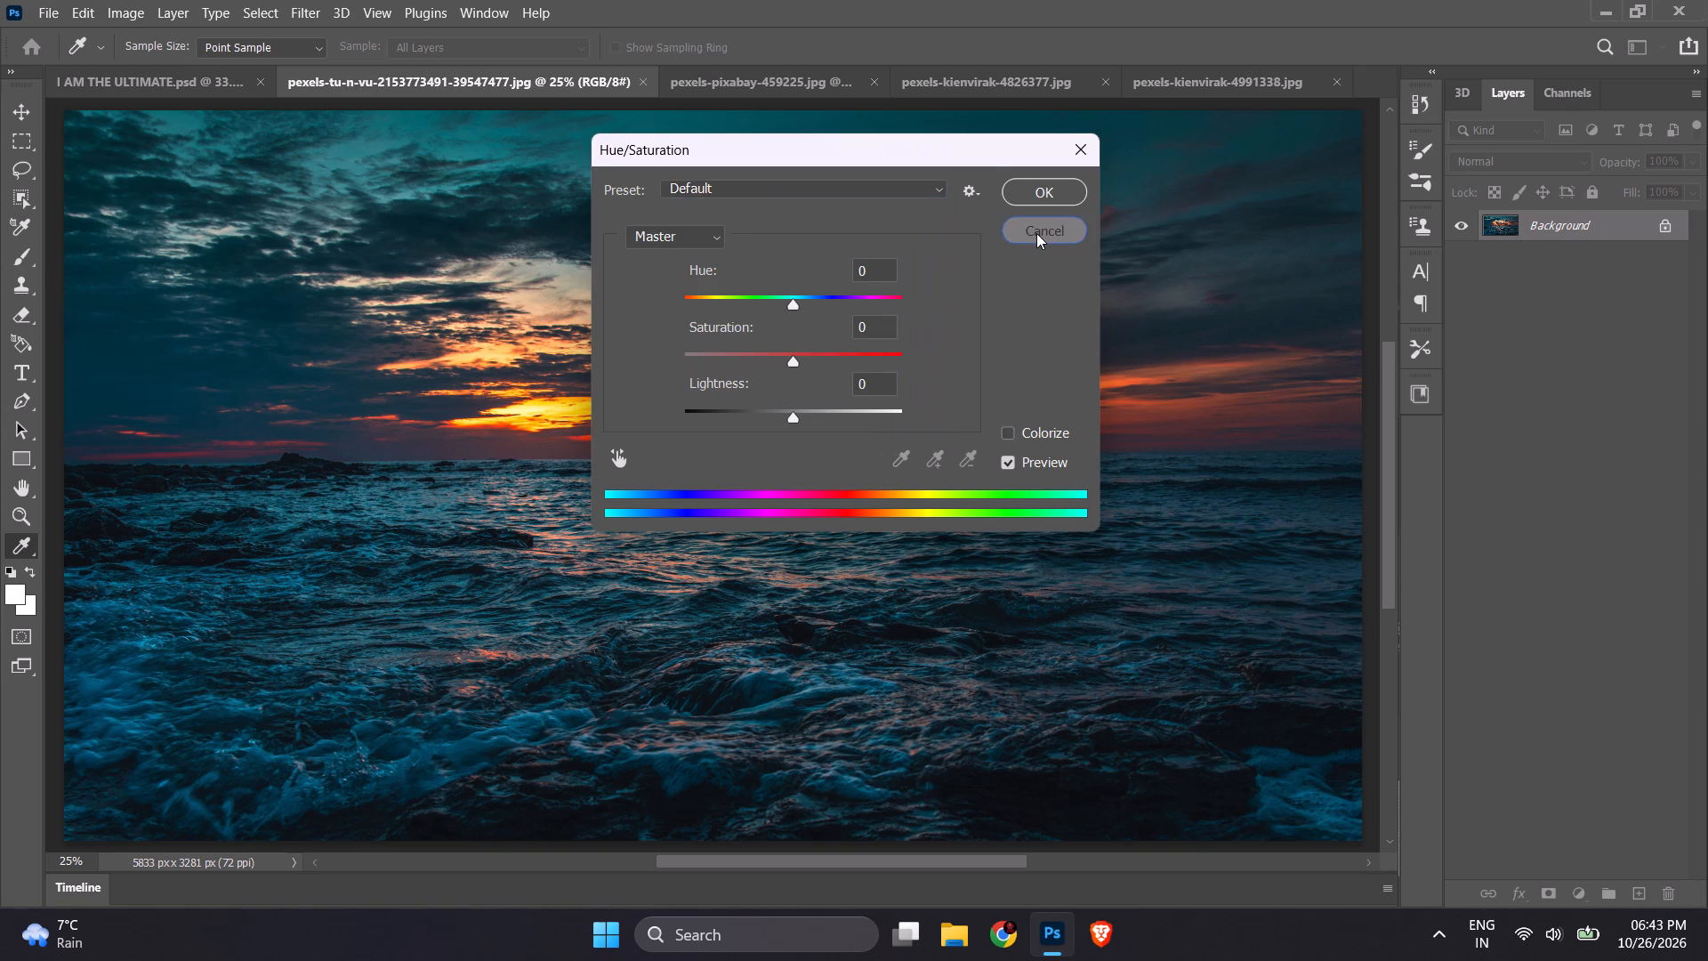
Unlock the ocean sunset photo's Background so it becomes a regular layer.
click(1666, 218)
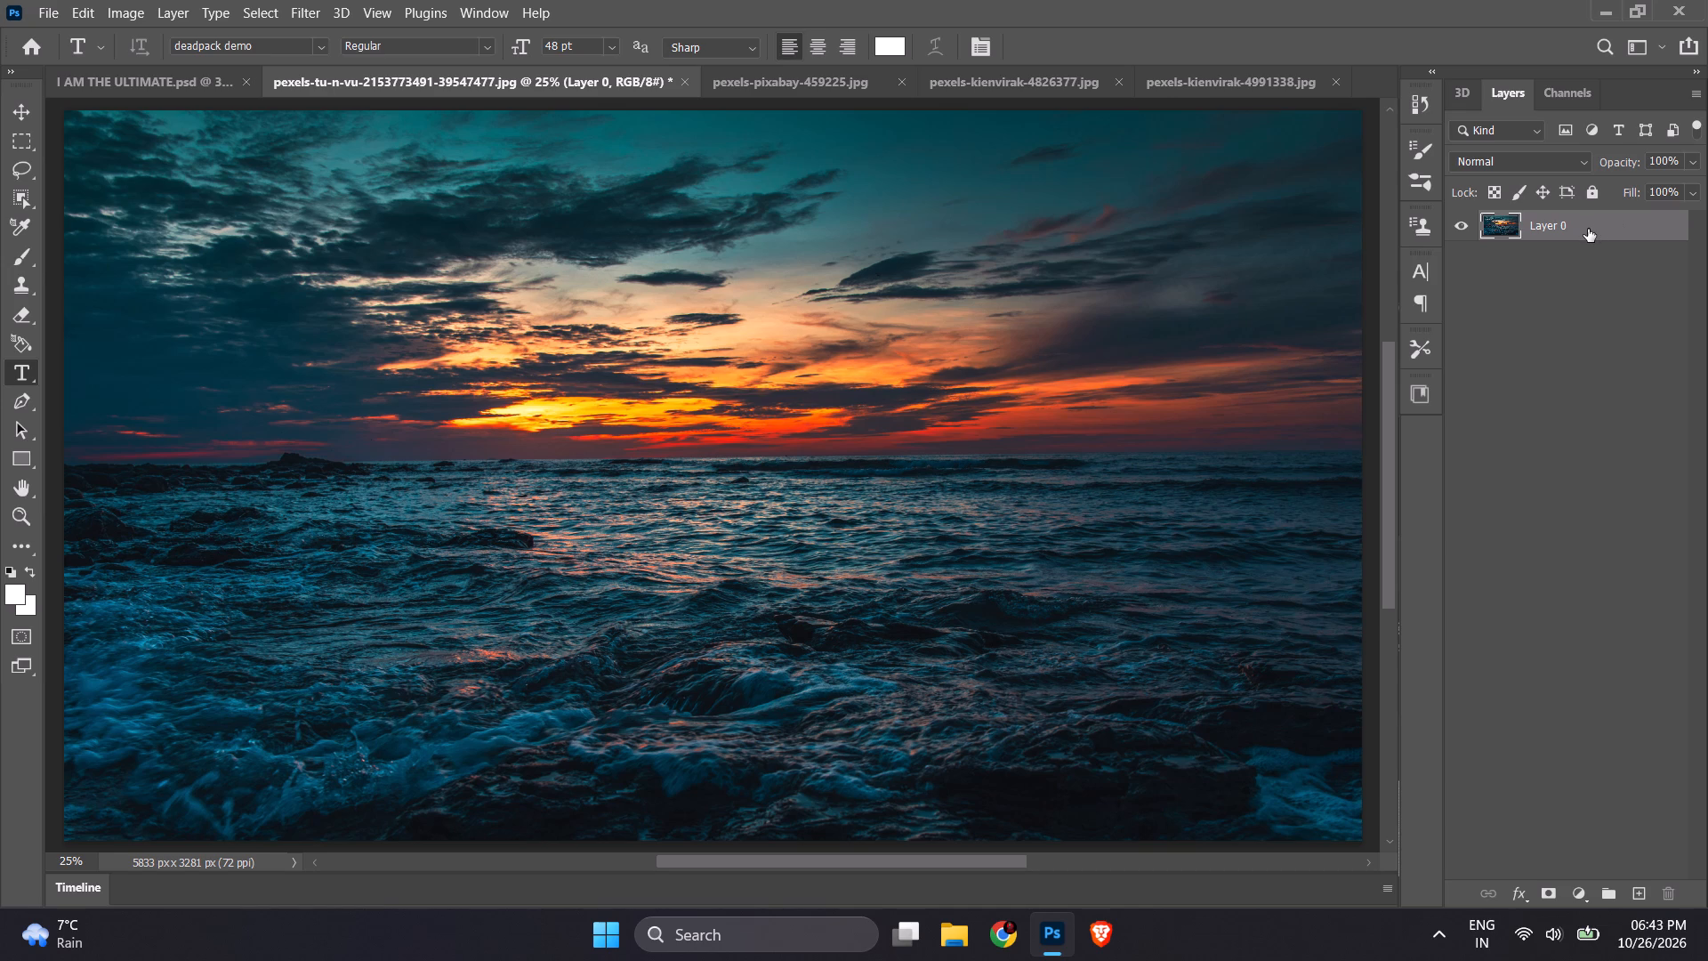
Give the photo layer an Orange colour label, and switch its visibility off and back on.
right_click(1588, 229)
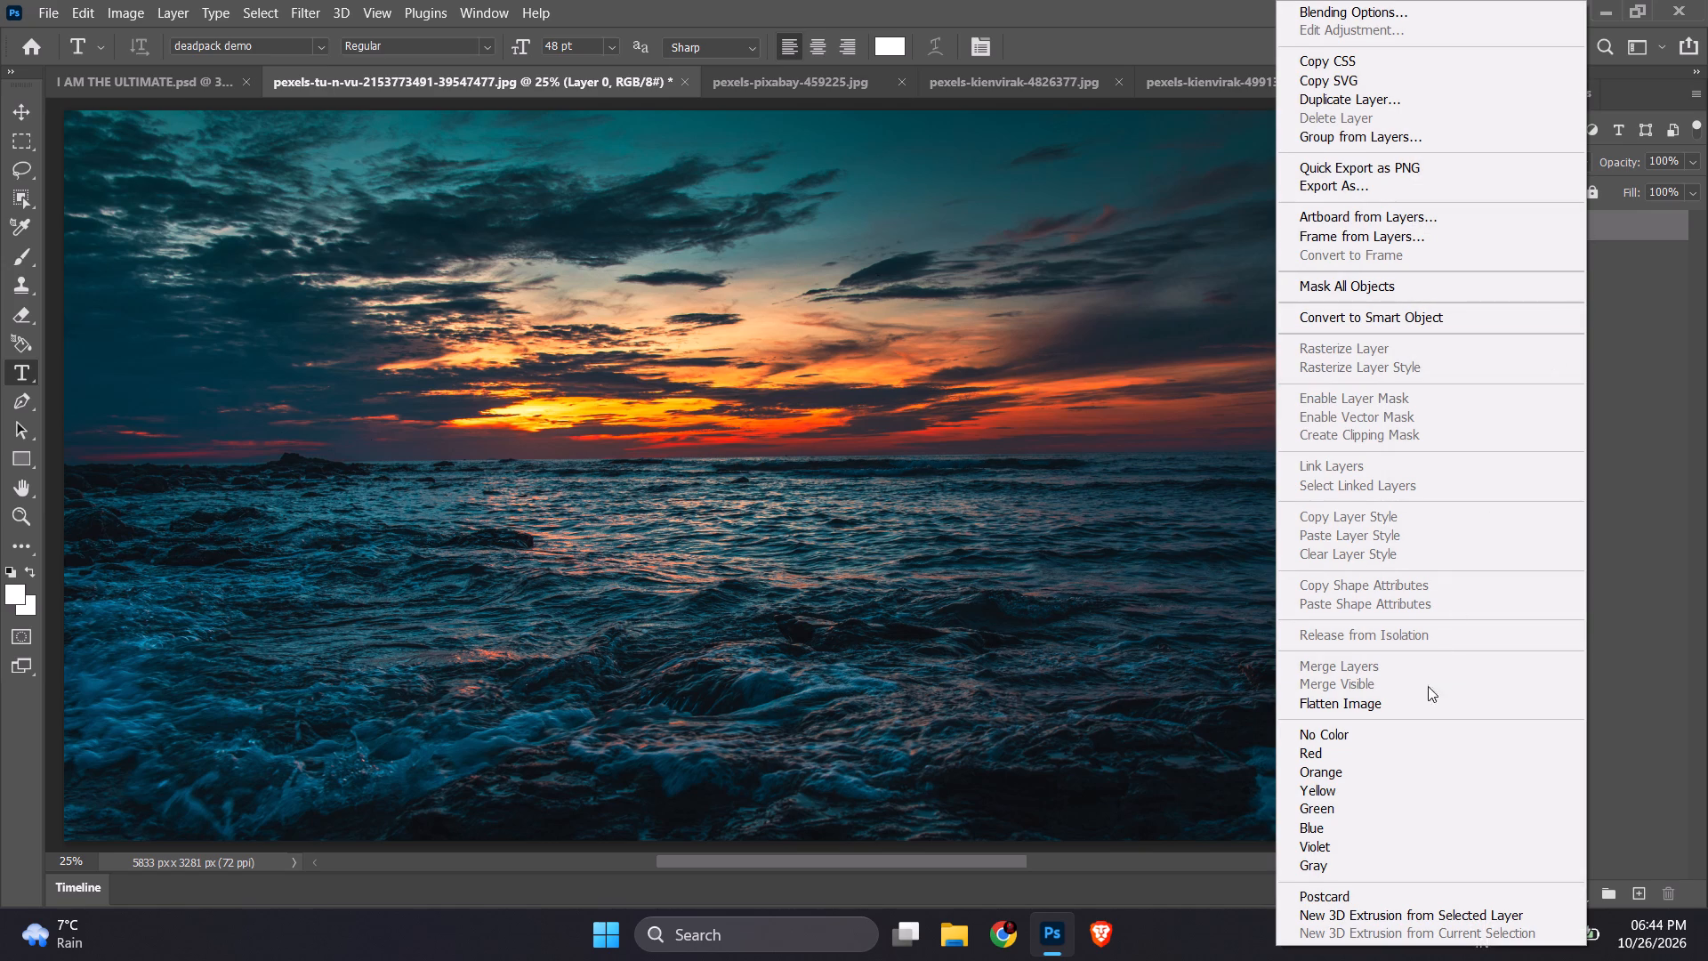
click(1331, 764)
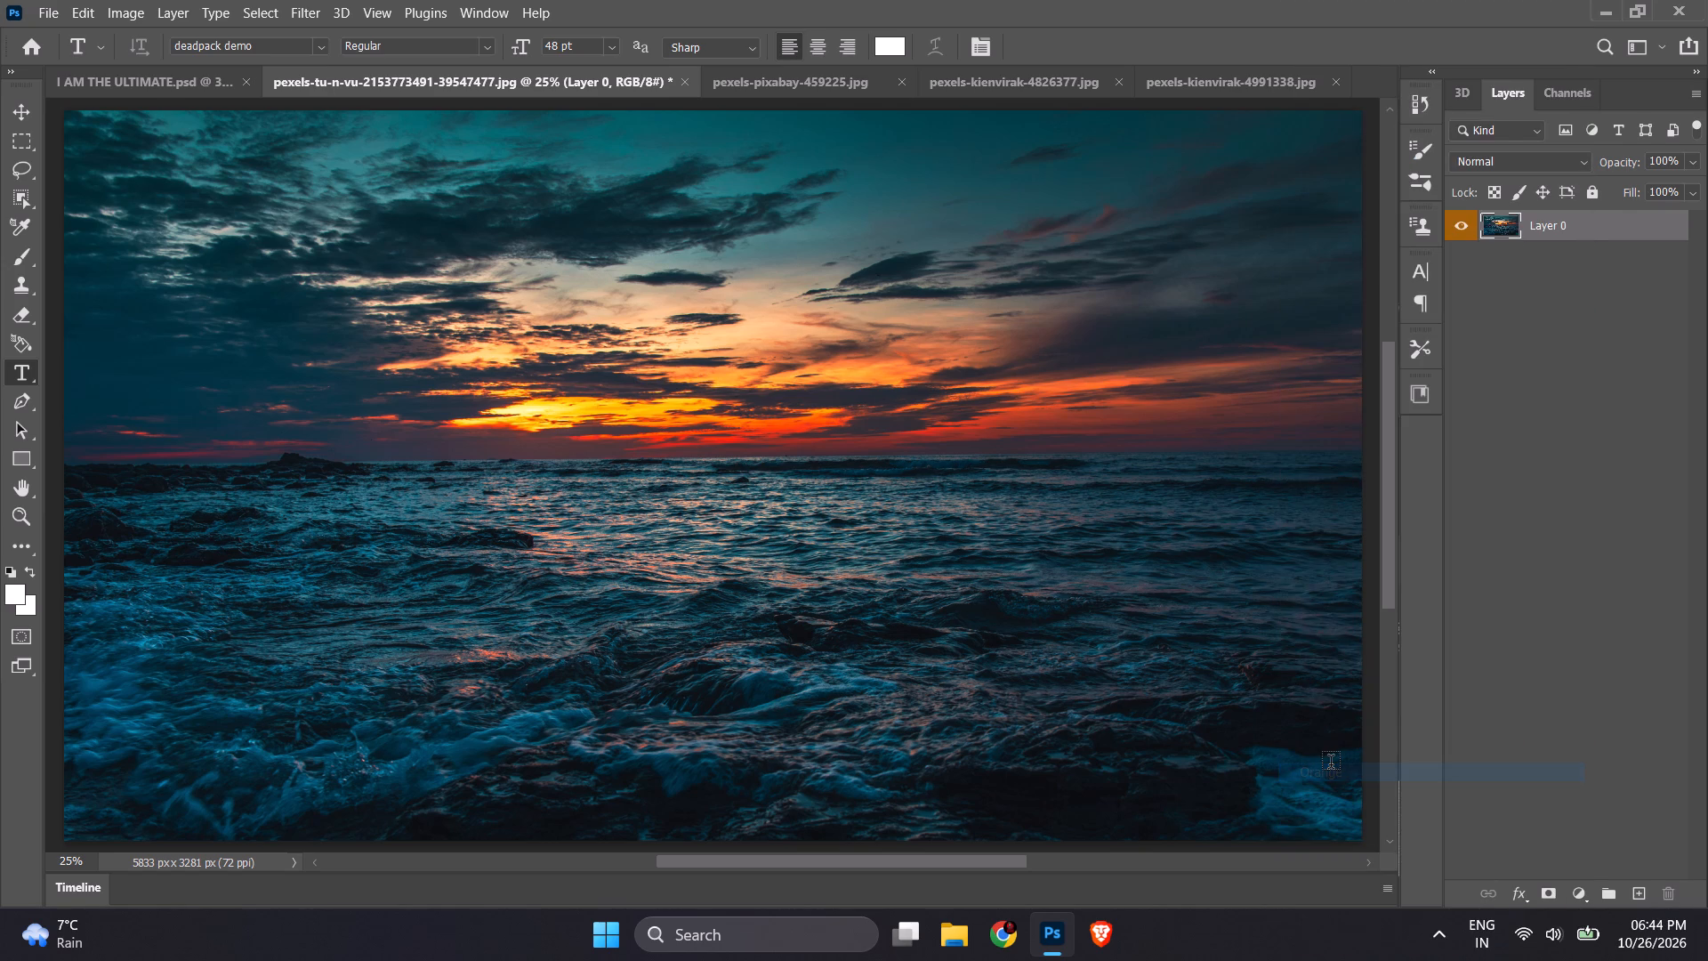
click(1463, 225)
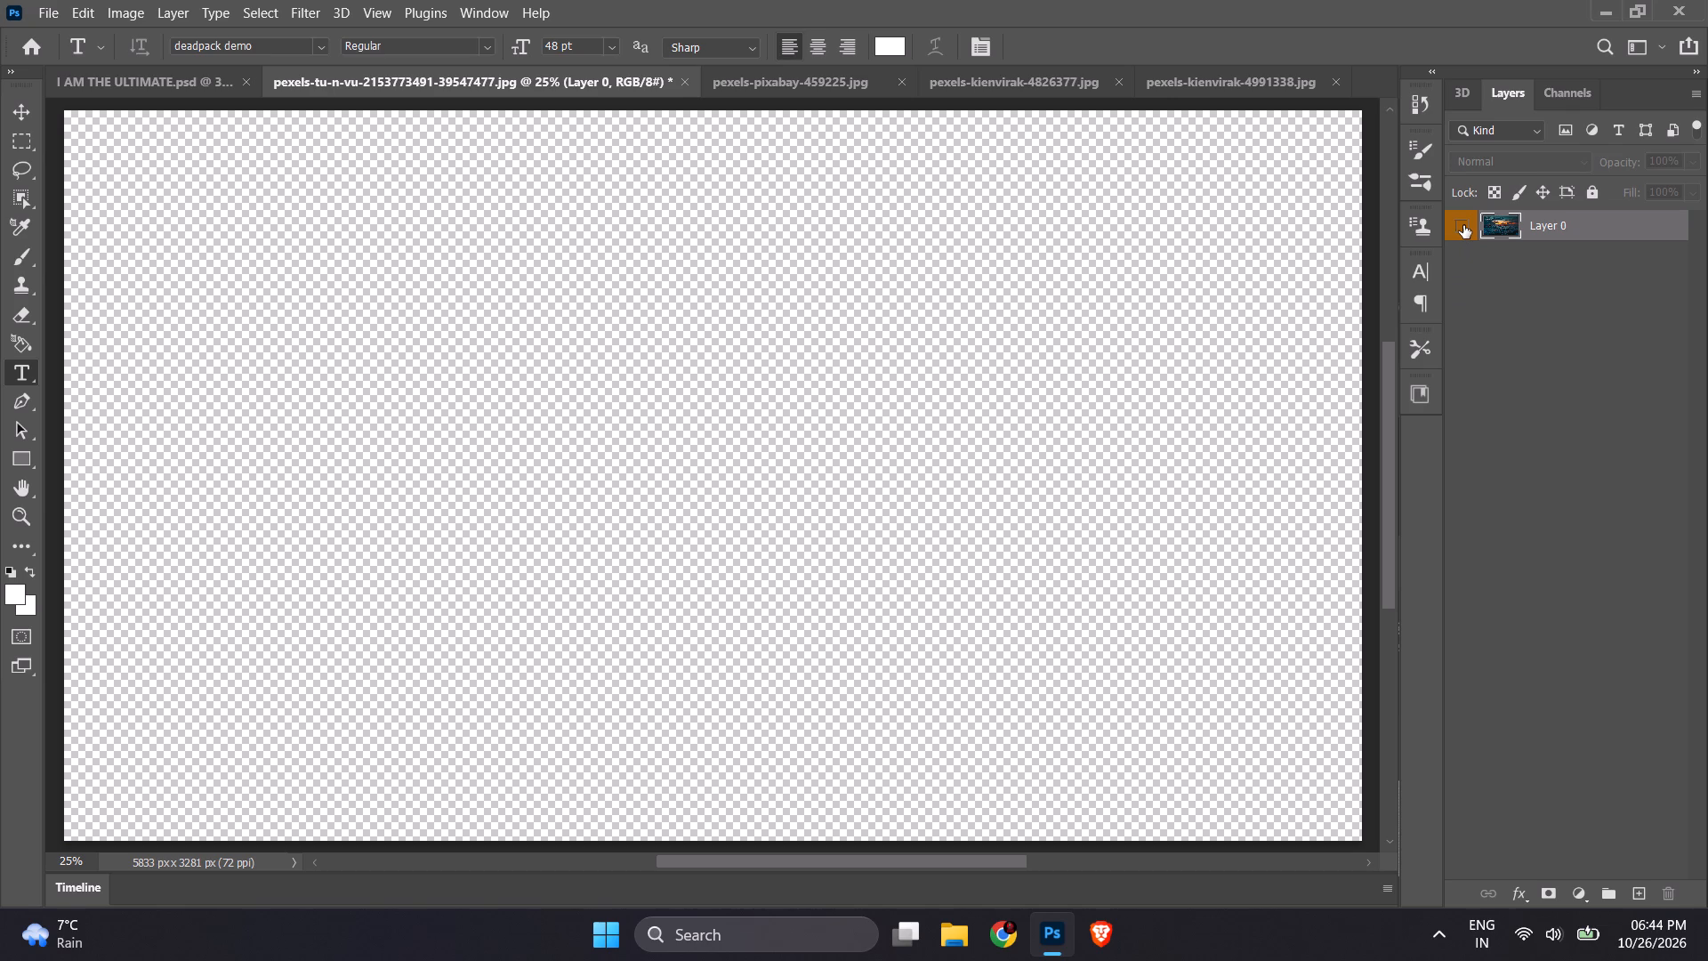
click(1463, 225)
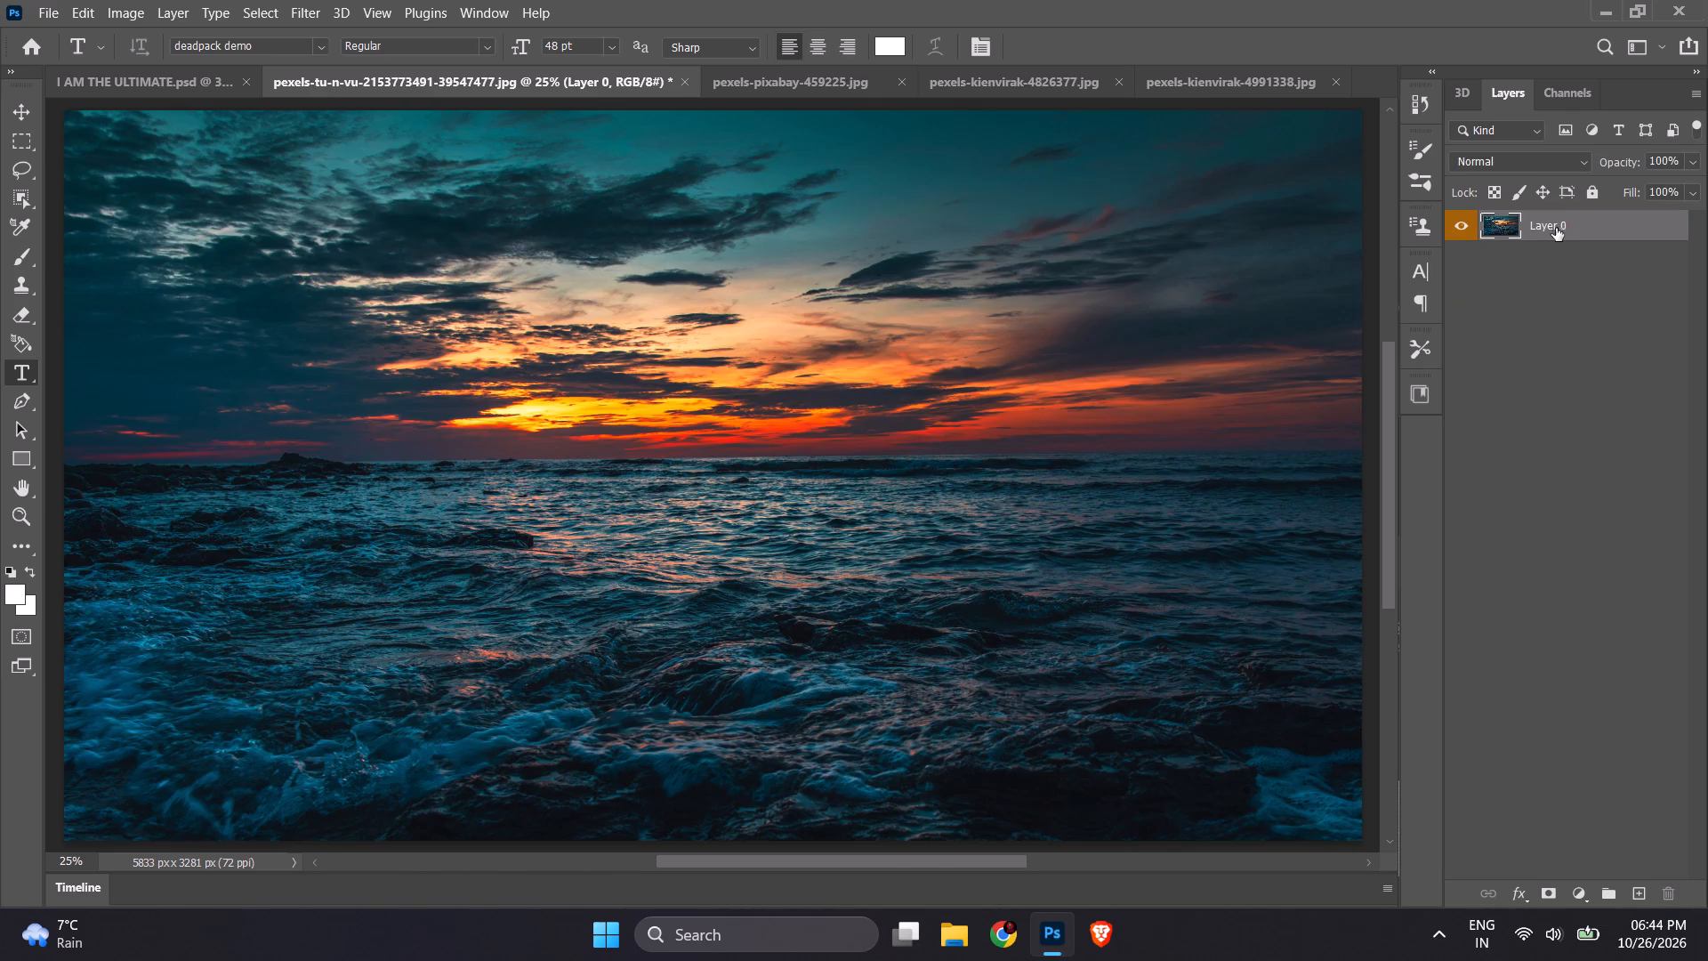
Set the photo layer's colour label to Gray.
right_click(1558, 230)
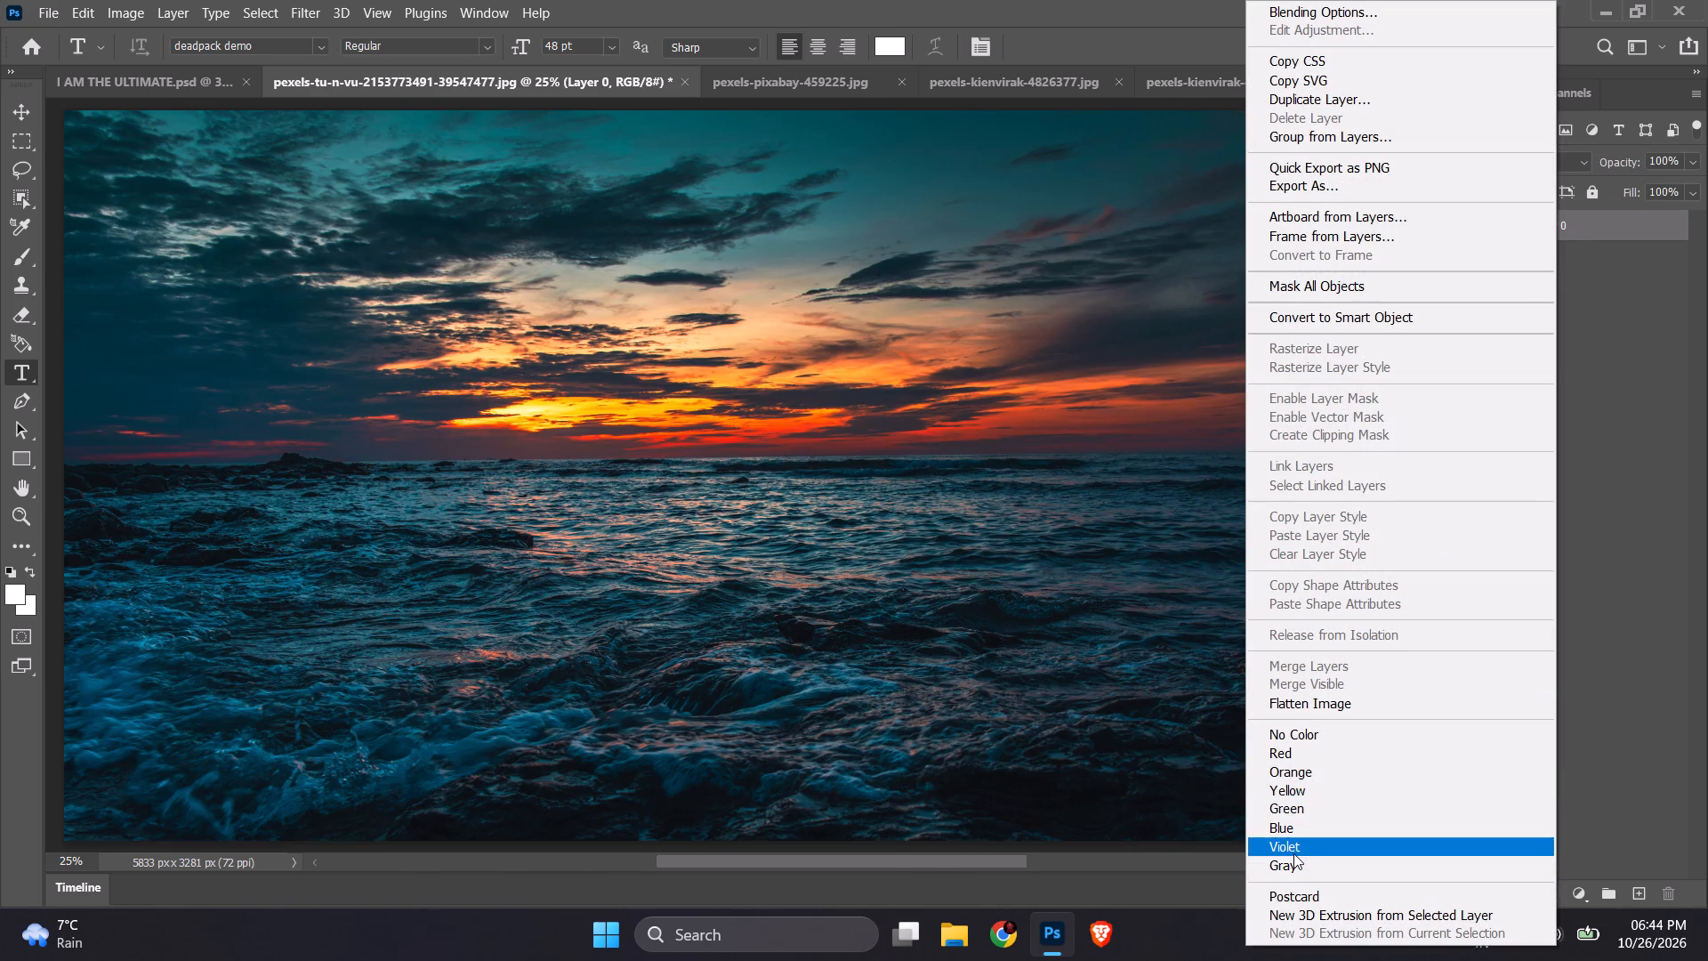
click(1282, 862)
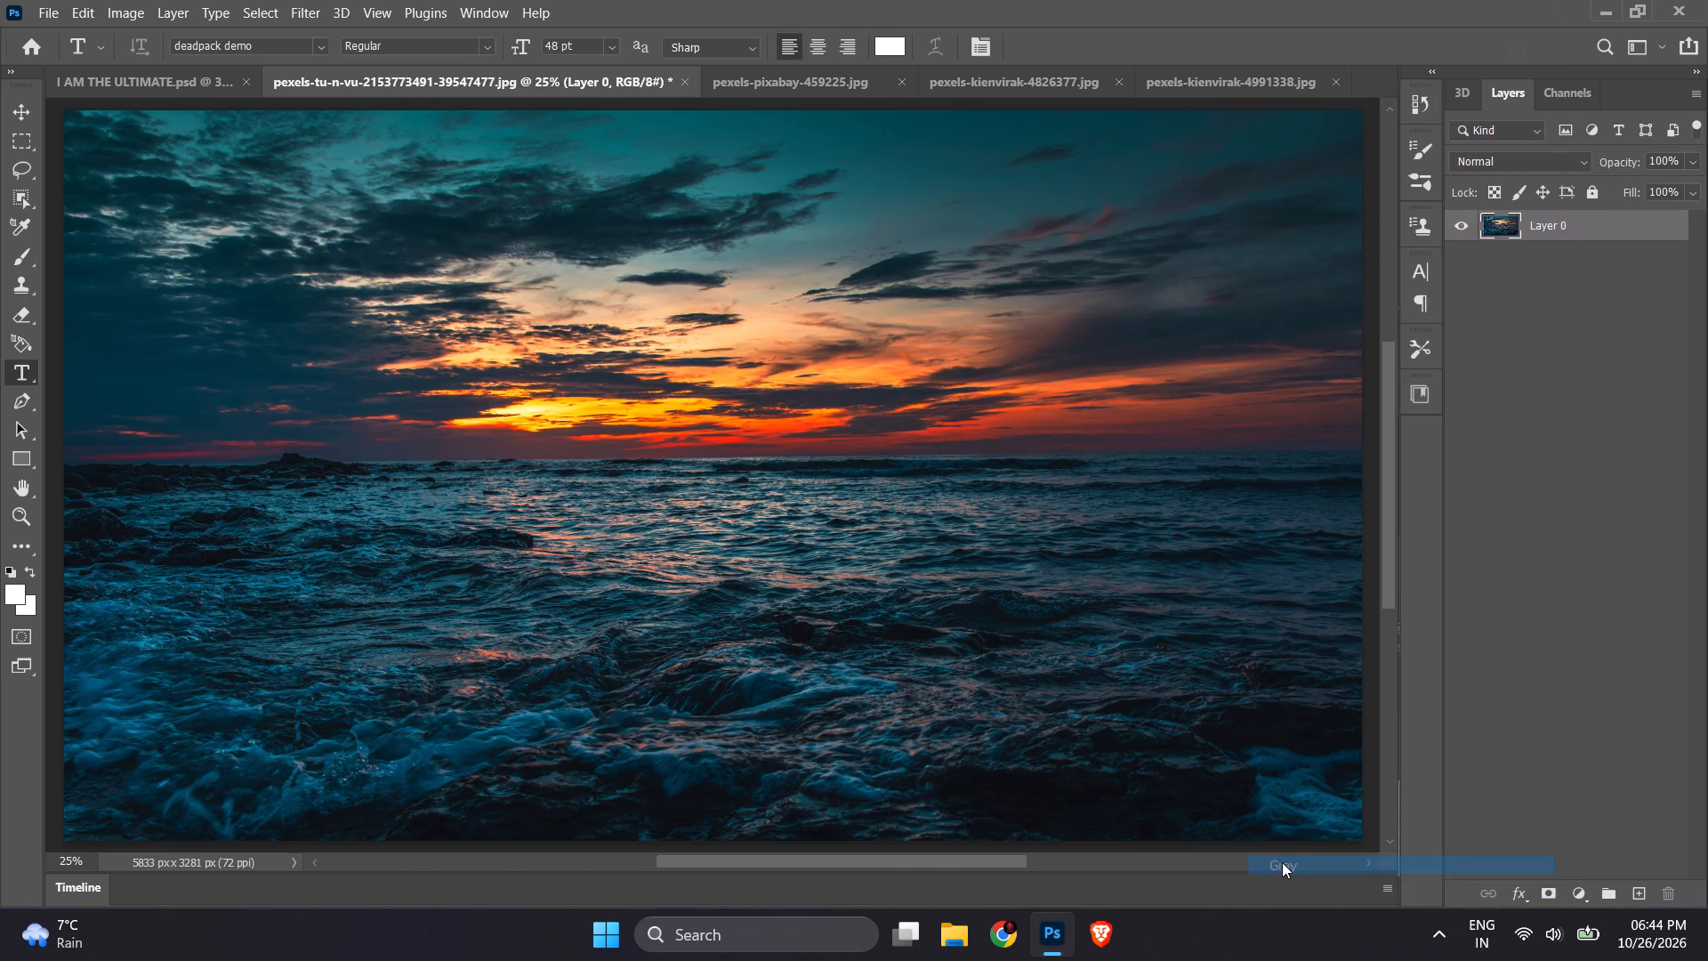
click(1468, 225)
click(1468, 225)
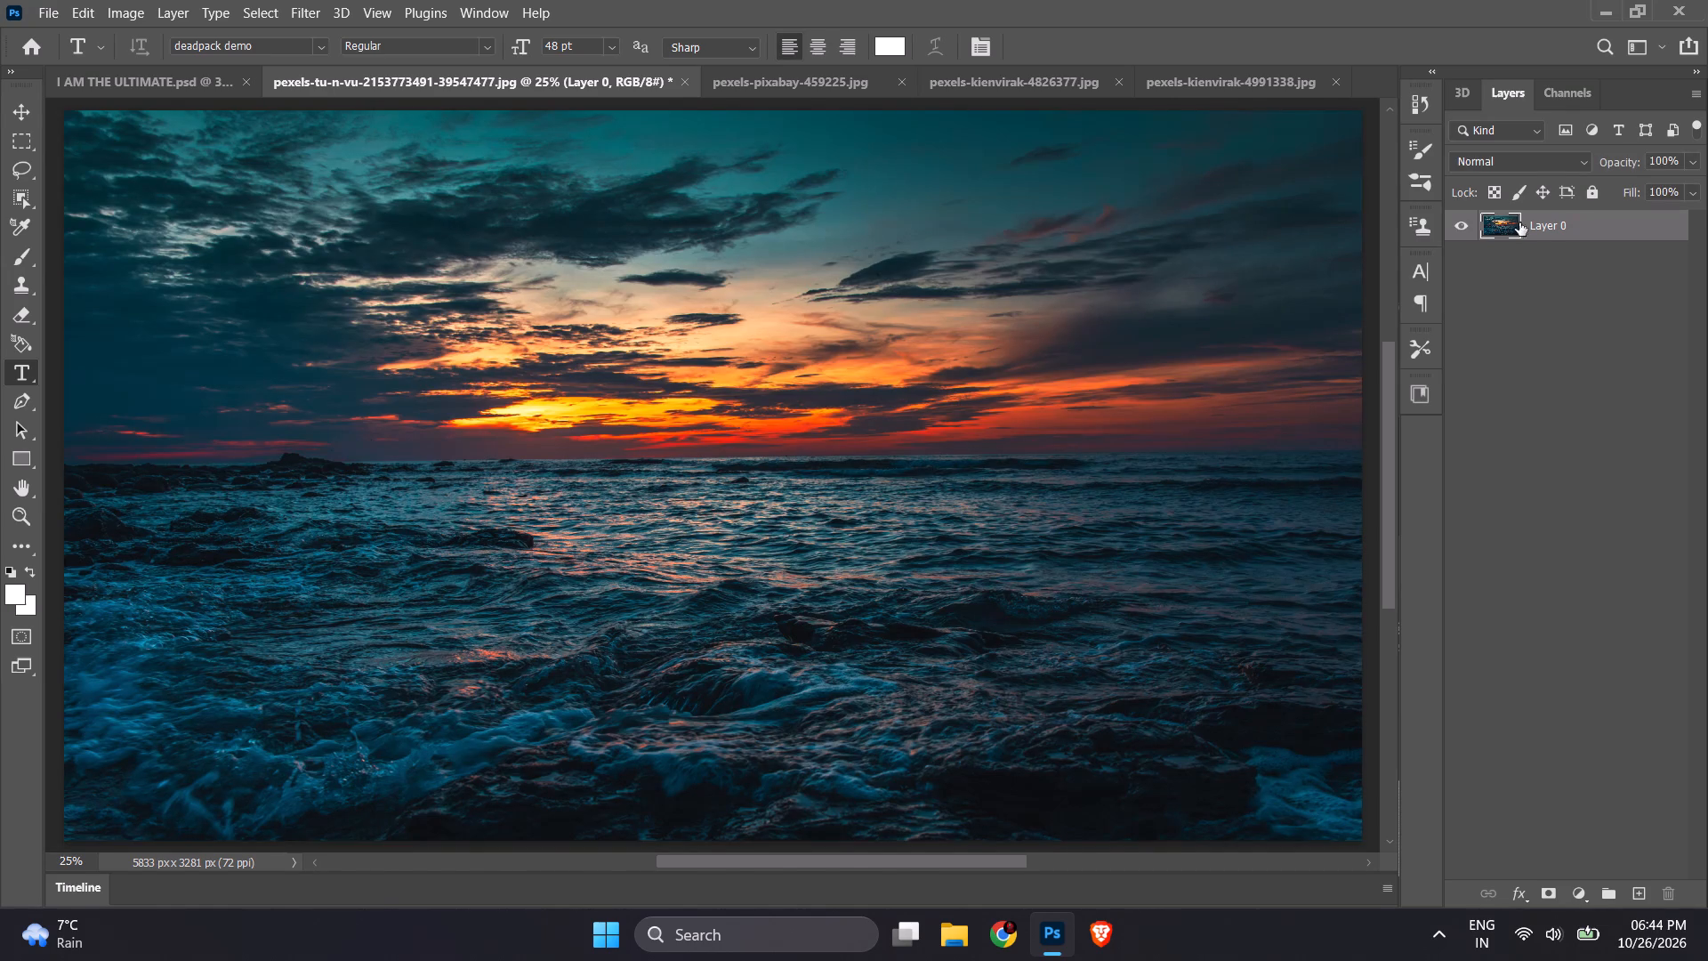
right_click(1568, 223)
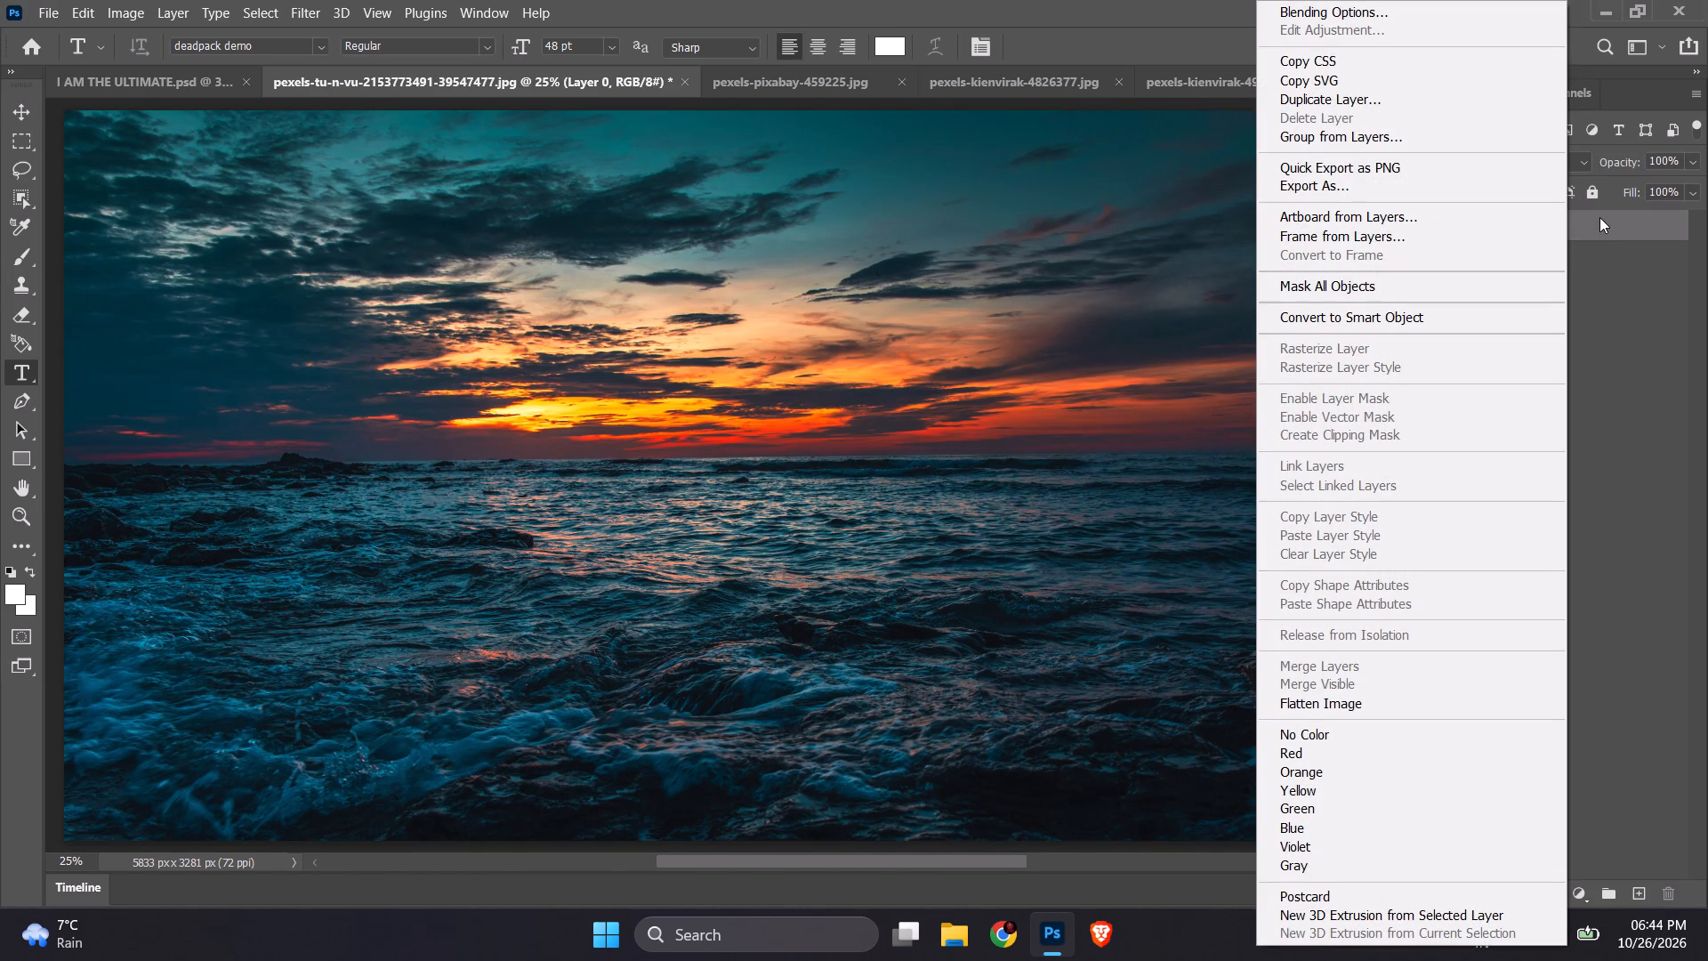
click(1601, 223)
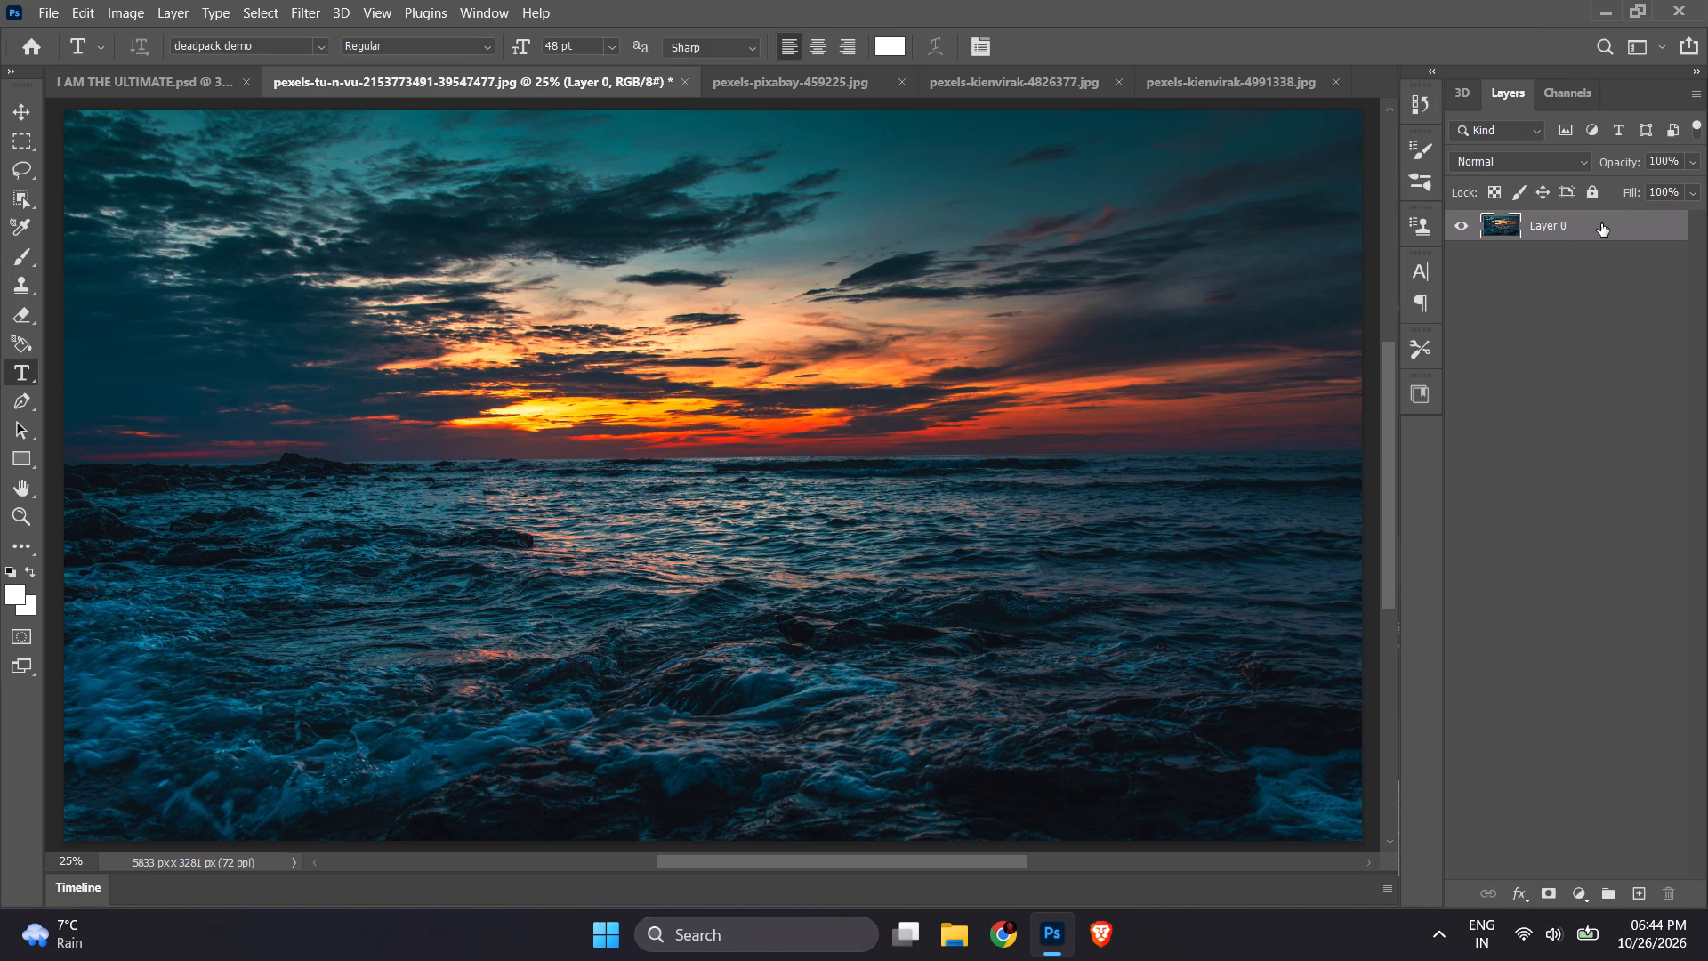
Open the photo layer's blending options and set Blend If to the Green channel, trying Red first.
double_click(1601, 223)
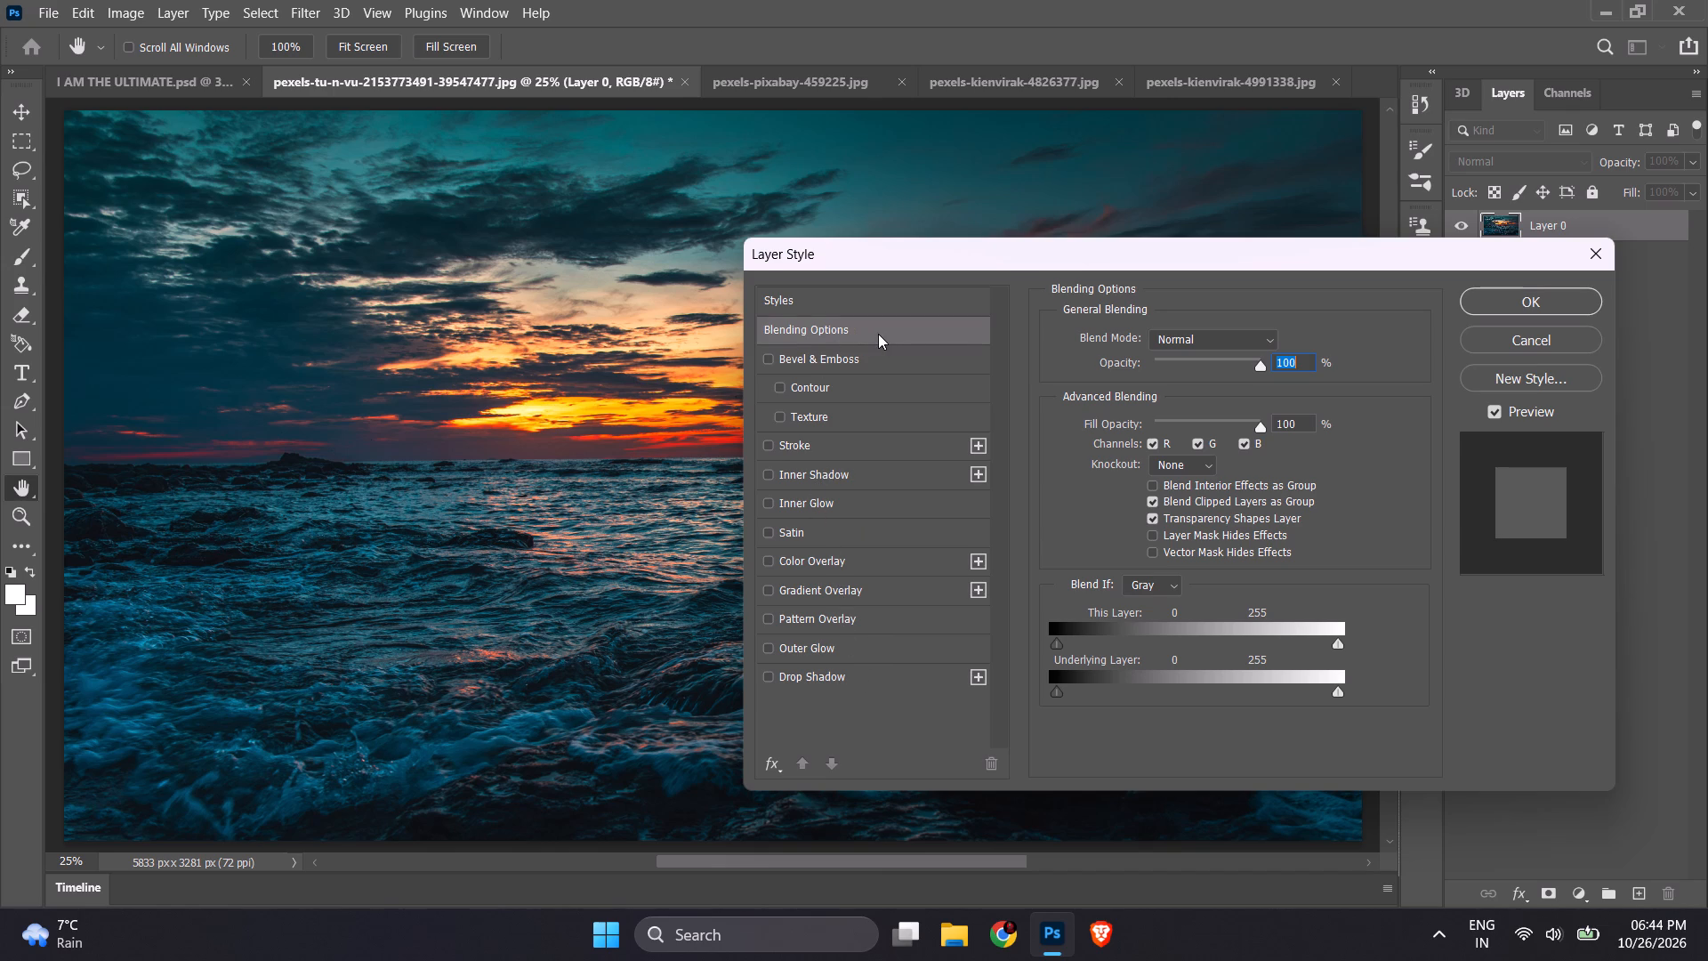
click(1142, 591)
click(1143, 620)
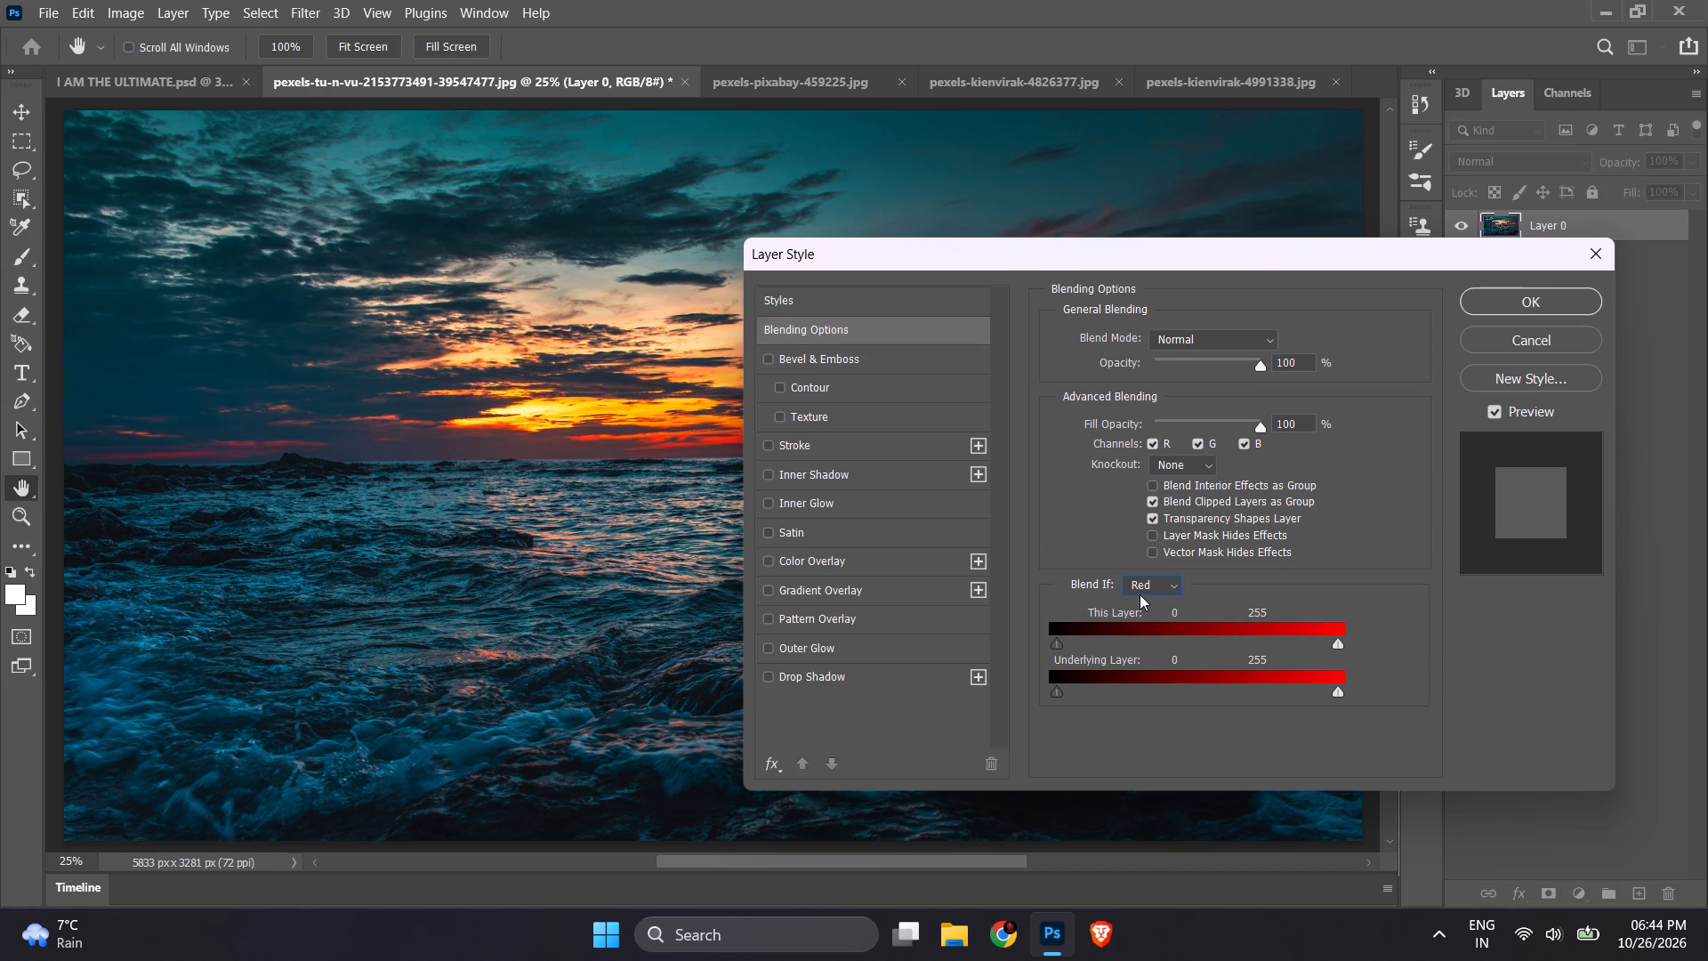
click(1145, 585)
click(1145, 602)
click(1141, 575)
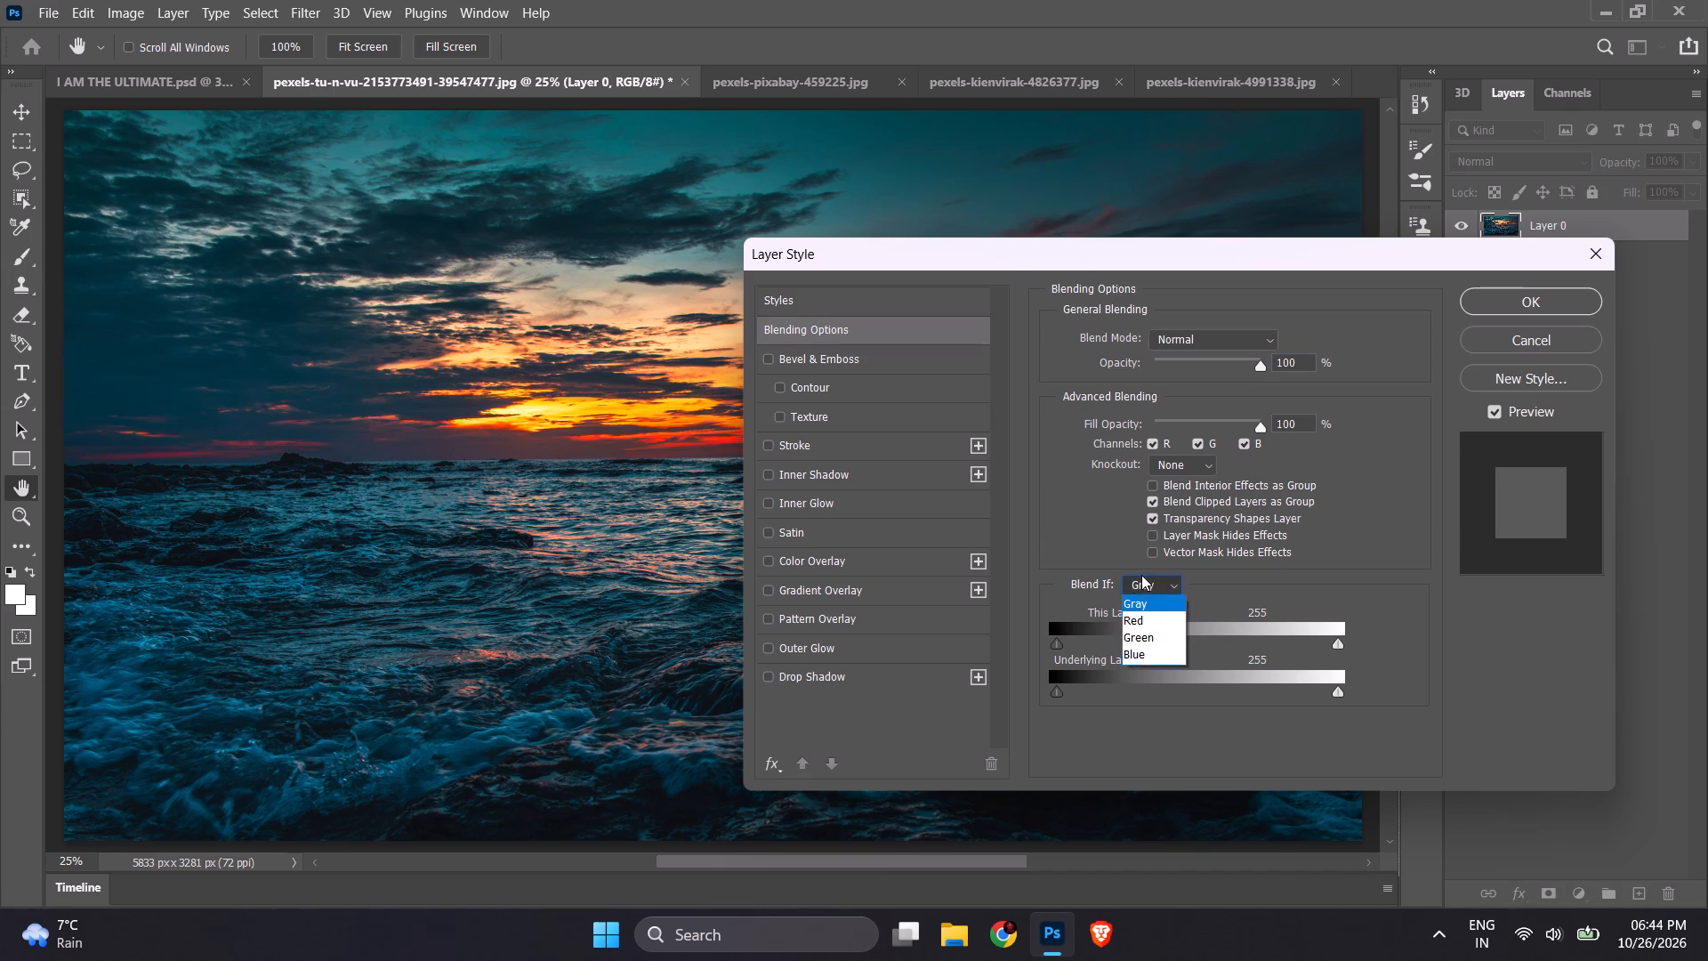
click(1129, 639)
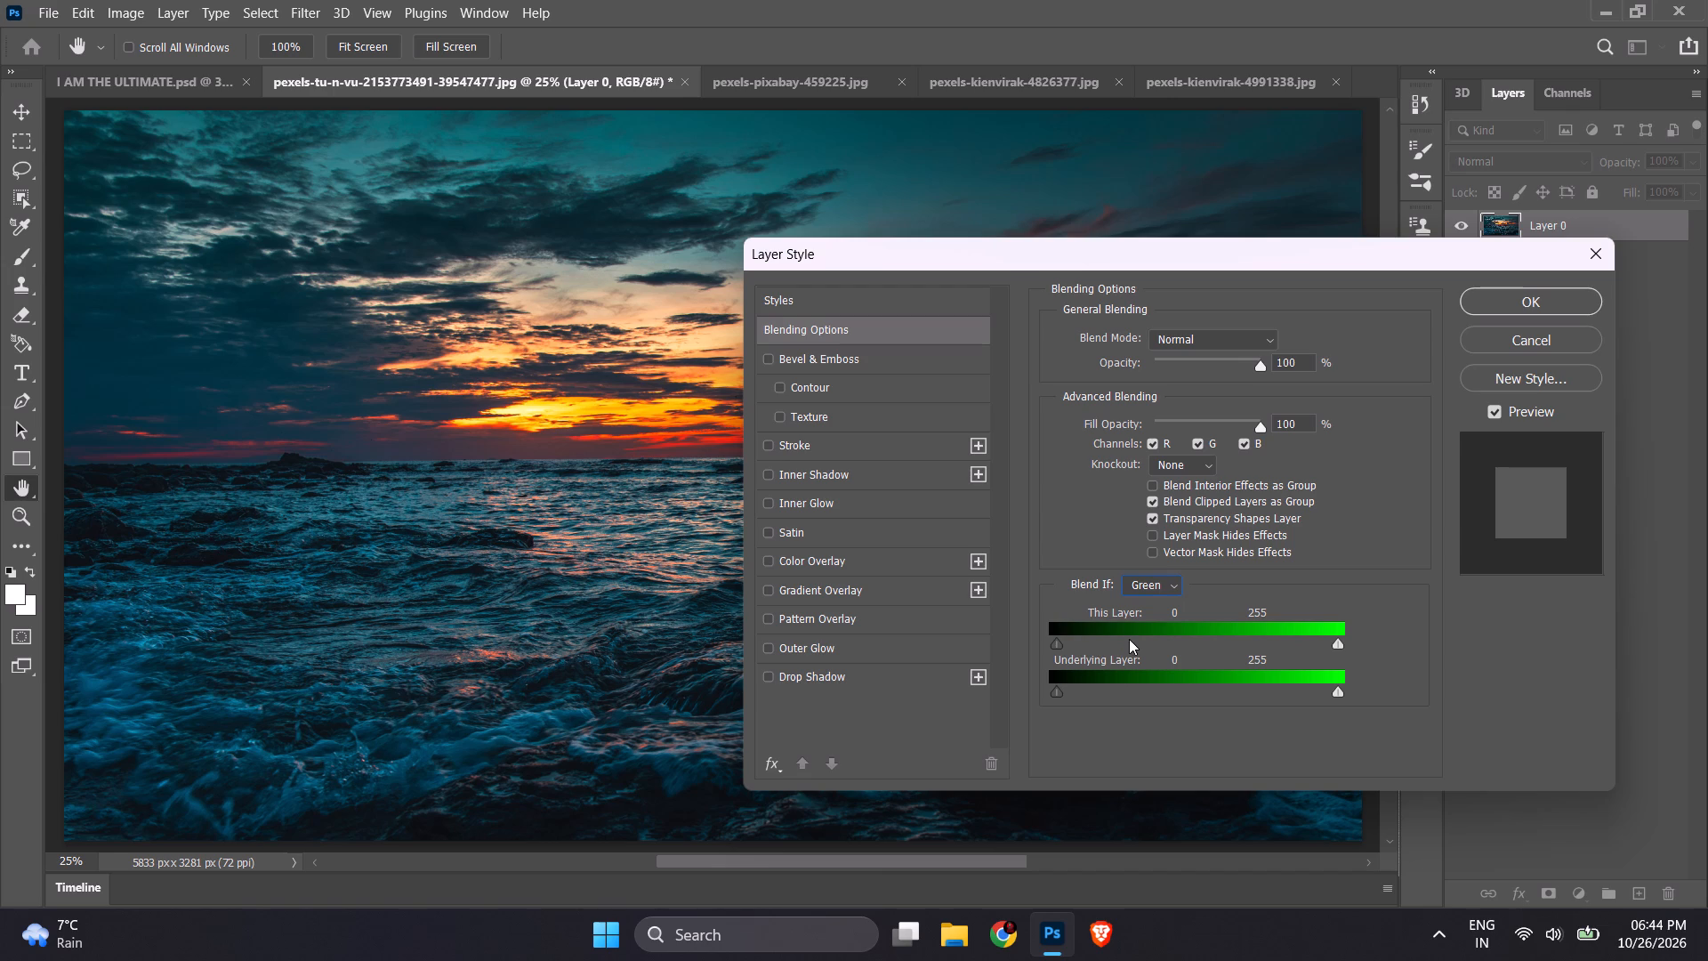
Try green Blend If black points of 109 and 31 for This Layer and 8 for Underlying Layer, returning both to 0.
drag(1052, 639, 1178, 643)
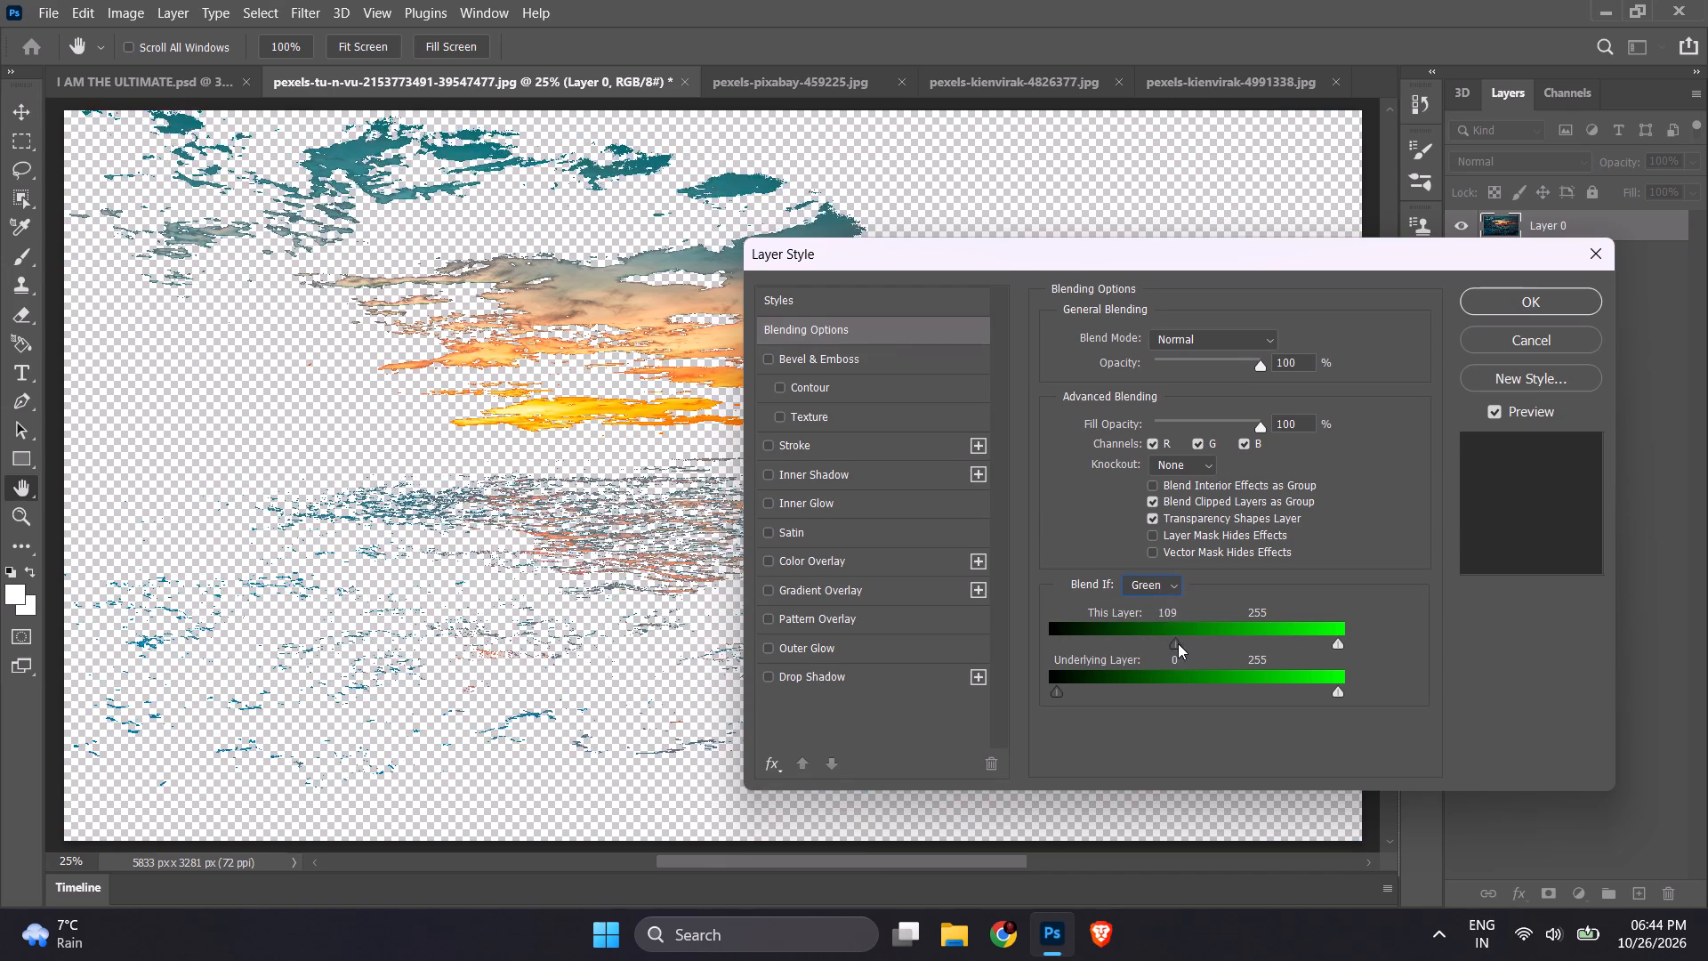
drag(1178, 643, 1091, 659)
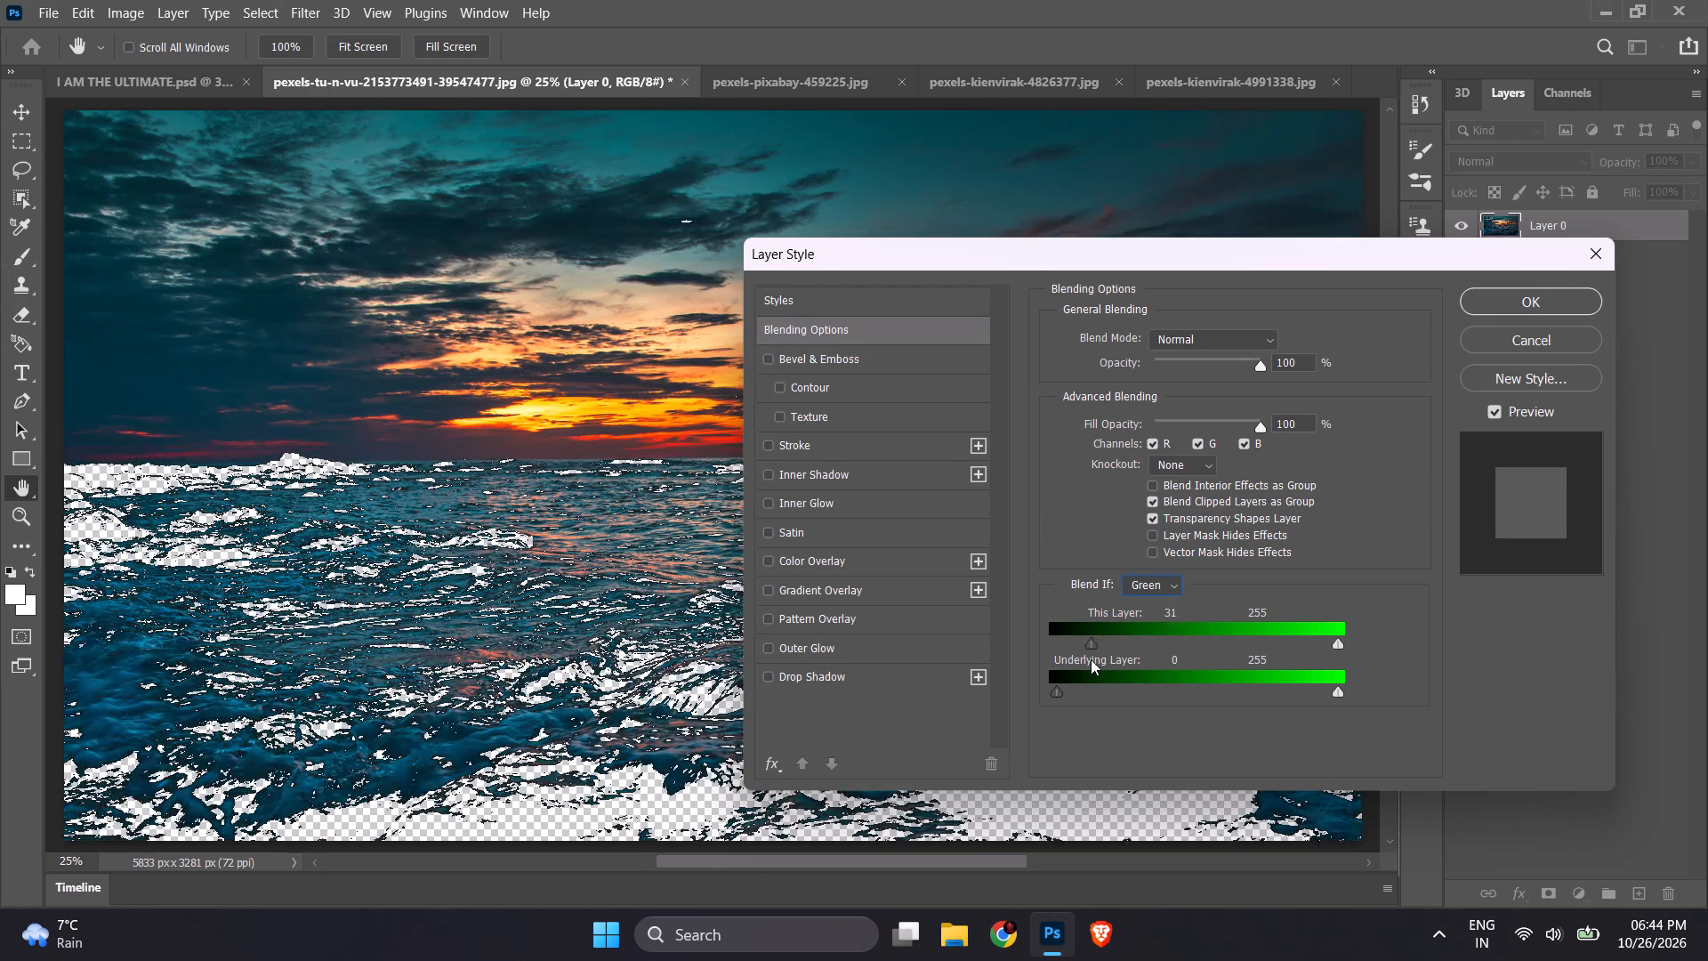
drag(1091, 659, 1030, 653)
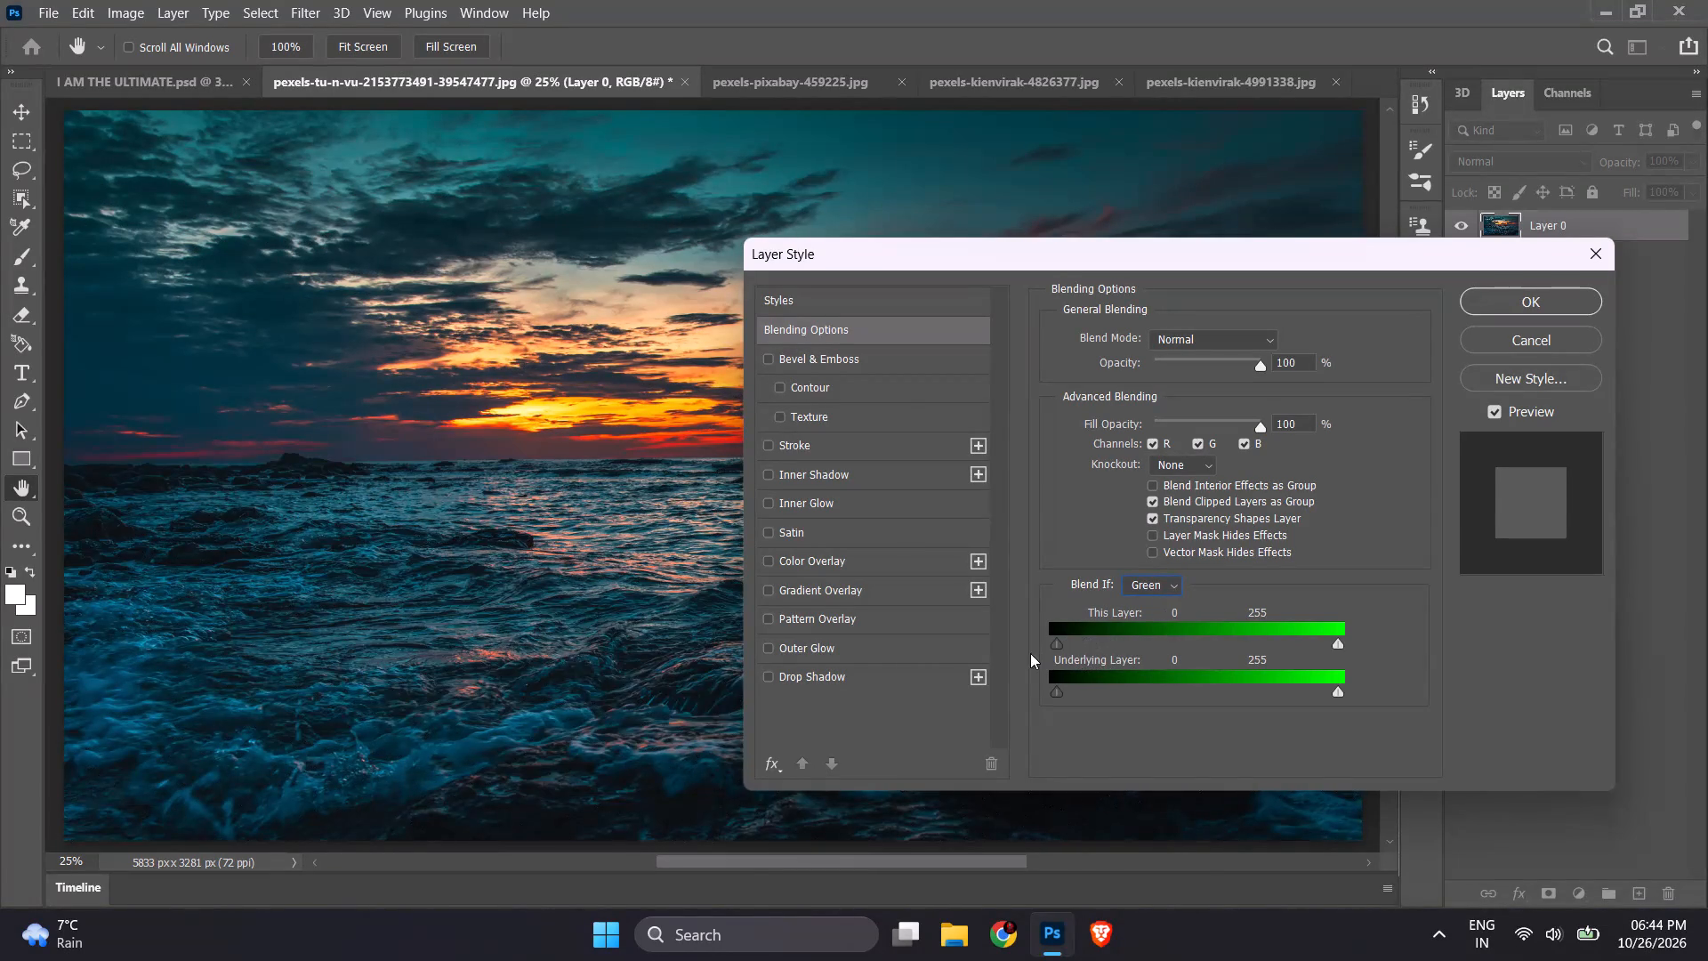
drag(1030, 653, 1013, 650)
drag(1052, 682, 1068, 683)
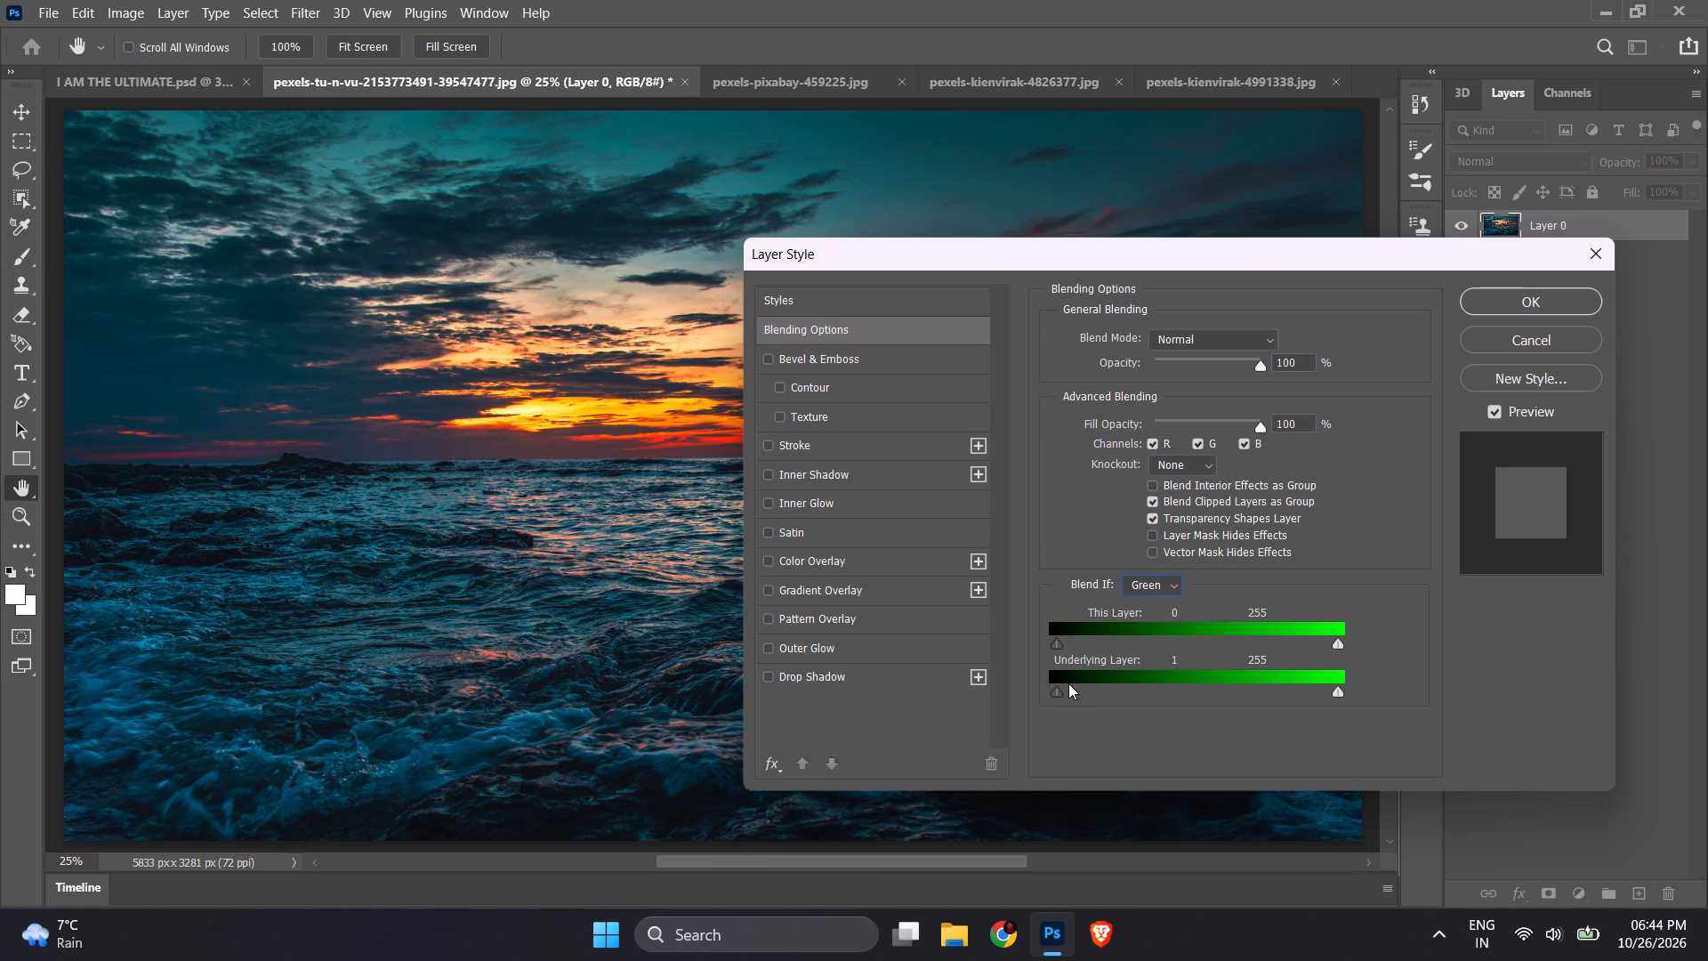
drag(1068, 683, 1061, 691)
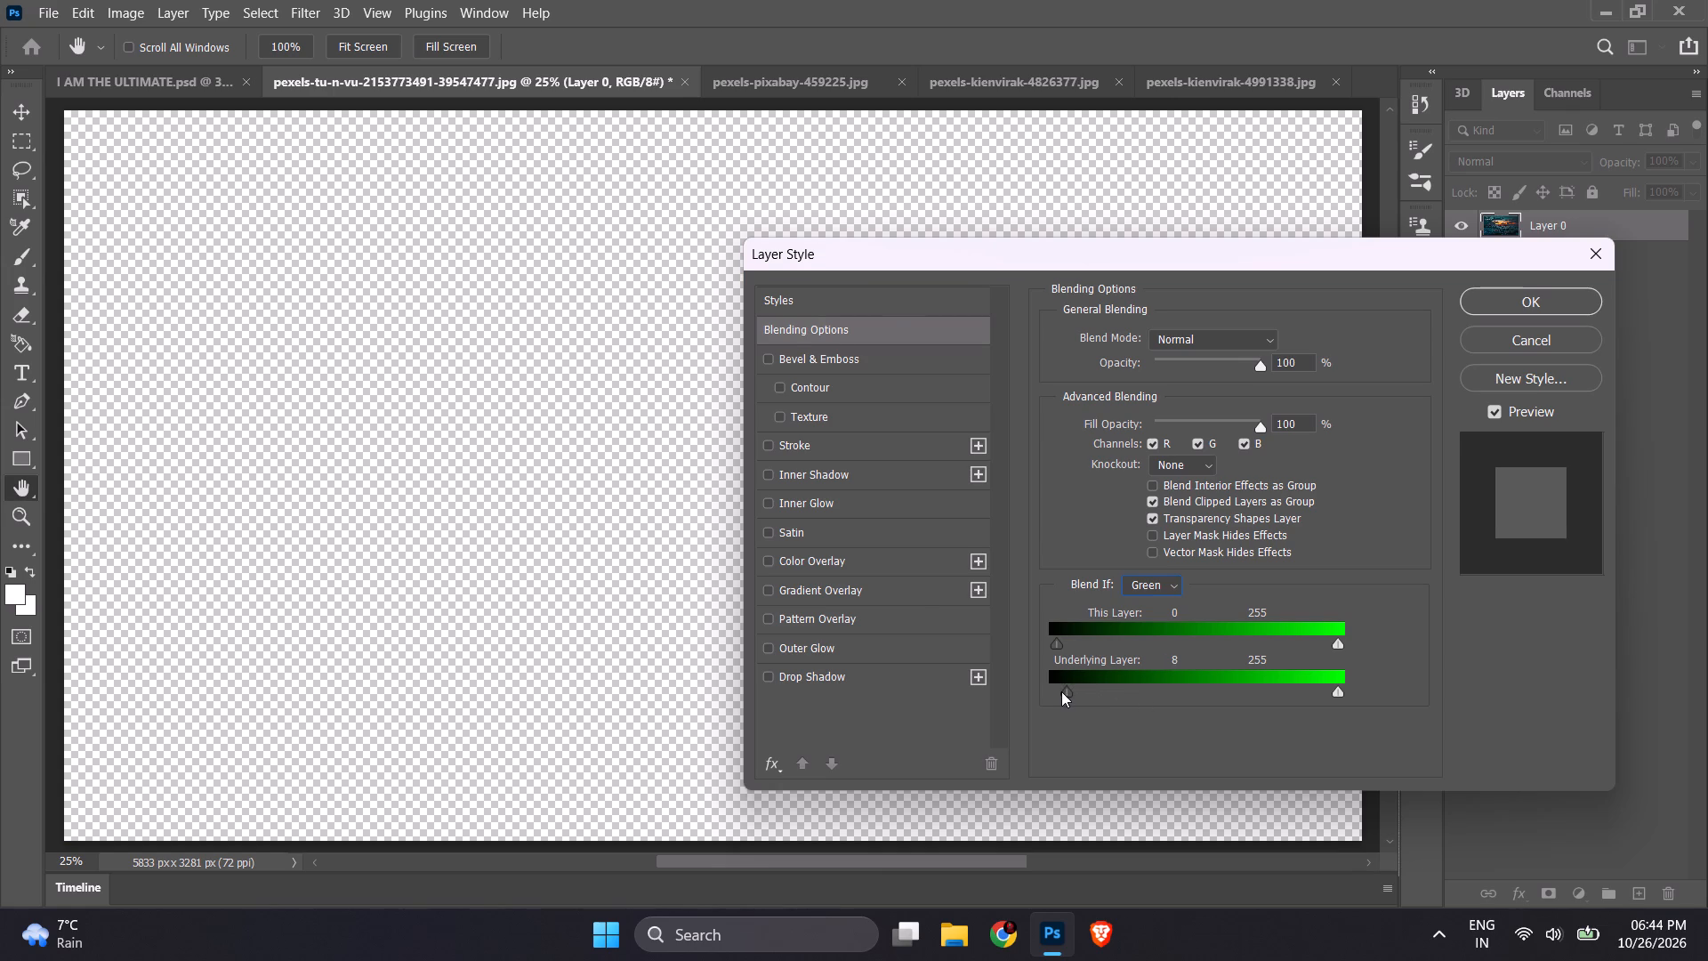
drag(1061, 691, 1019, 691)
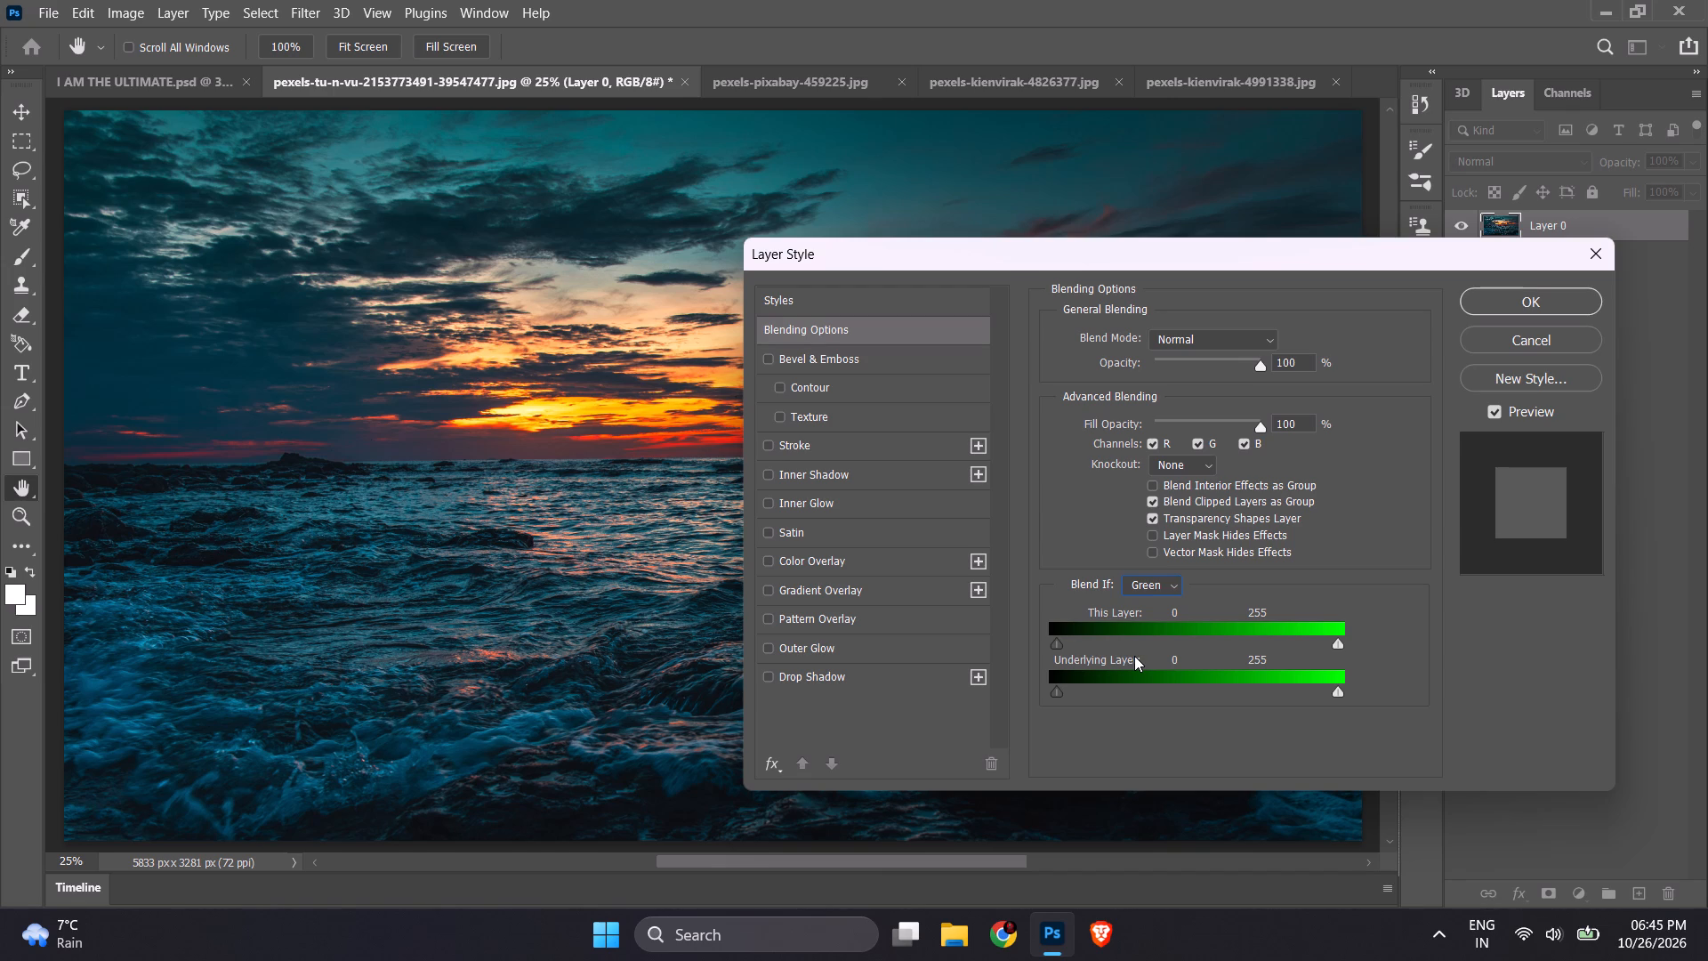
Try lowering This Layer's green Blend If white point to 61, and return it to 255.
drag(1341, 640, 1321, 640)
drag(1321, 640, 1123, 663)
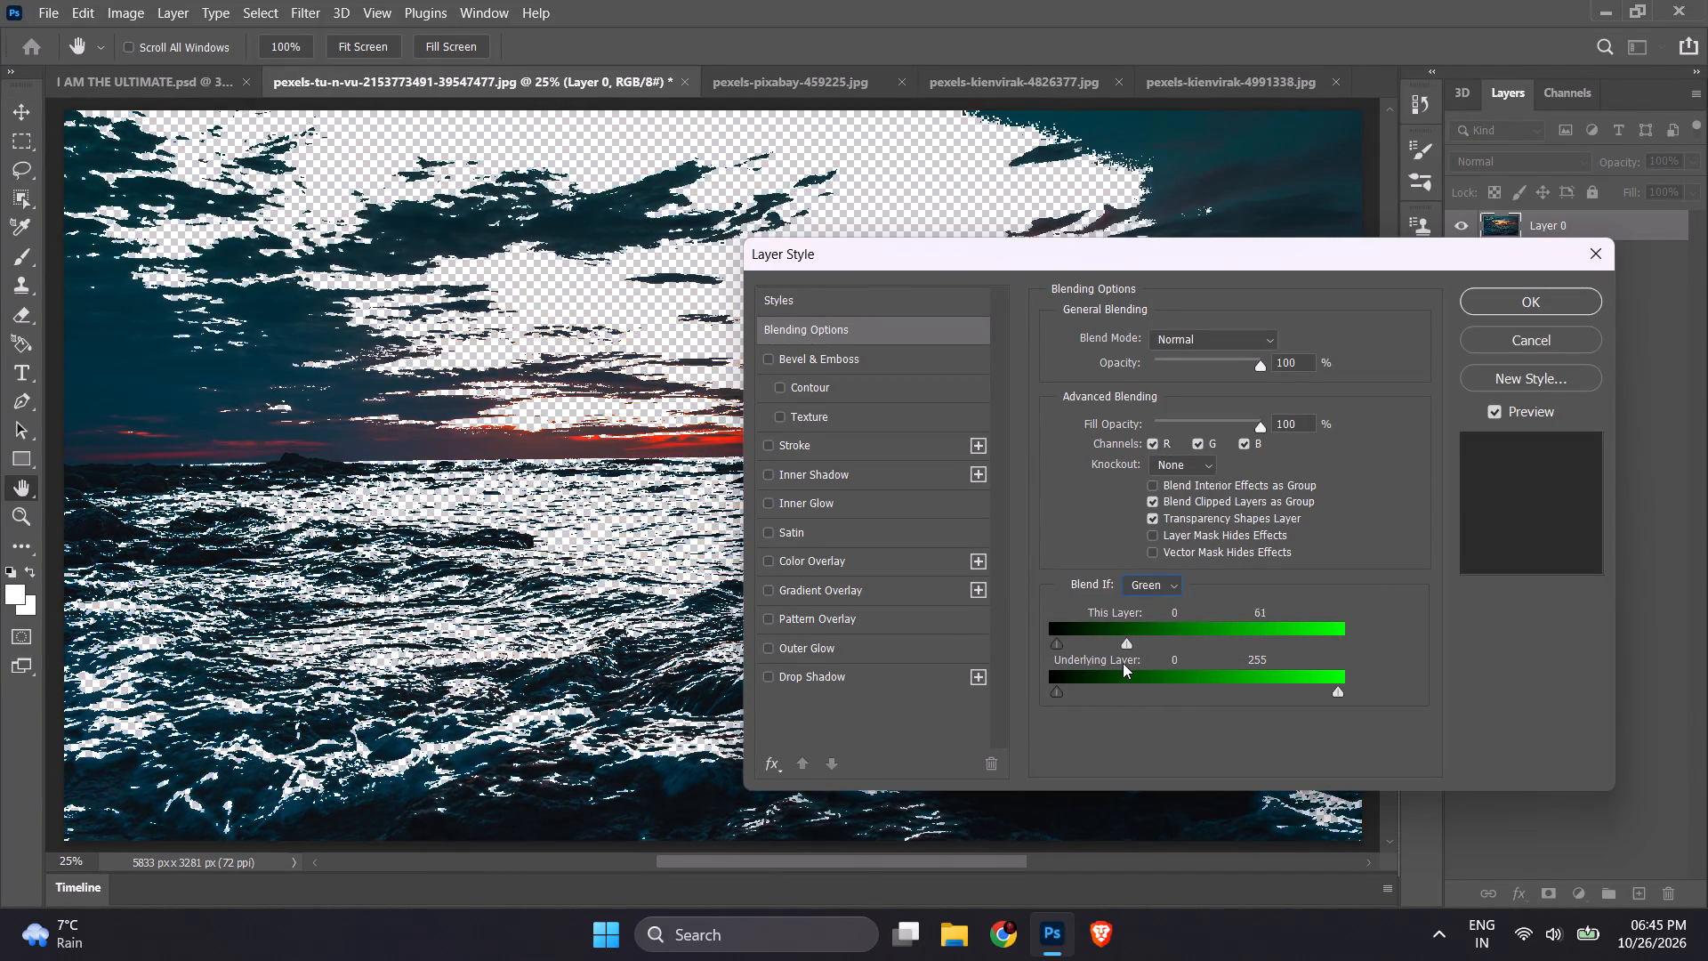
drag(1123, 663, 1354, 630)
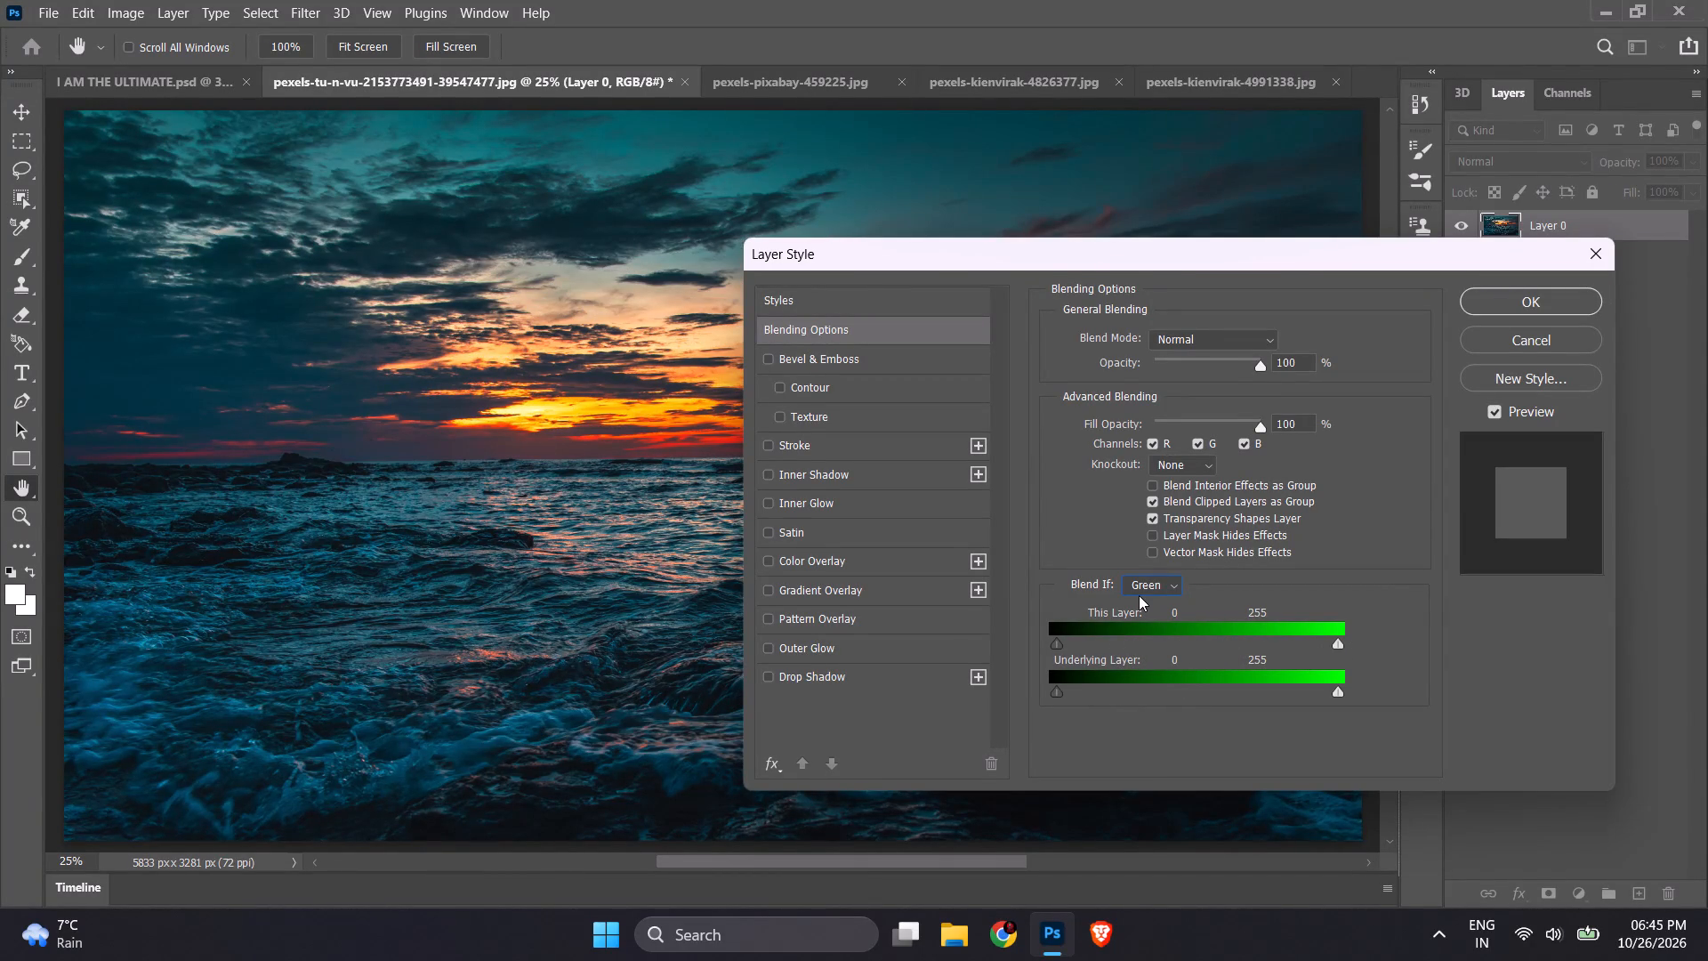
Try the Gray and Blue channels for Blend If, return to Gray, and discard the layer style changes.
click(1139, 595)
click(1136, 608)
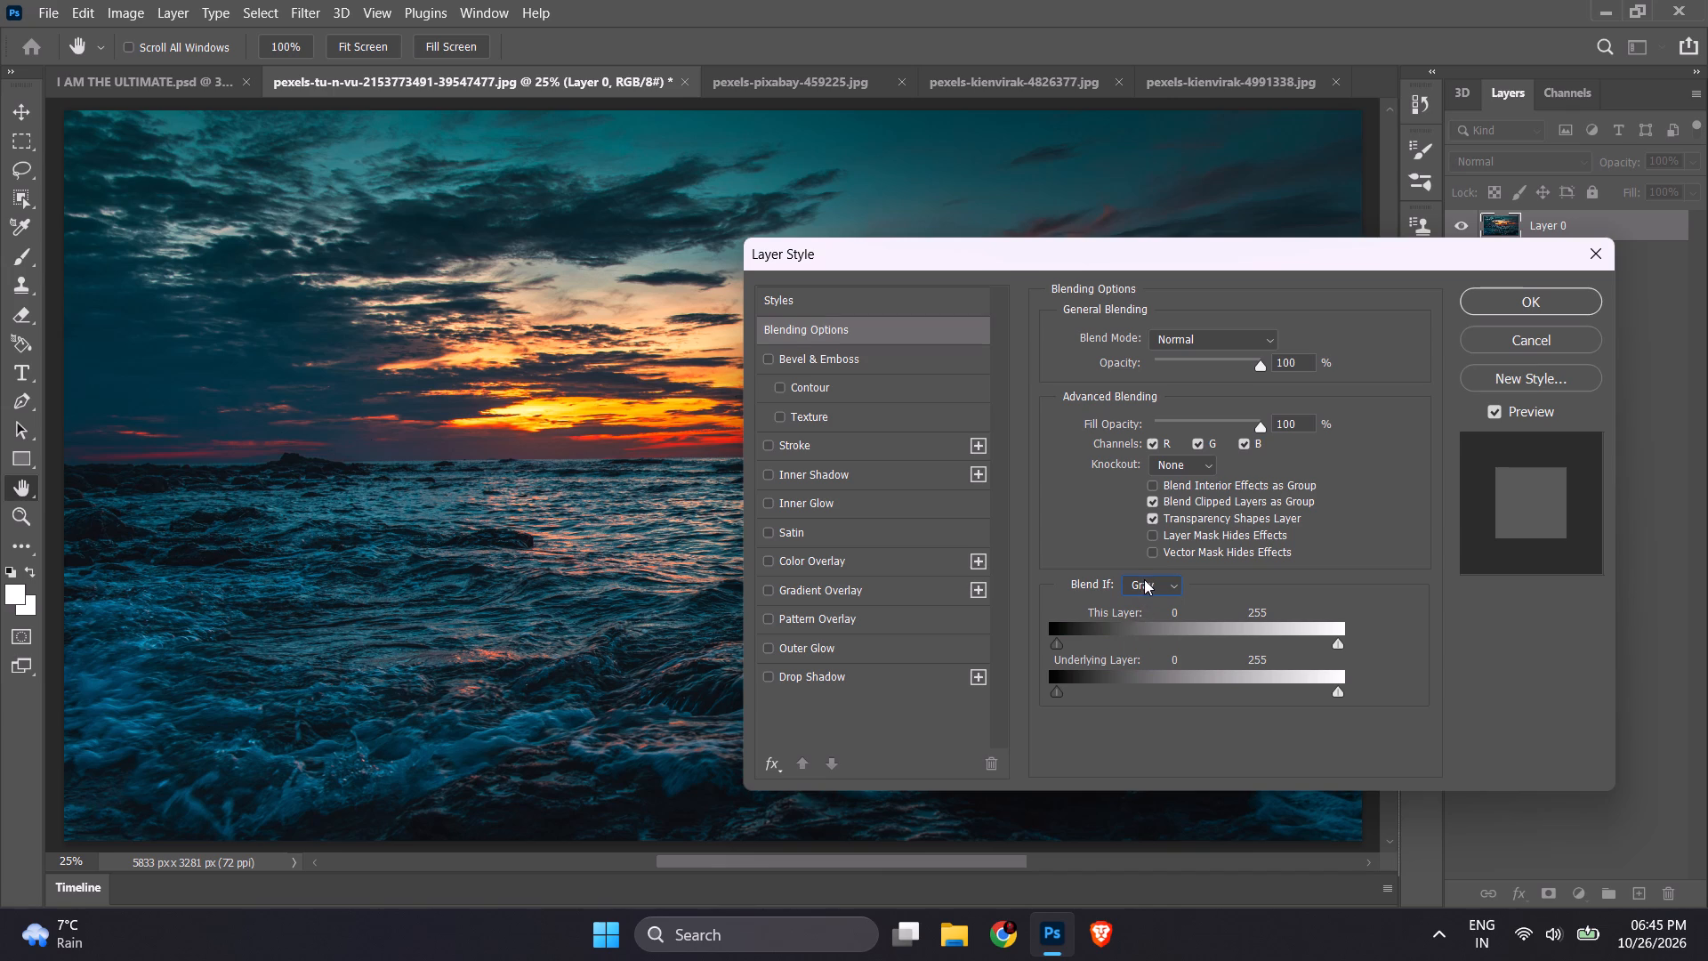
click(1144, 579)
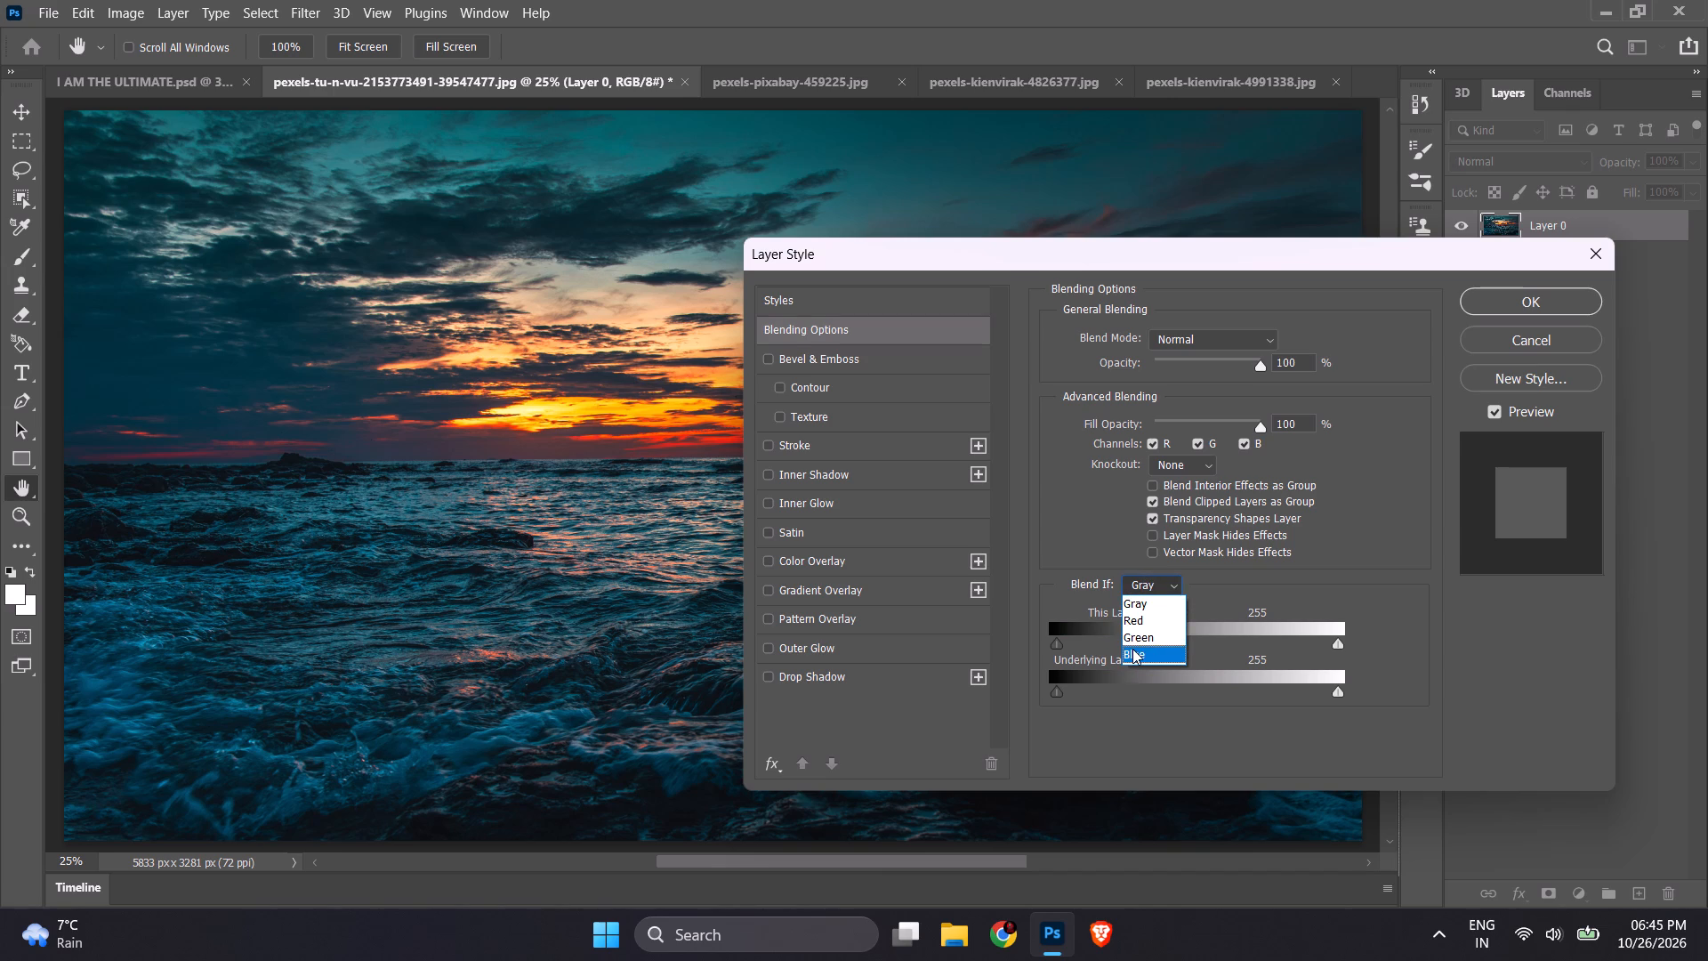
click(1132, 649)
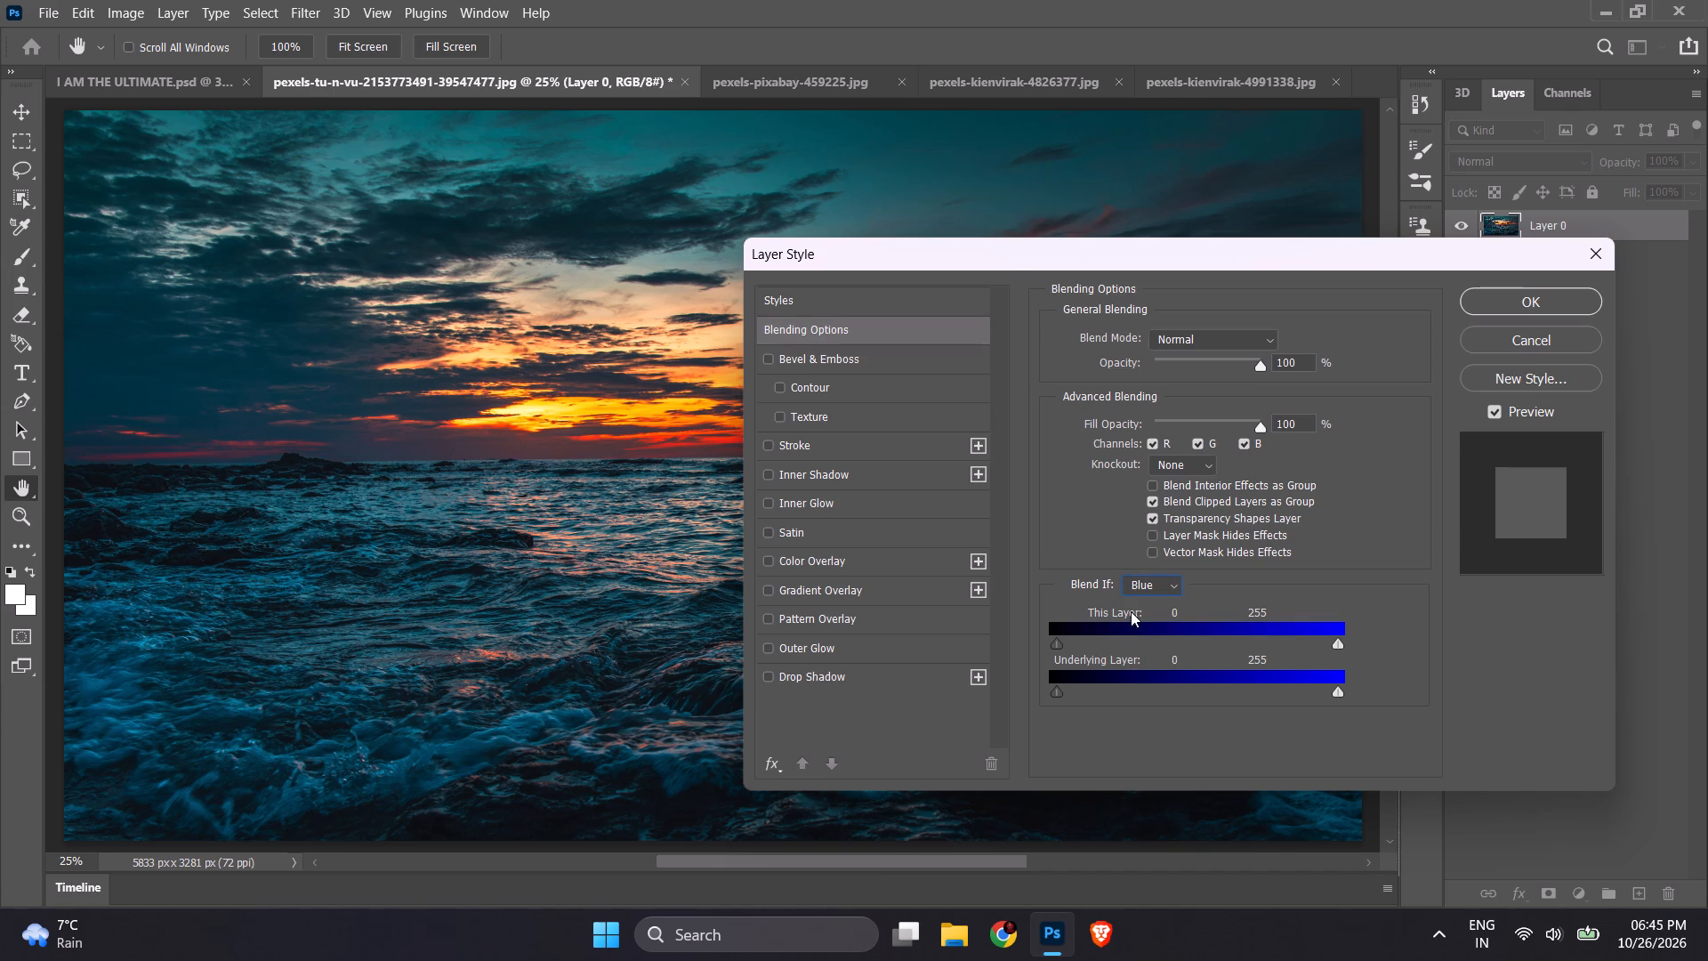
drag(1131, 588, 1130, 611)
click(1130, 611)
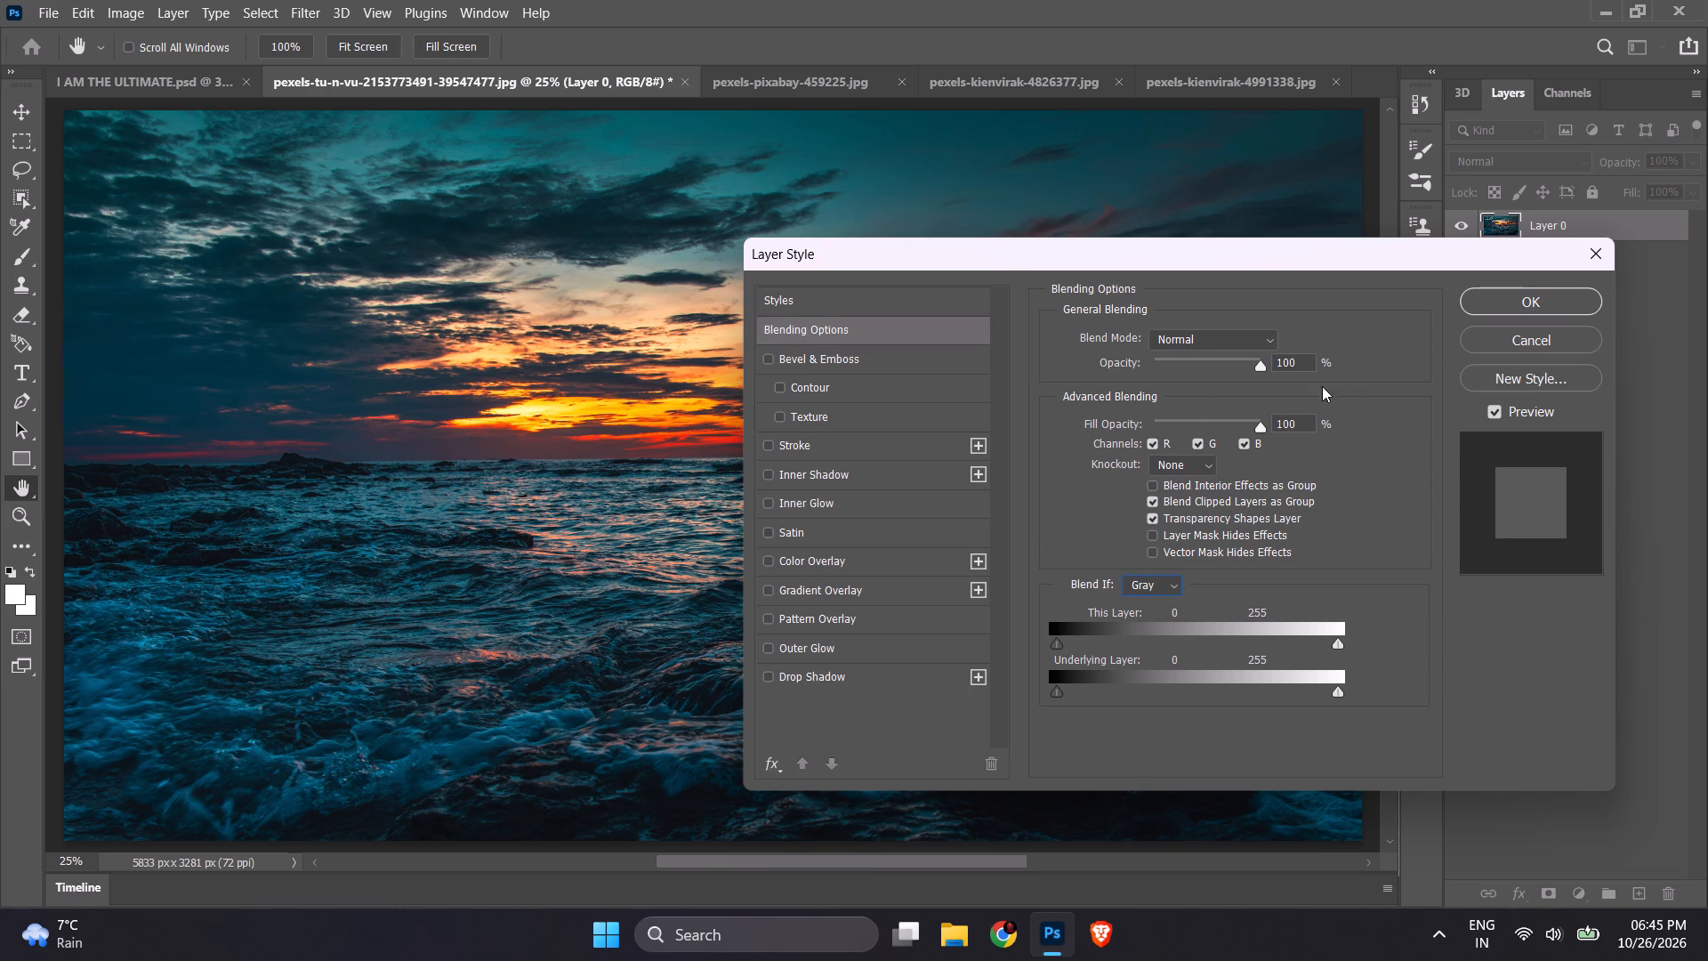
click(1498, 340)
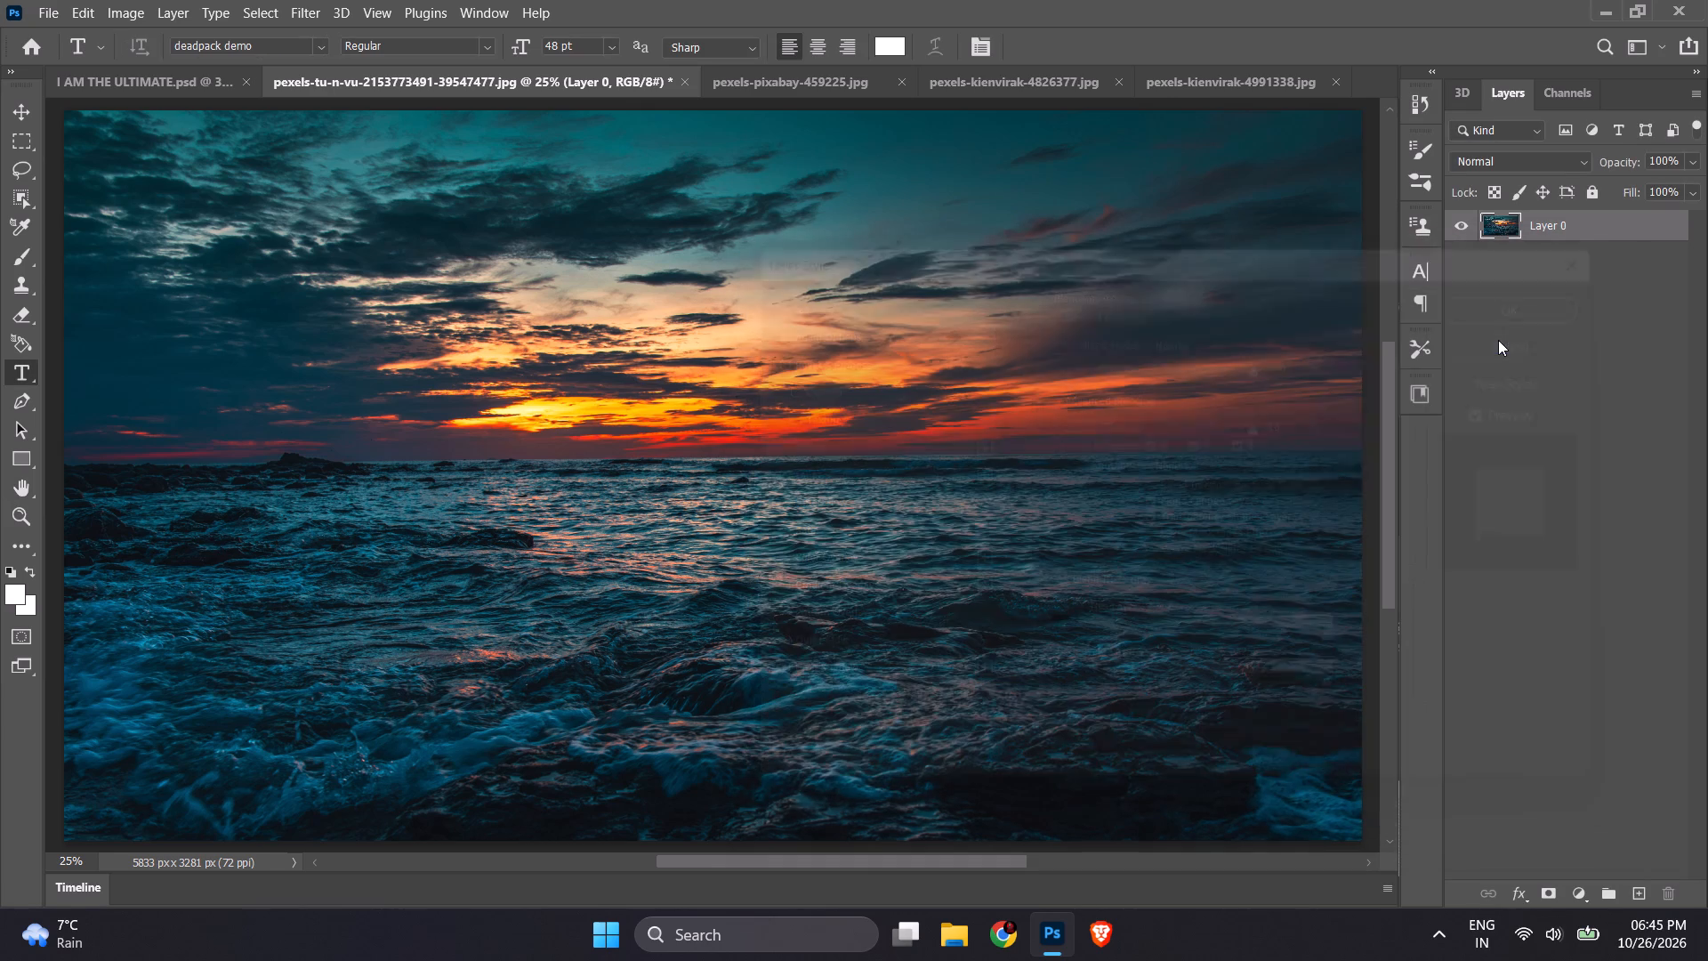
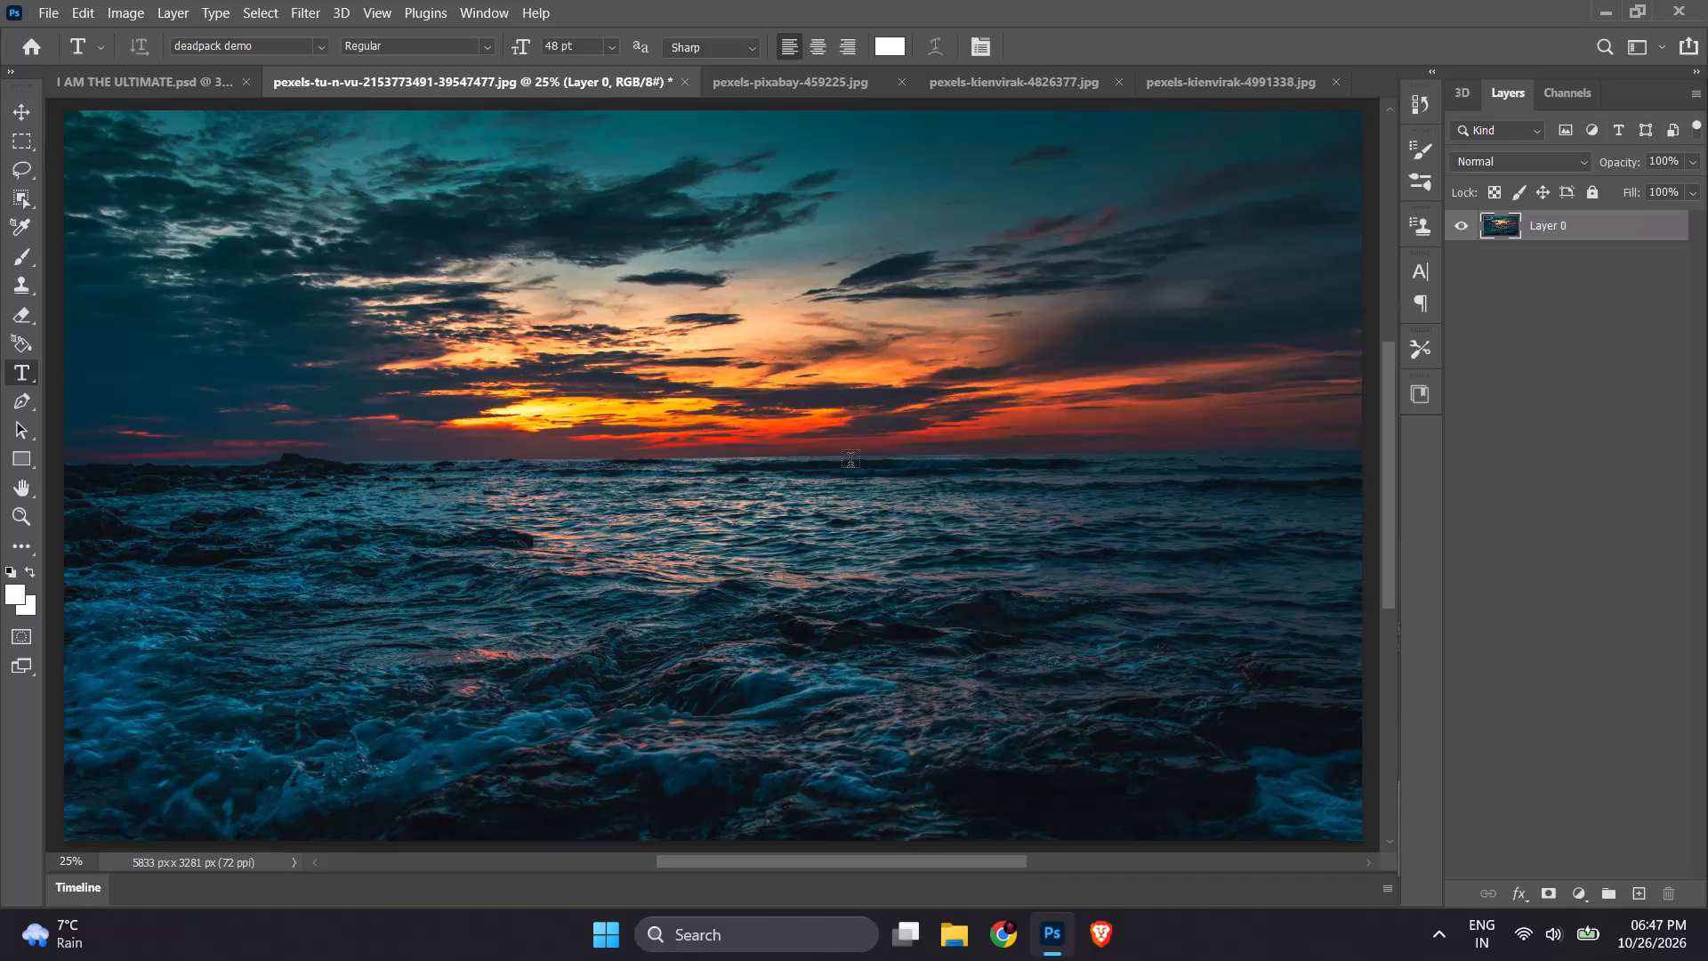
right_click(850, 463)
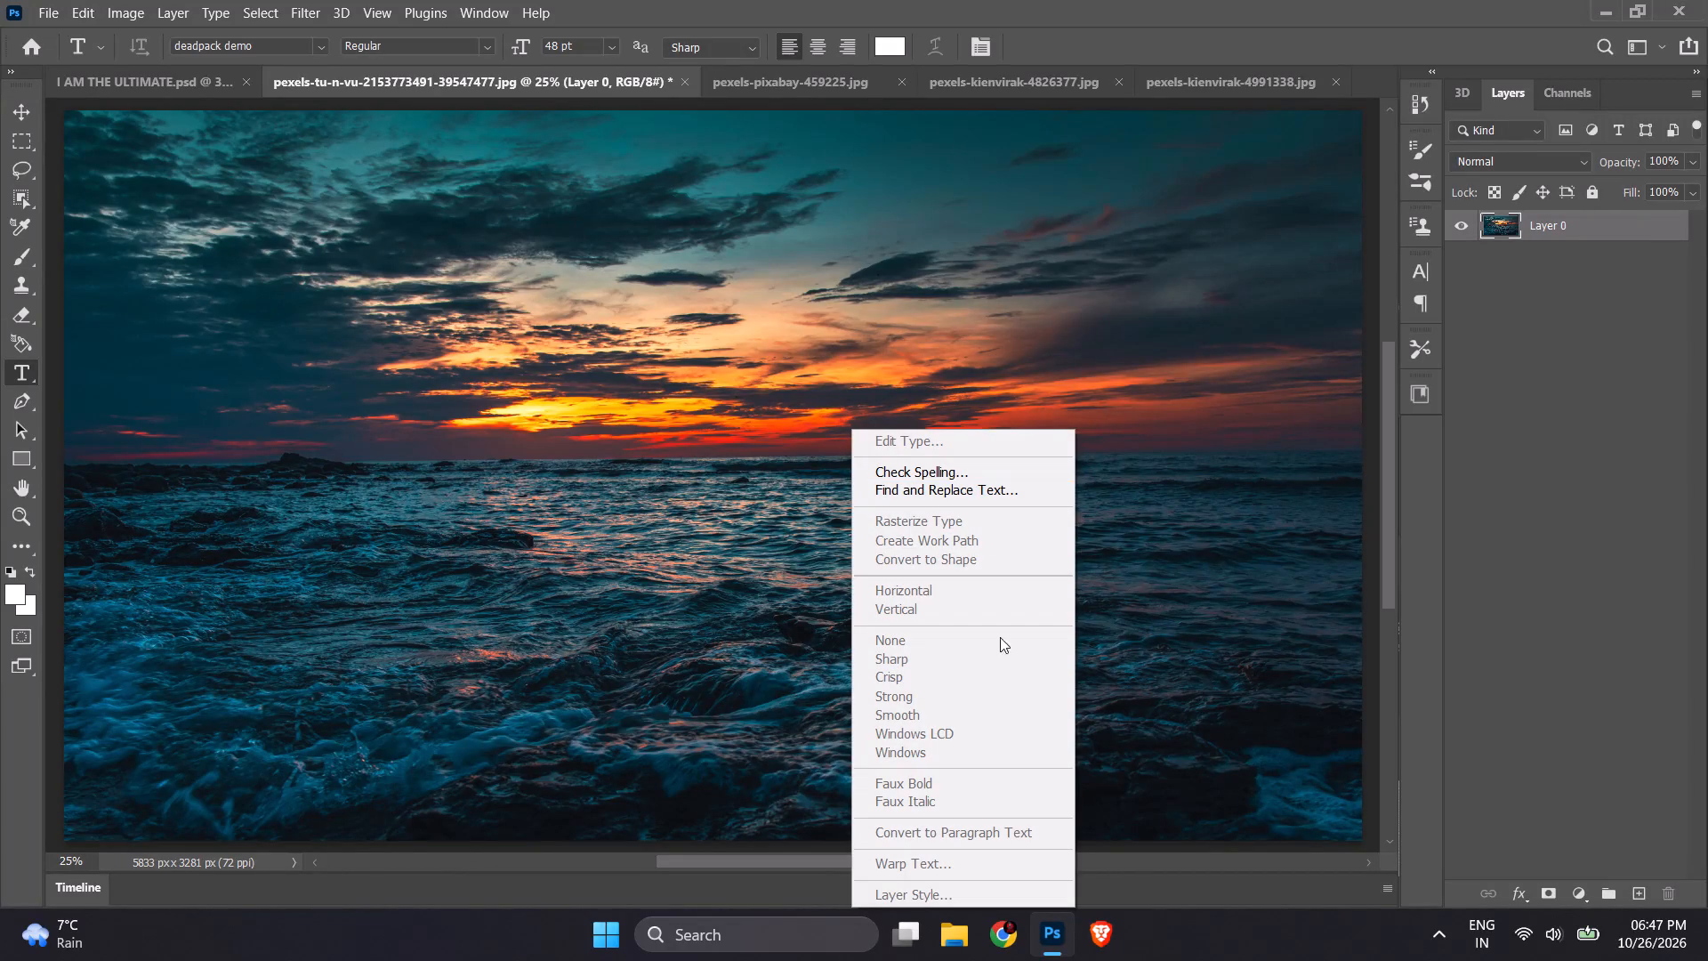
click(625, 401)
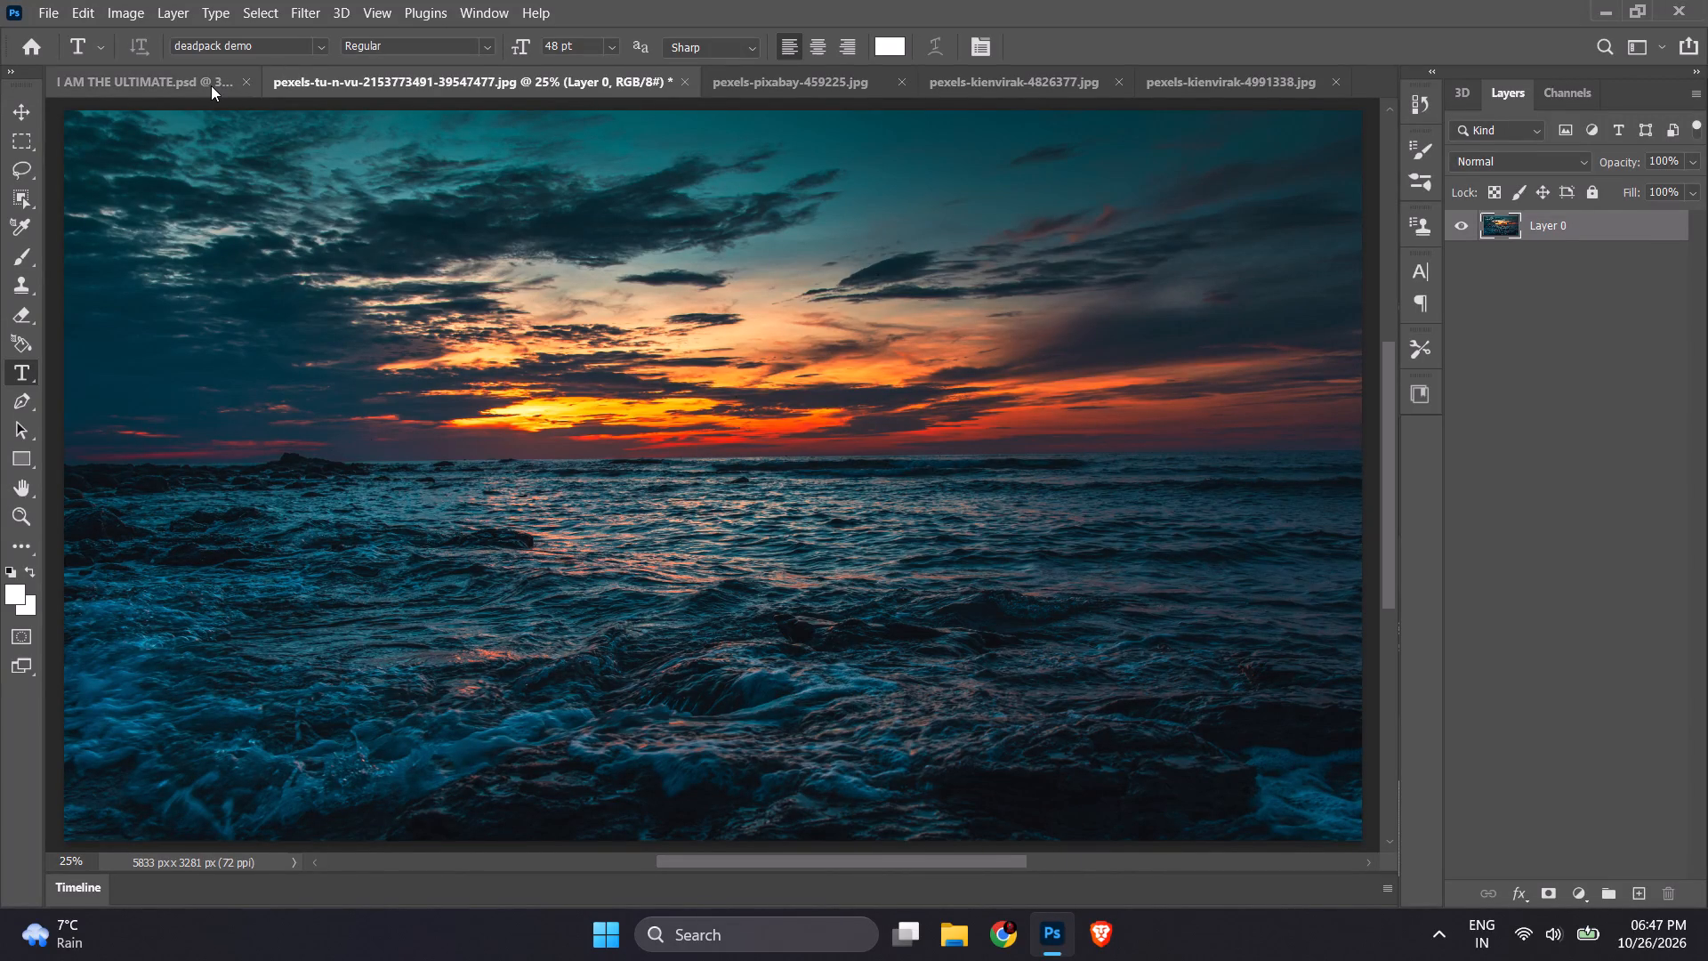
Switch to I AM THE ULTIMATE.psd, look over its artwork, and close the document without saving changes.
click(211, 85)
scroll(778, 439, up, 1)
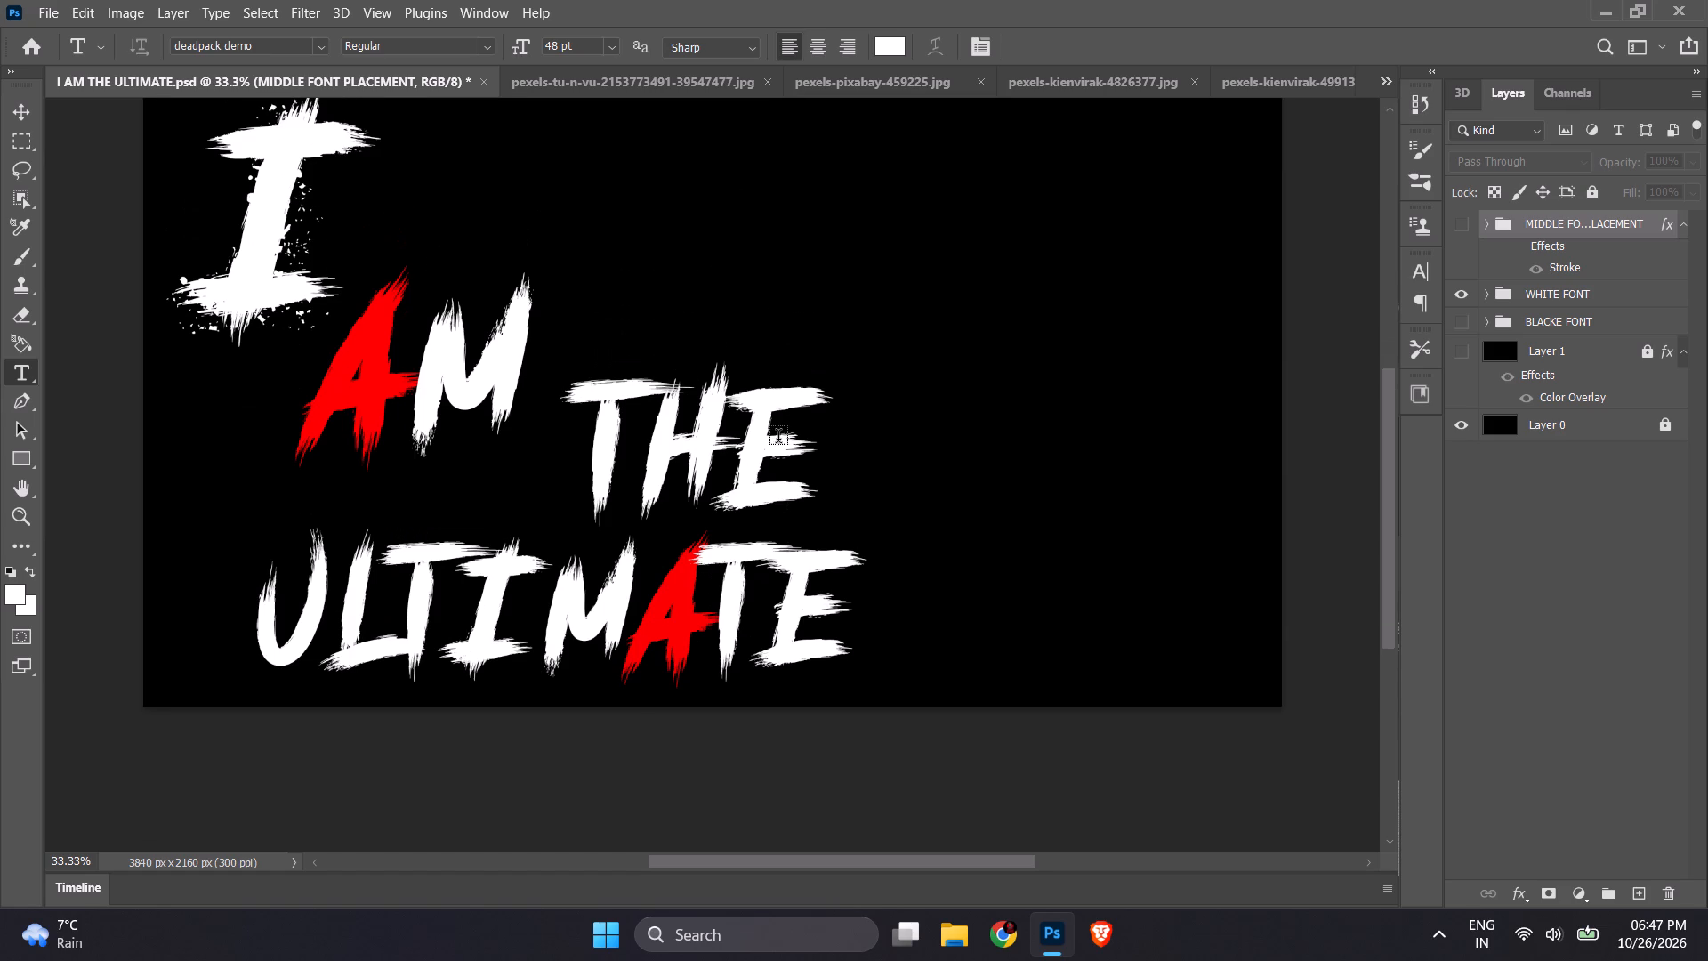
scroll(778, 439, up, 1)
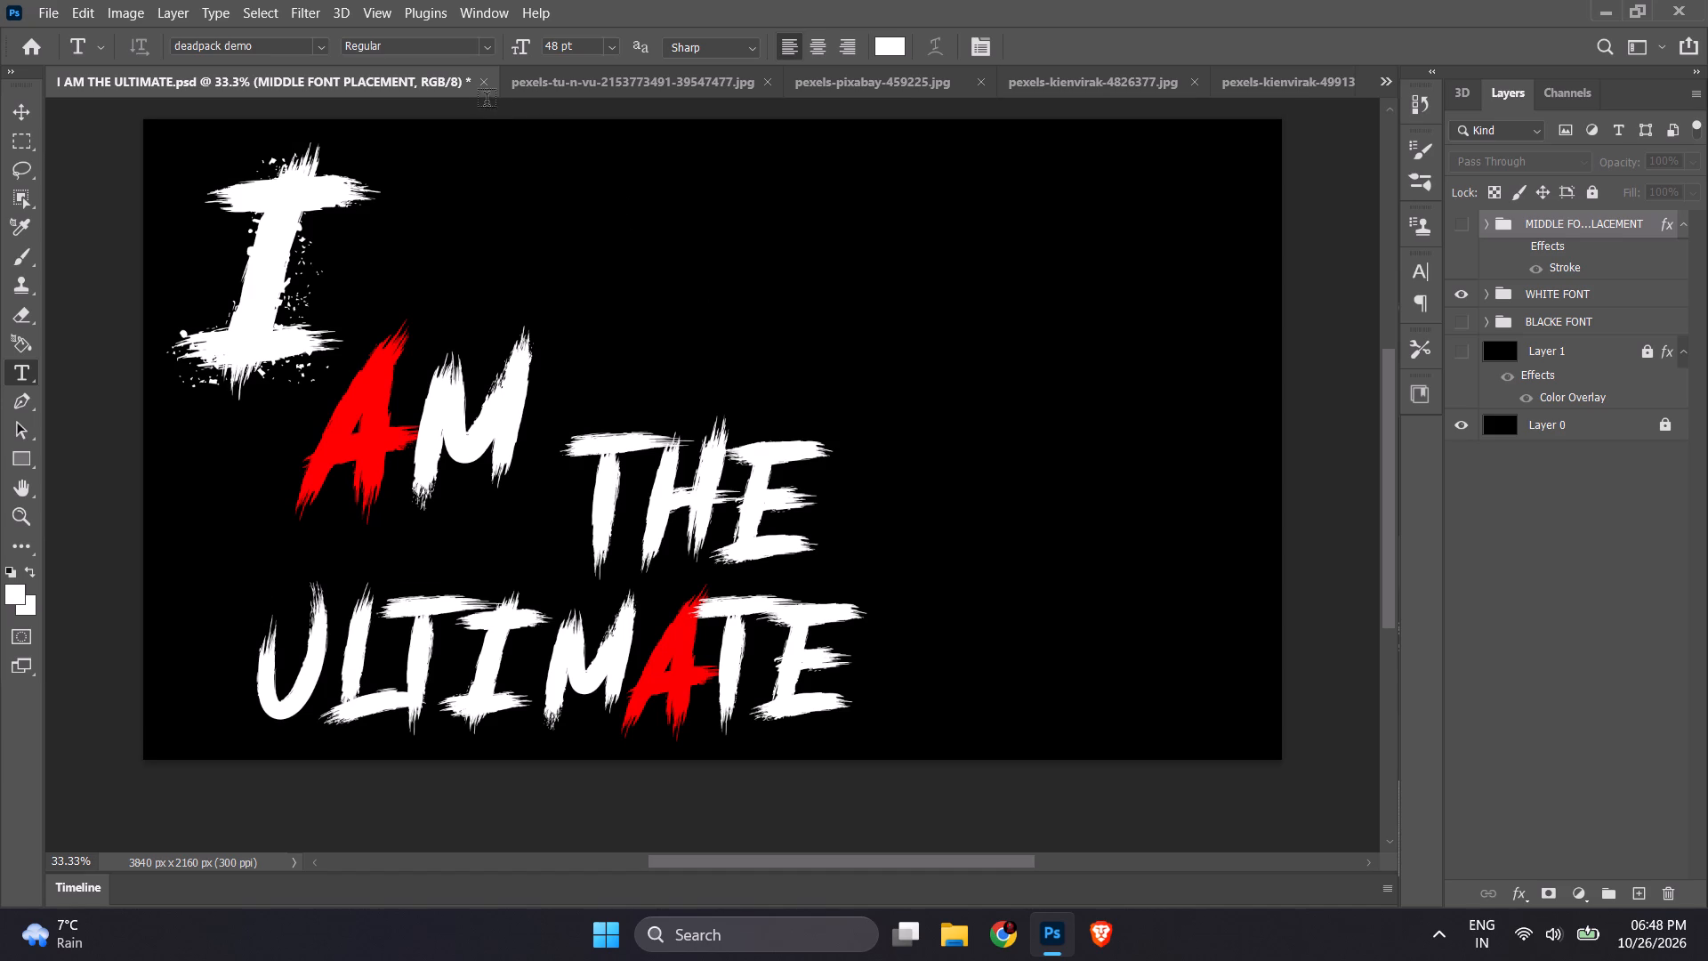
click(487, 78)
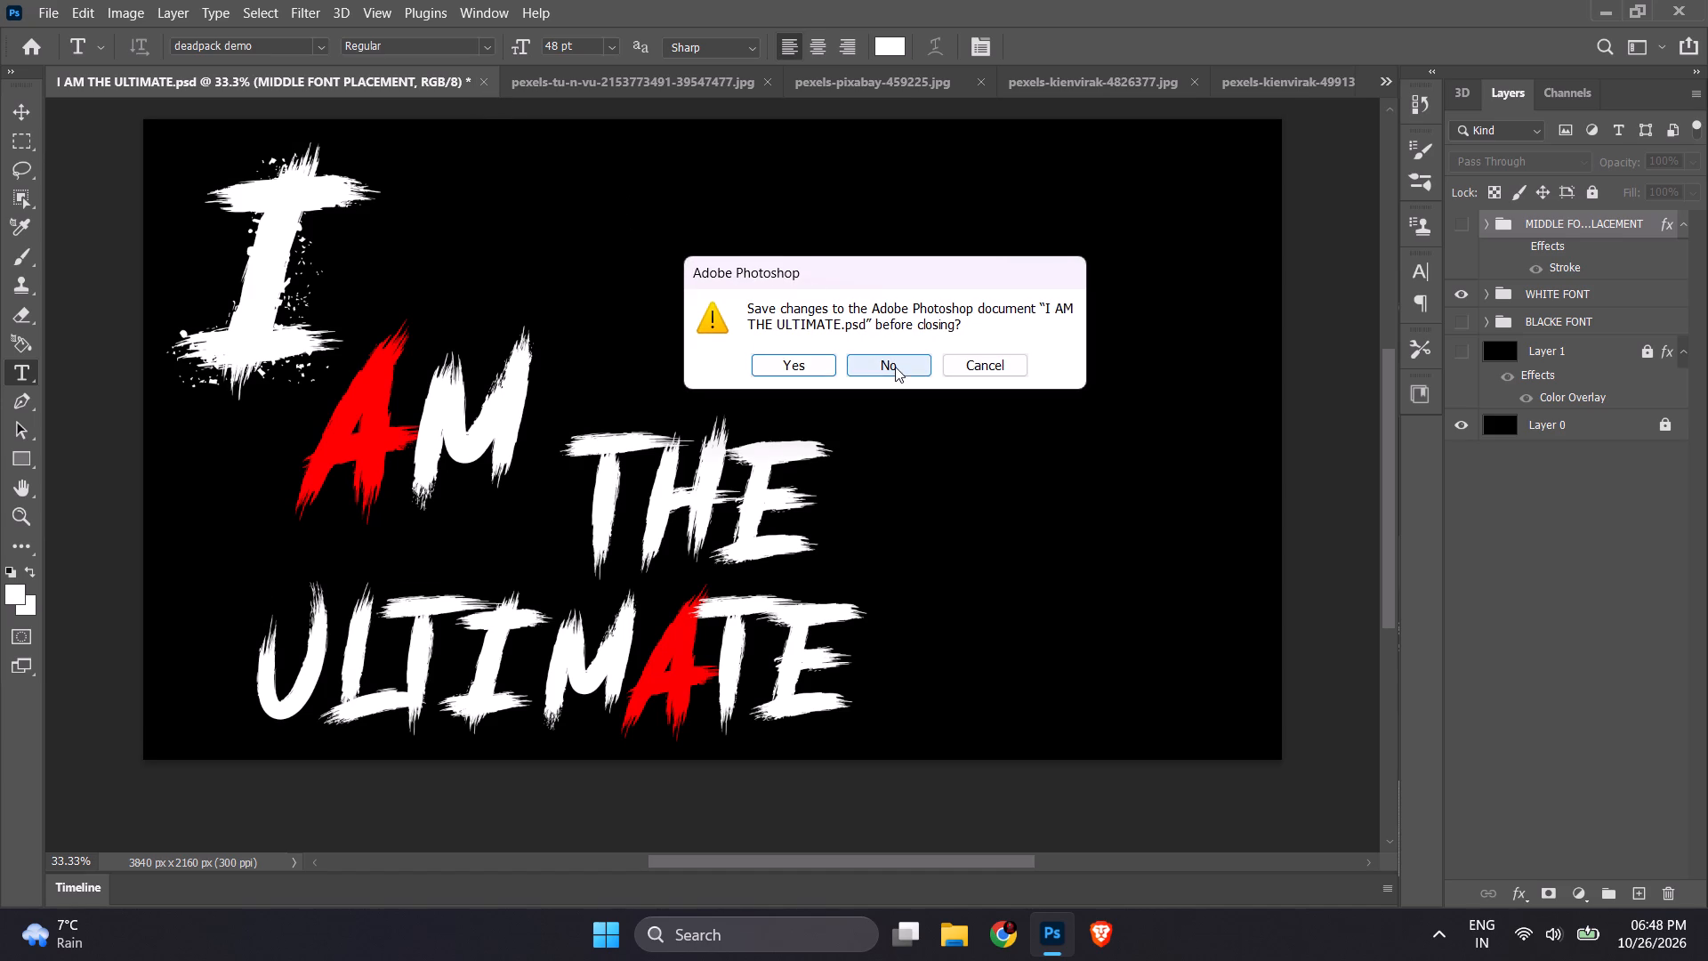
click(895, 367)
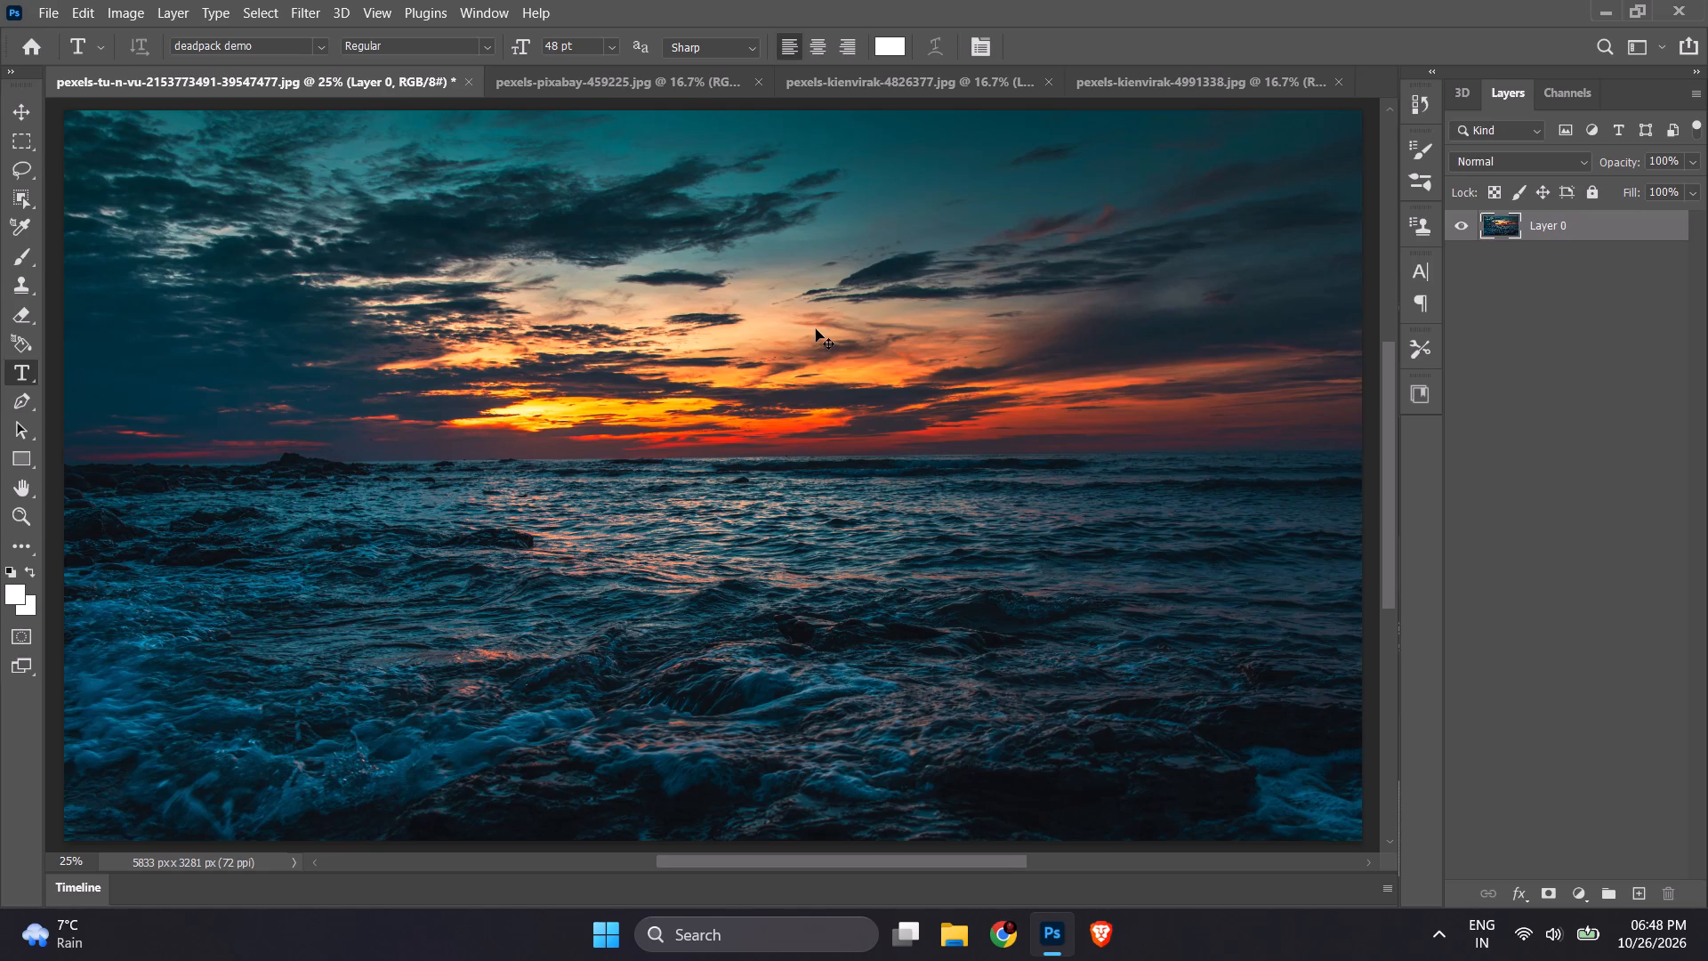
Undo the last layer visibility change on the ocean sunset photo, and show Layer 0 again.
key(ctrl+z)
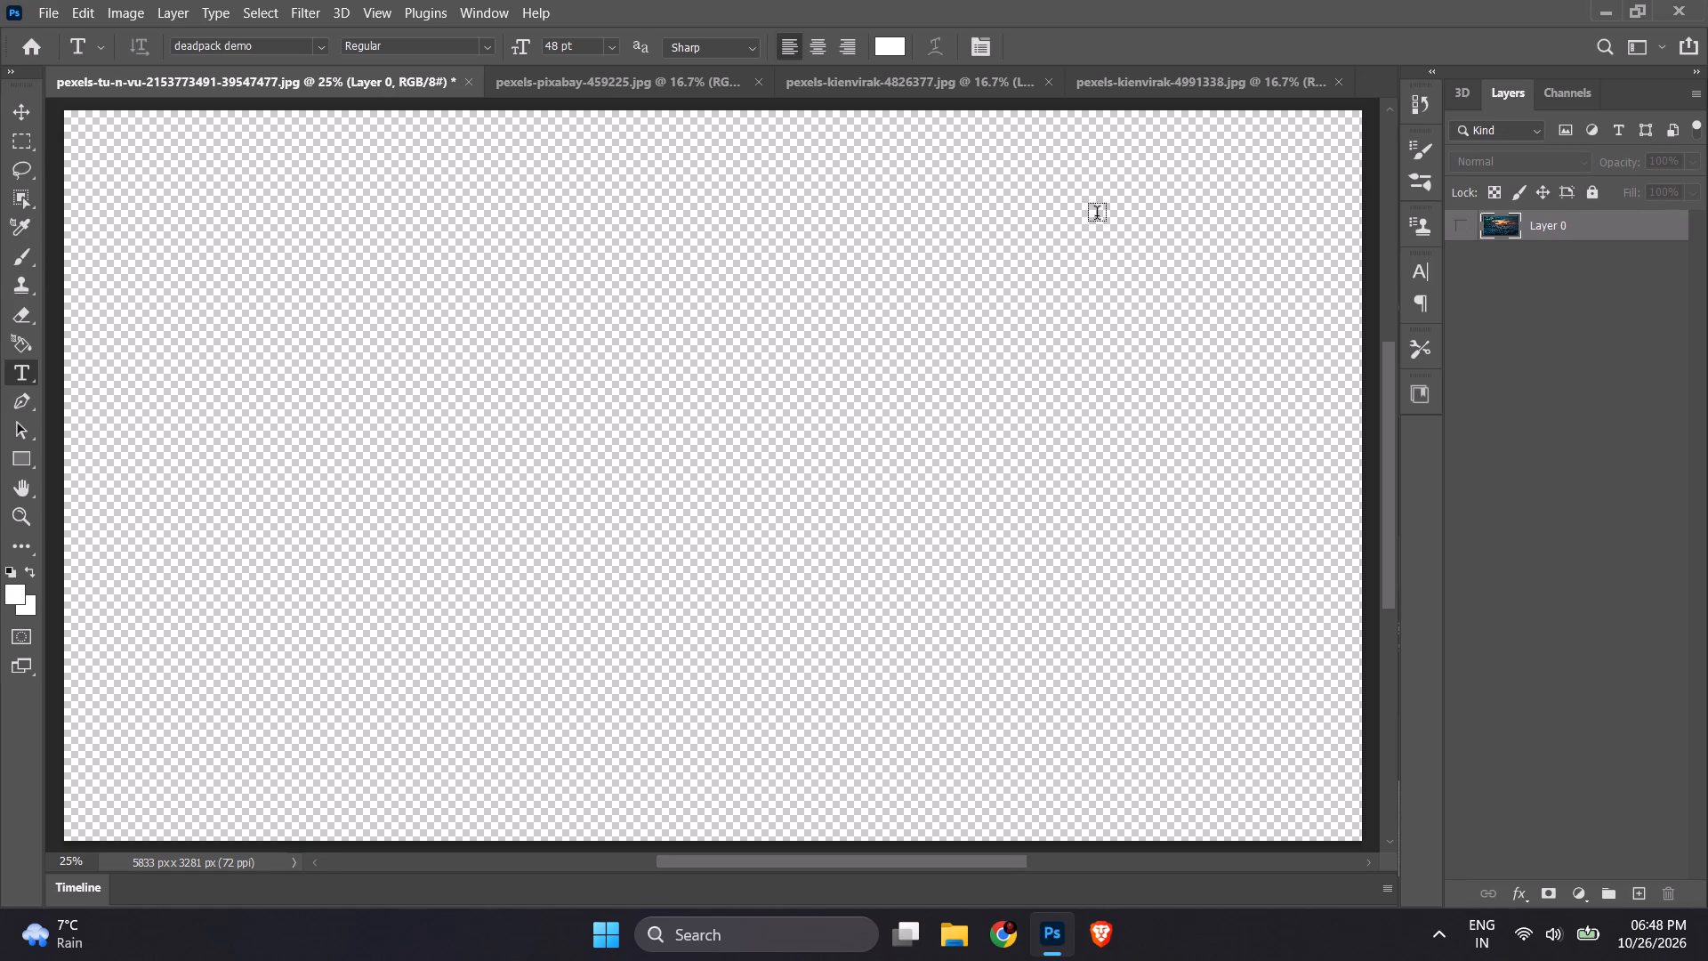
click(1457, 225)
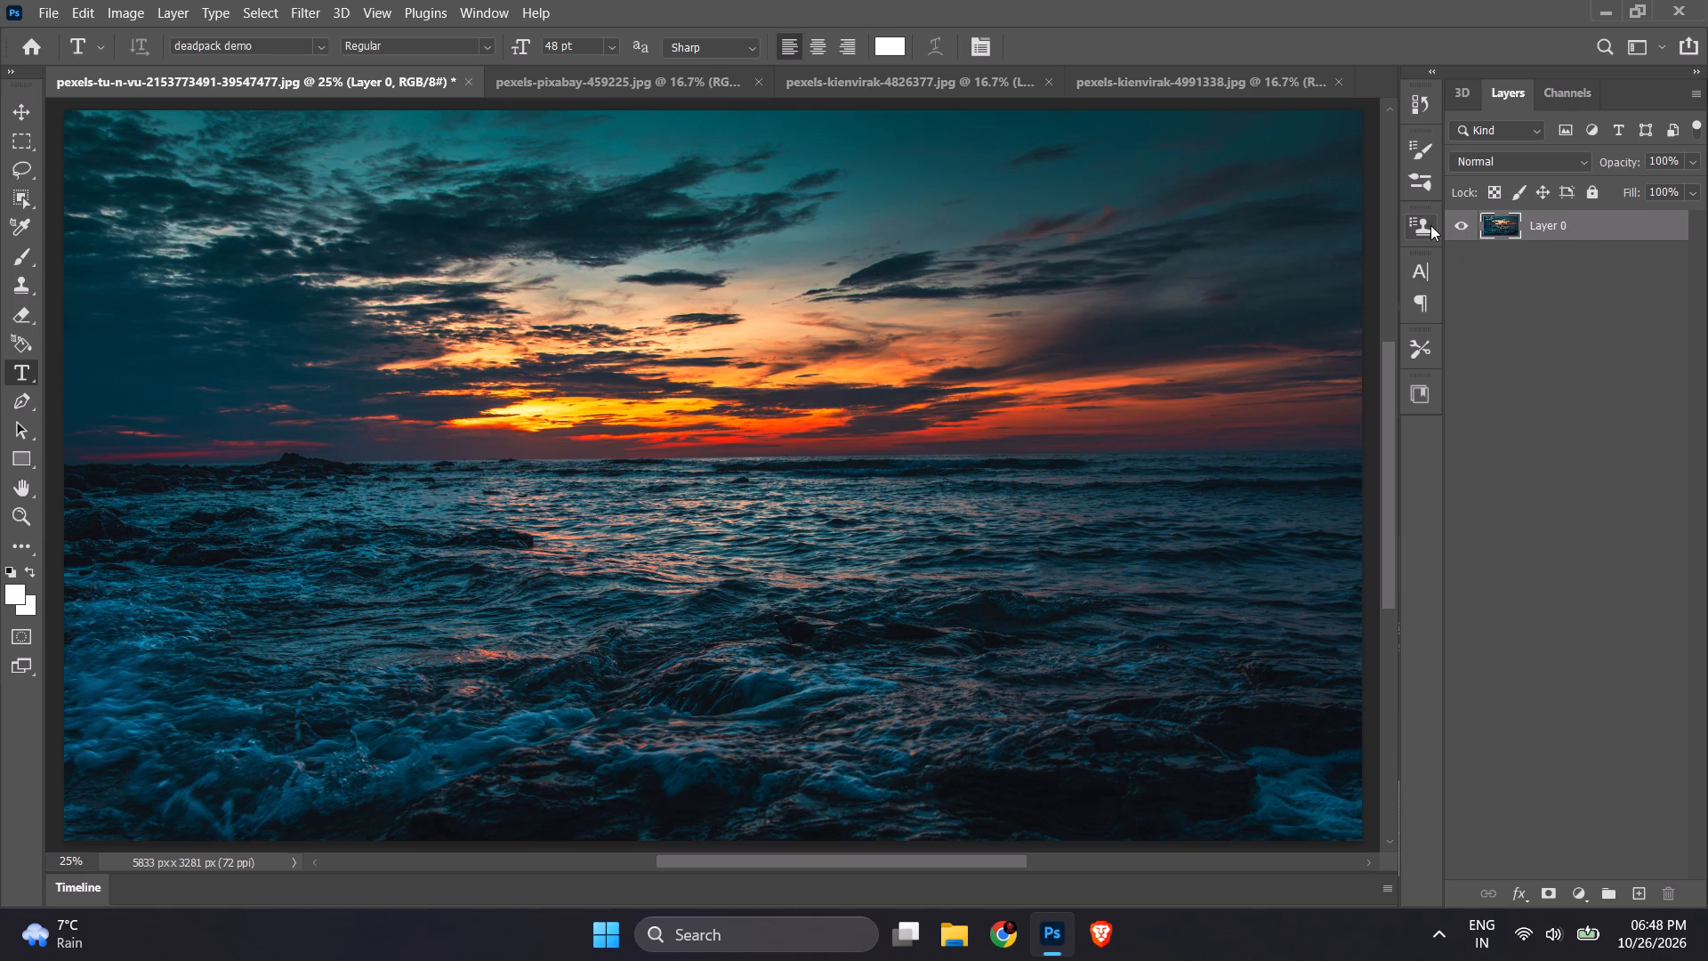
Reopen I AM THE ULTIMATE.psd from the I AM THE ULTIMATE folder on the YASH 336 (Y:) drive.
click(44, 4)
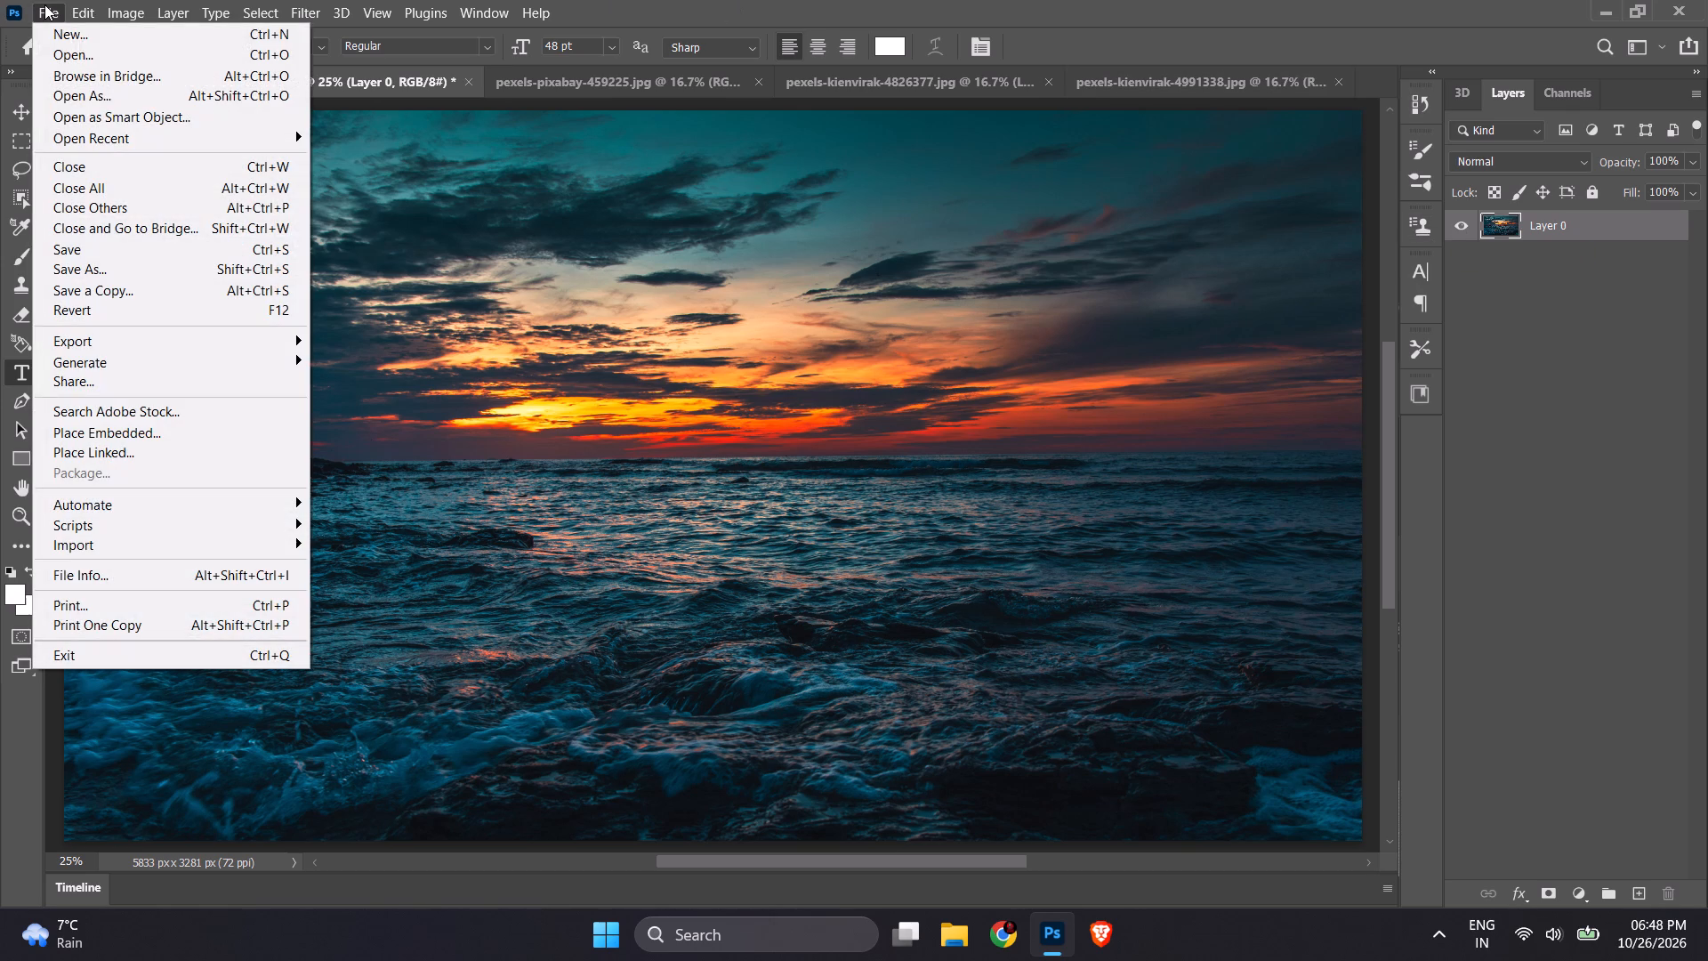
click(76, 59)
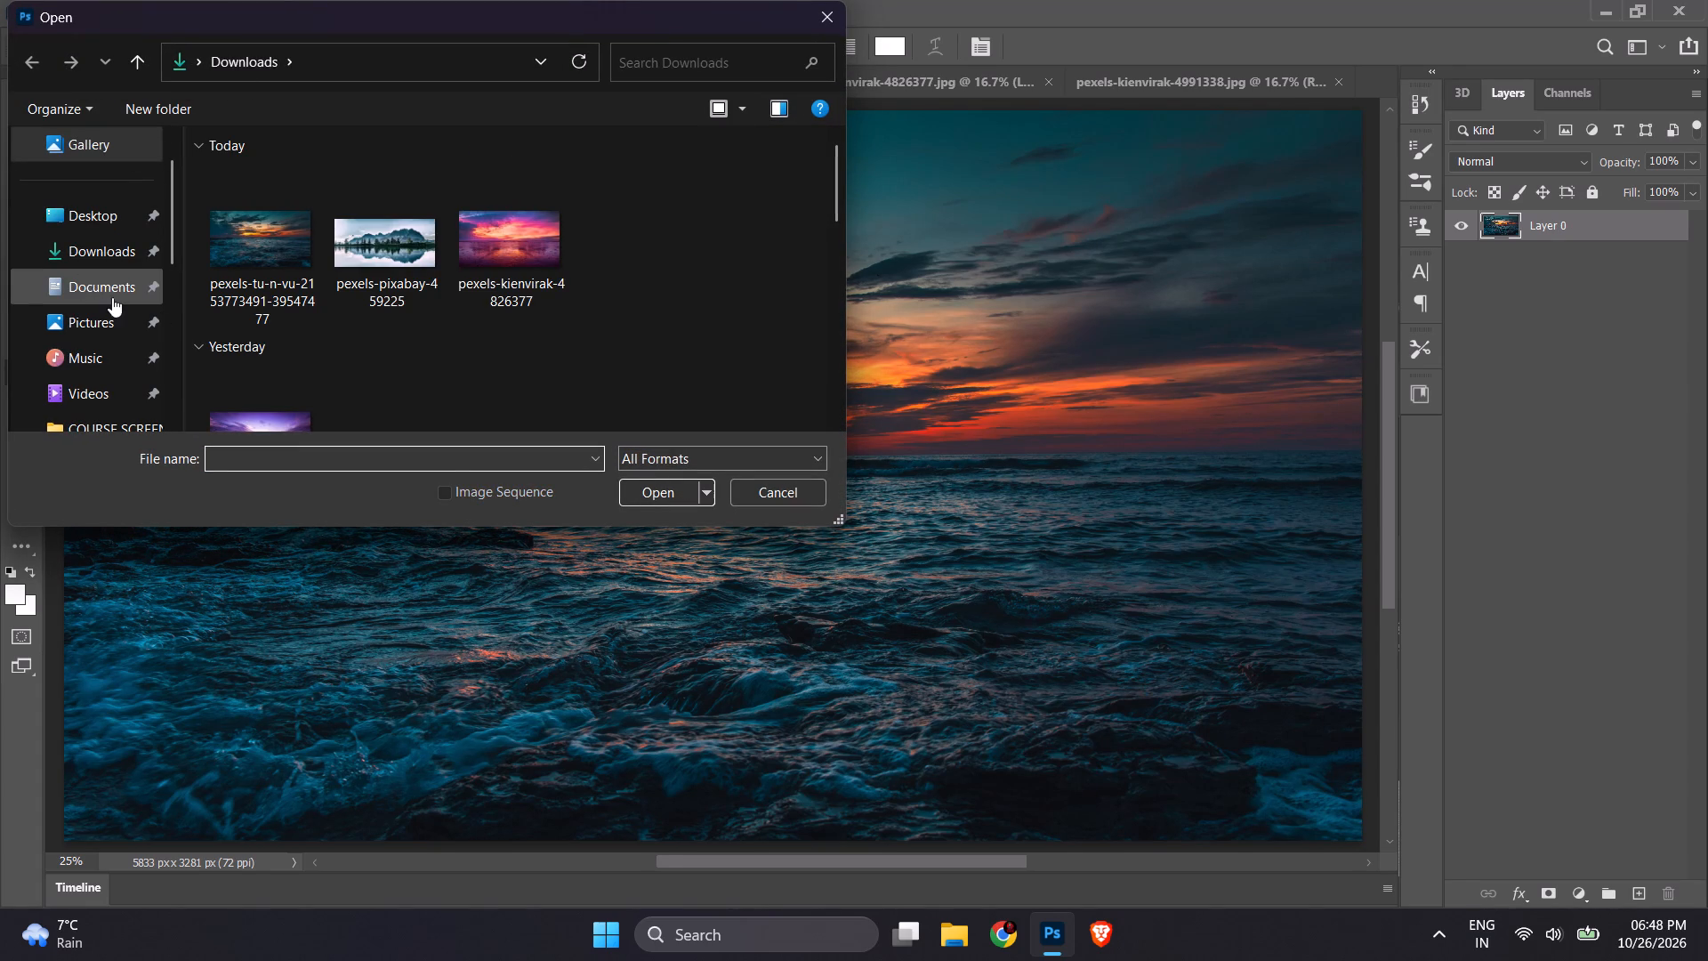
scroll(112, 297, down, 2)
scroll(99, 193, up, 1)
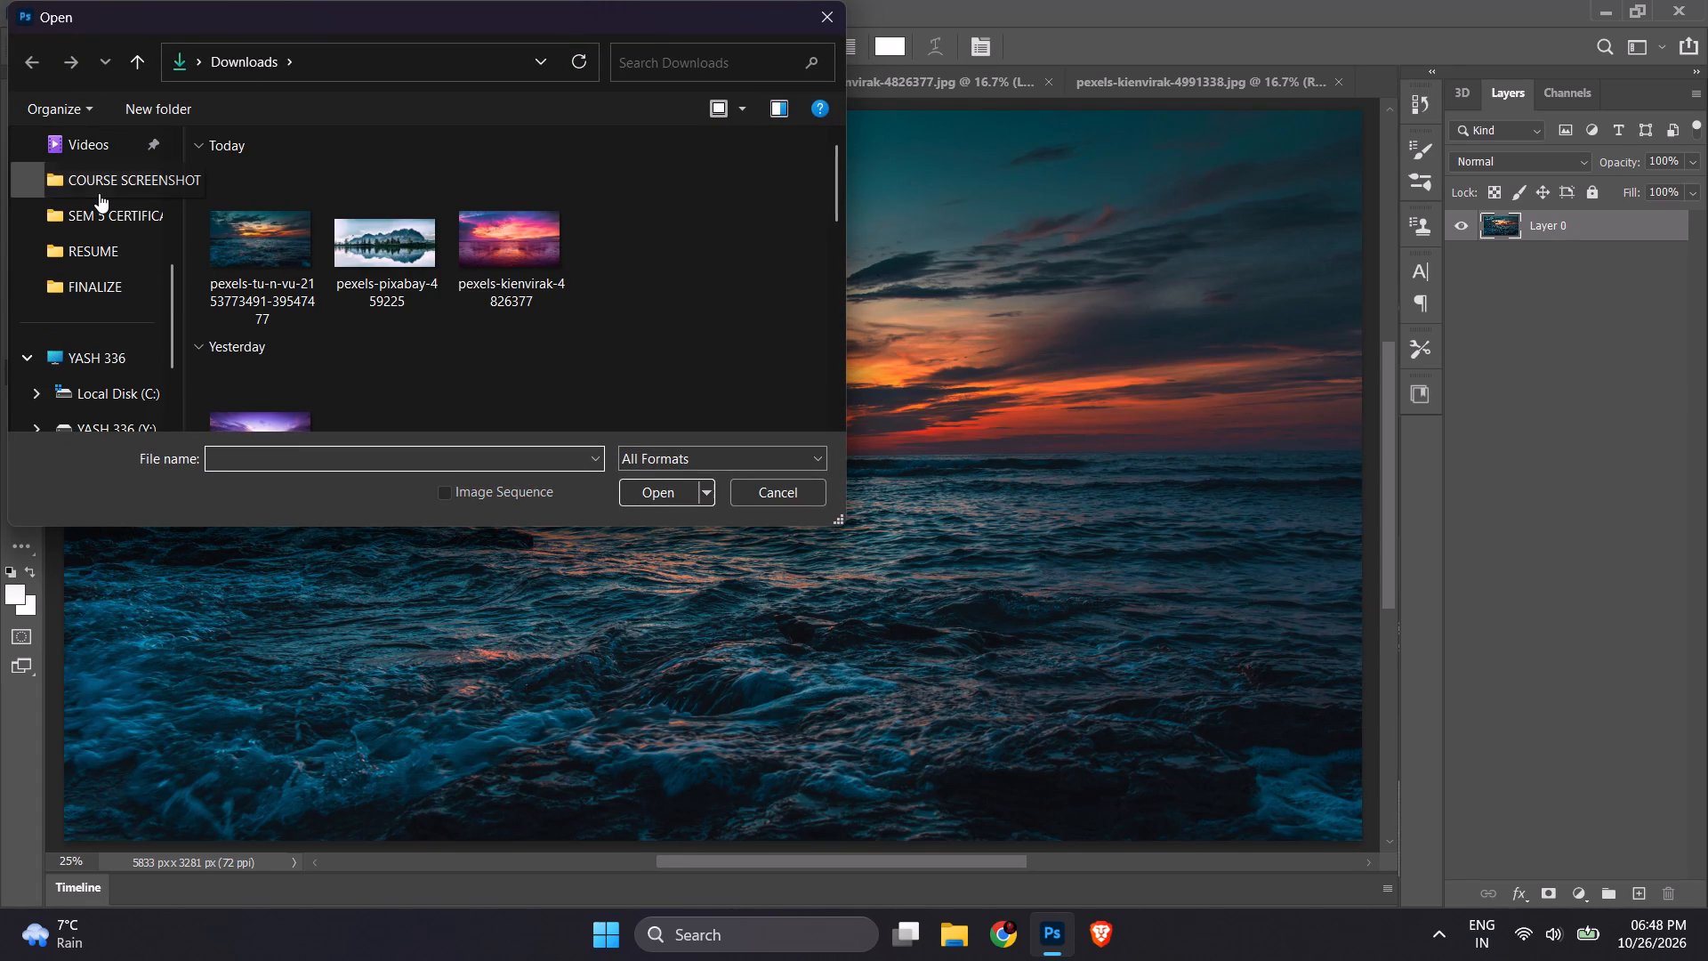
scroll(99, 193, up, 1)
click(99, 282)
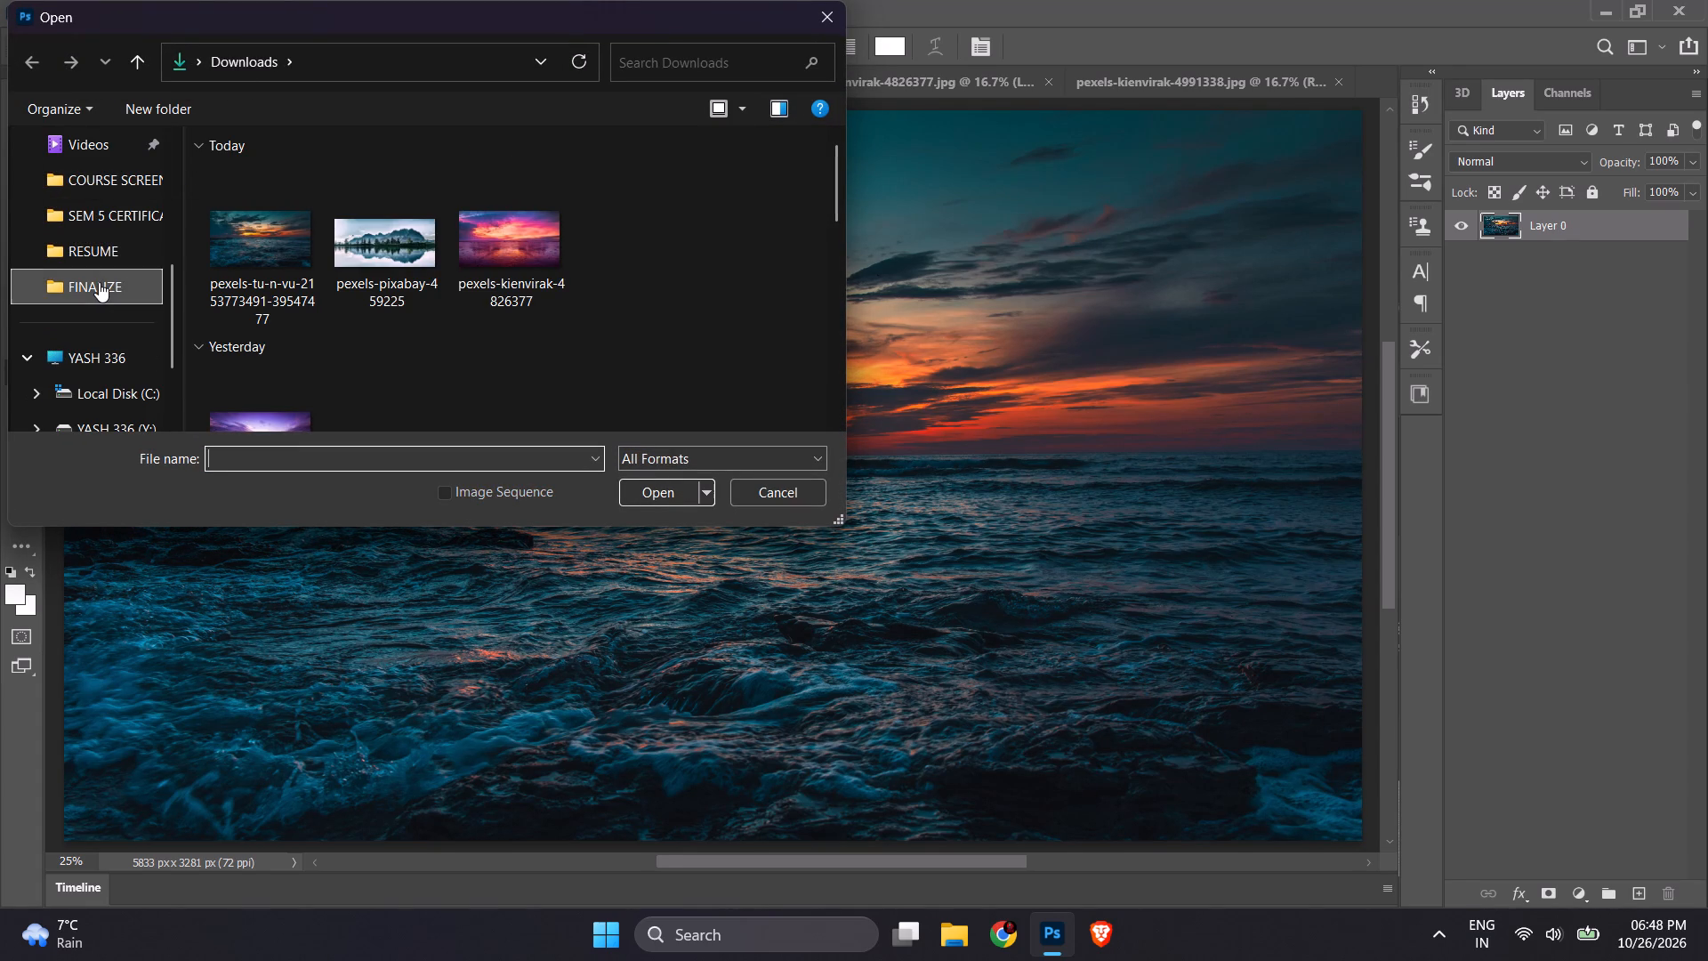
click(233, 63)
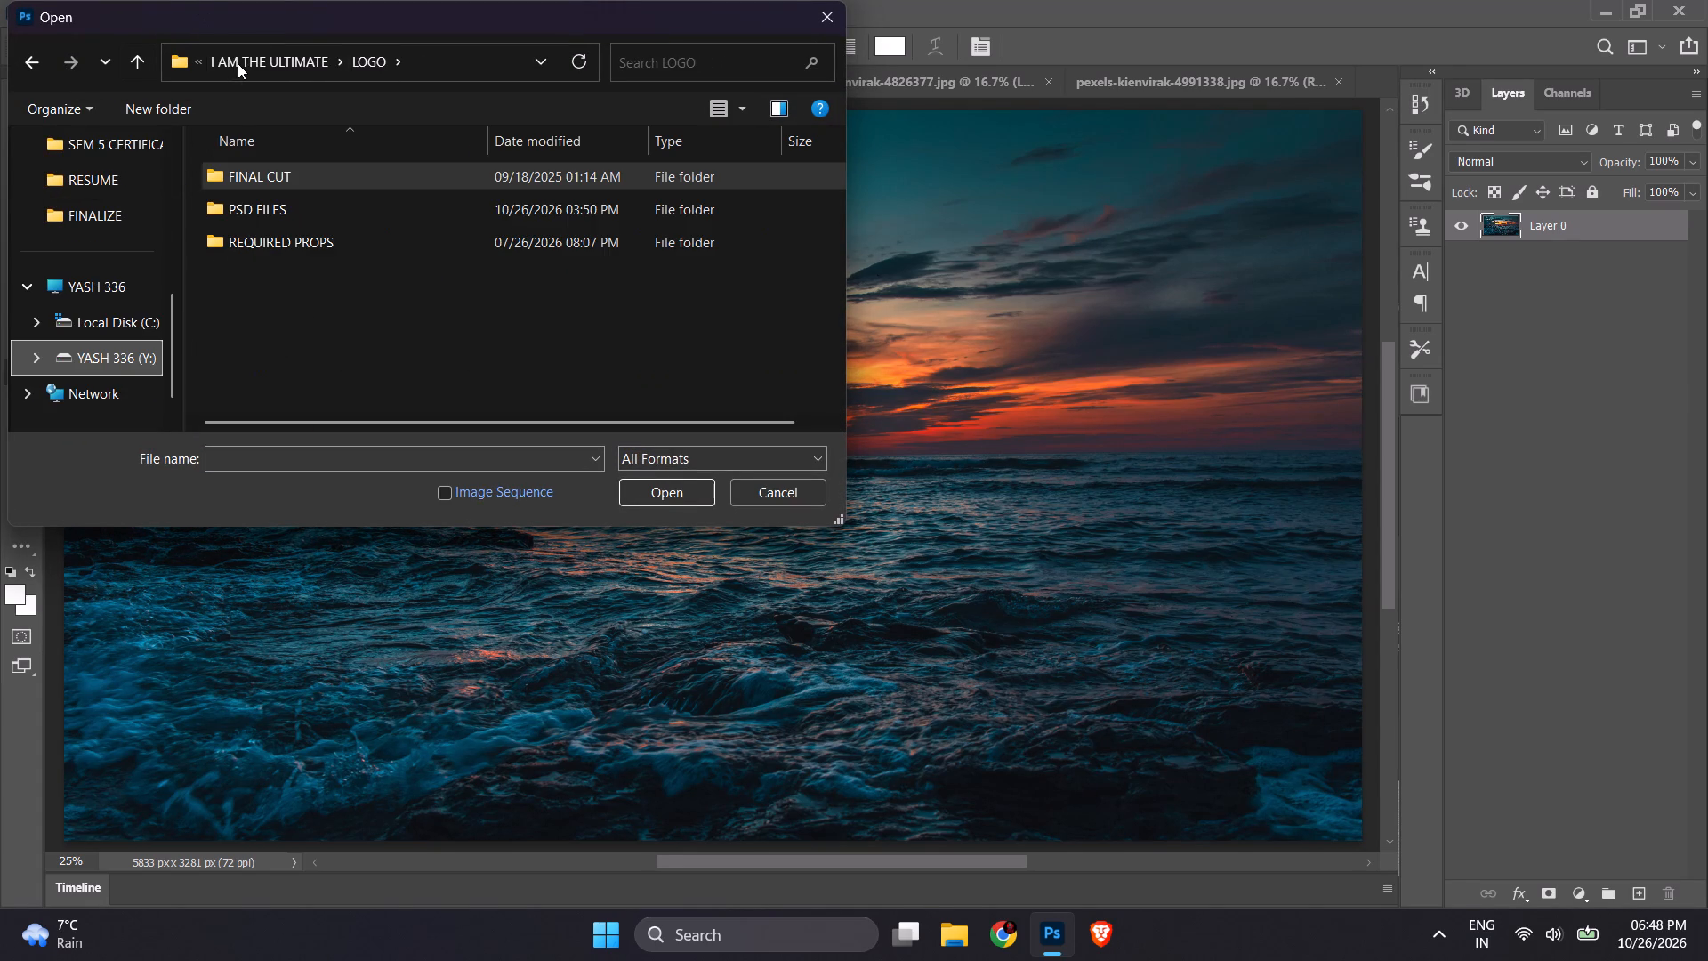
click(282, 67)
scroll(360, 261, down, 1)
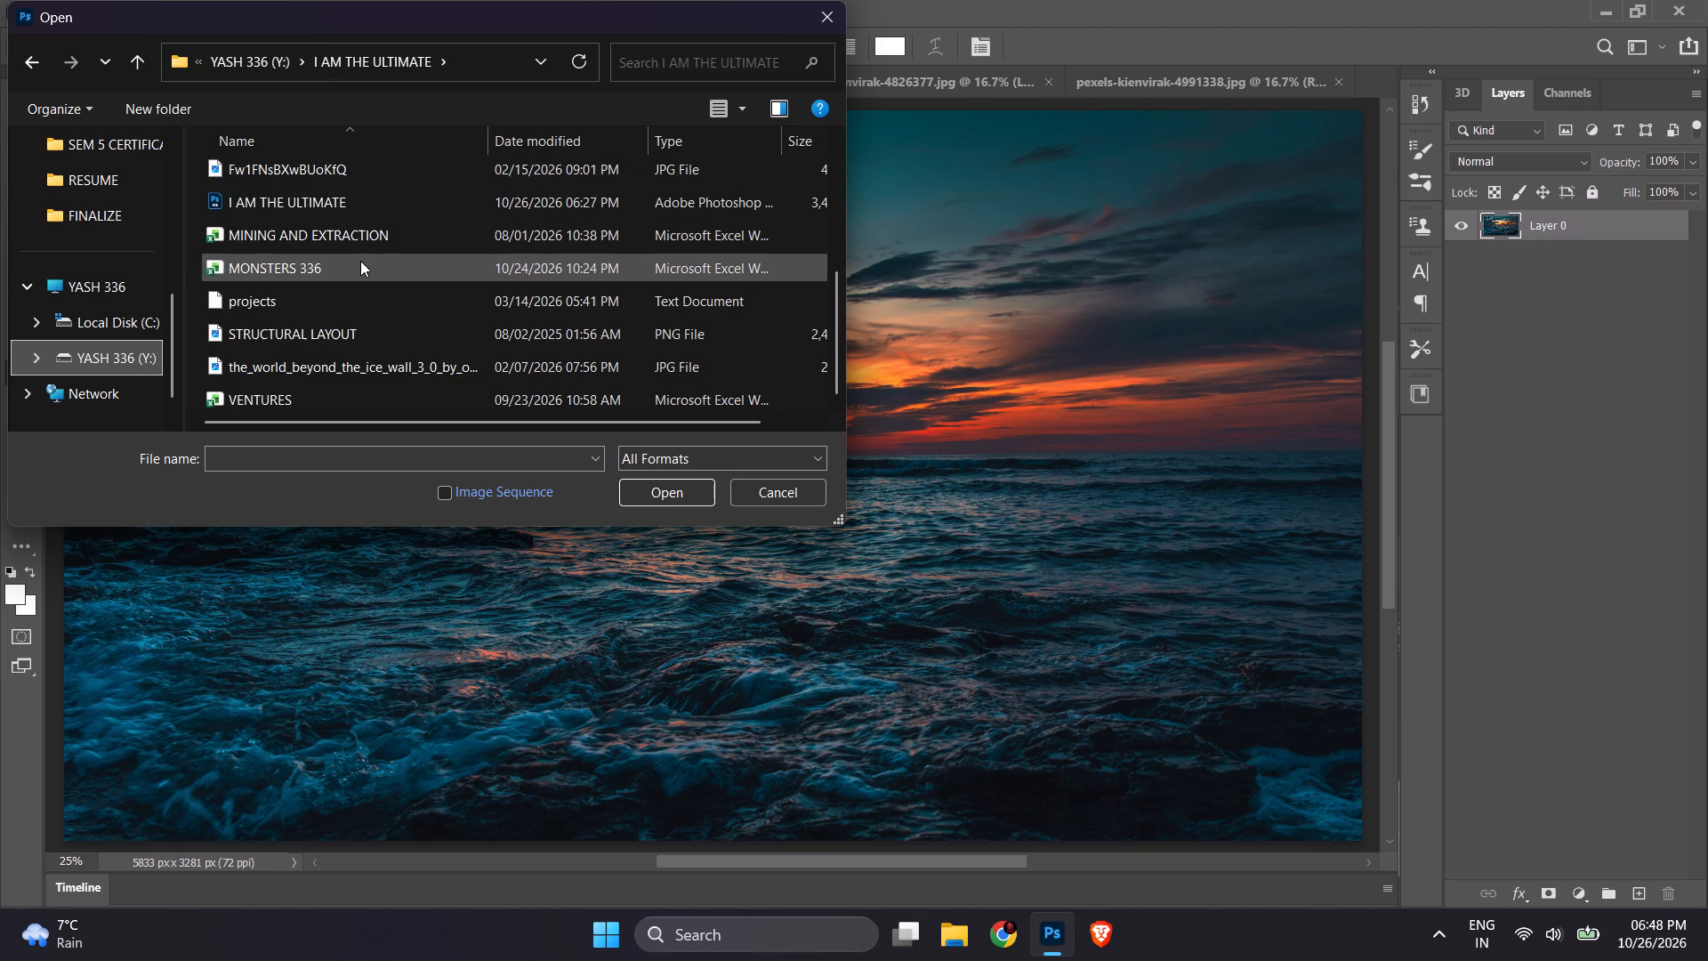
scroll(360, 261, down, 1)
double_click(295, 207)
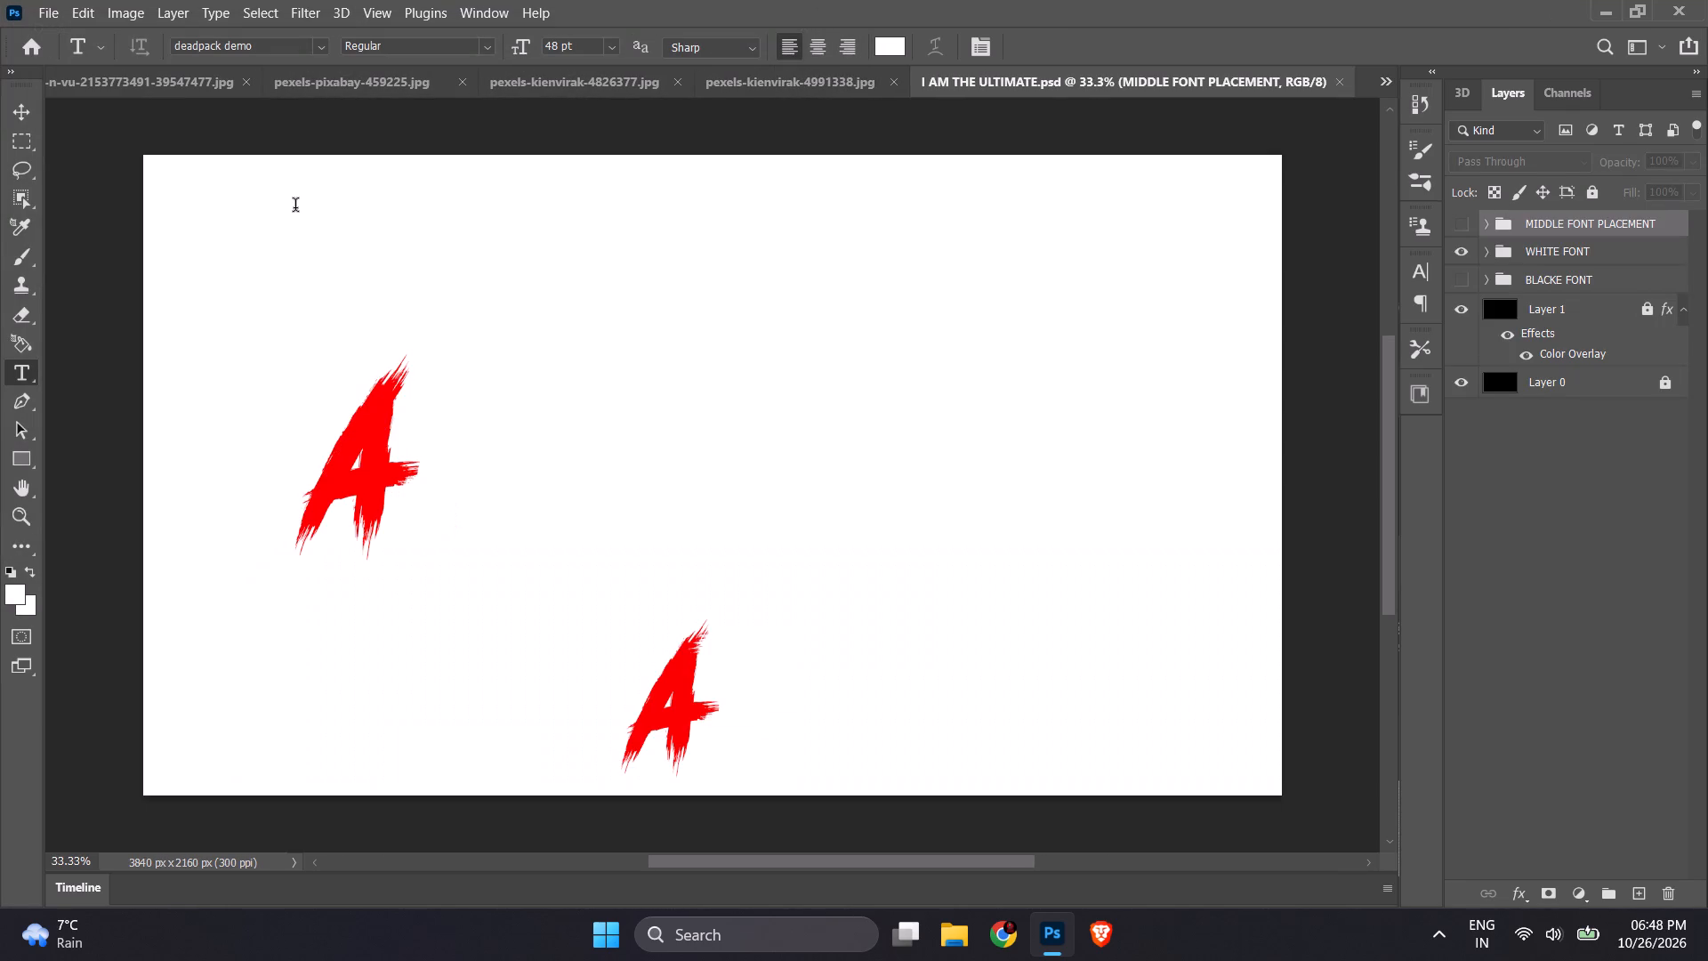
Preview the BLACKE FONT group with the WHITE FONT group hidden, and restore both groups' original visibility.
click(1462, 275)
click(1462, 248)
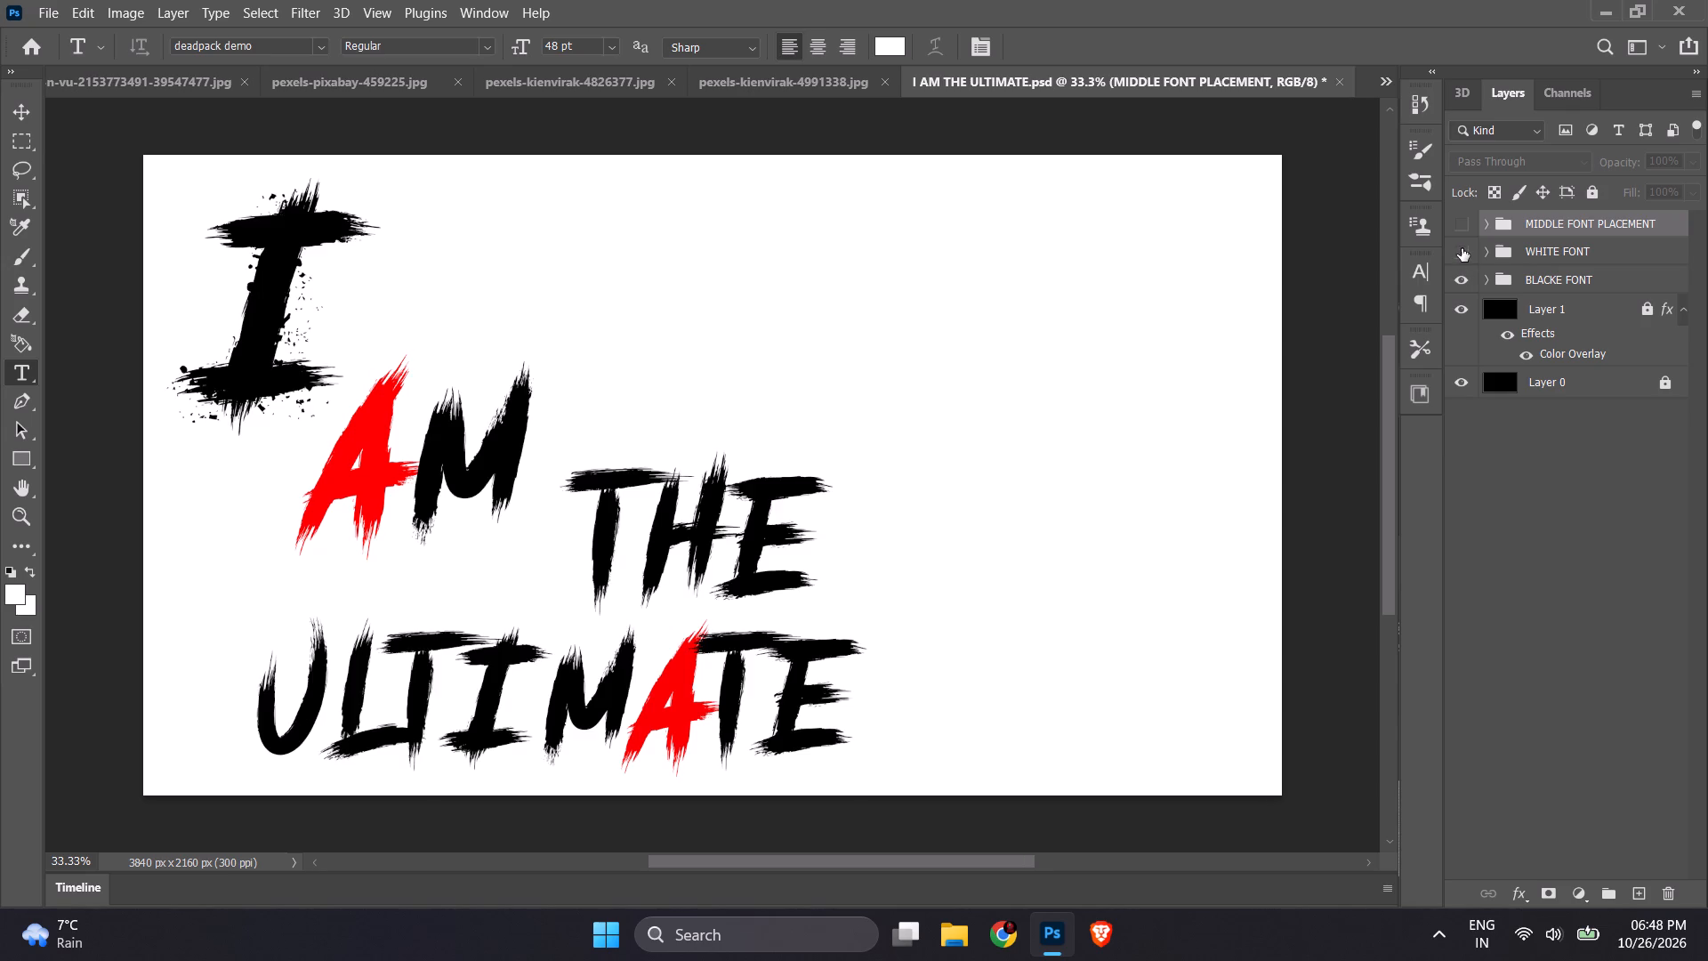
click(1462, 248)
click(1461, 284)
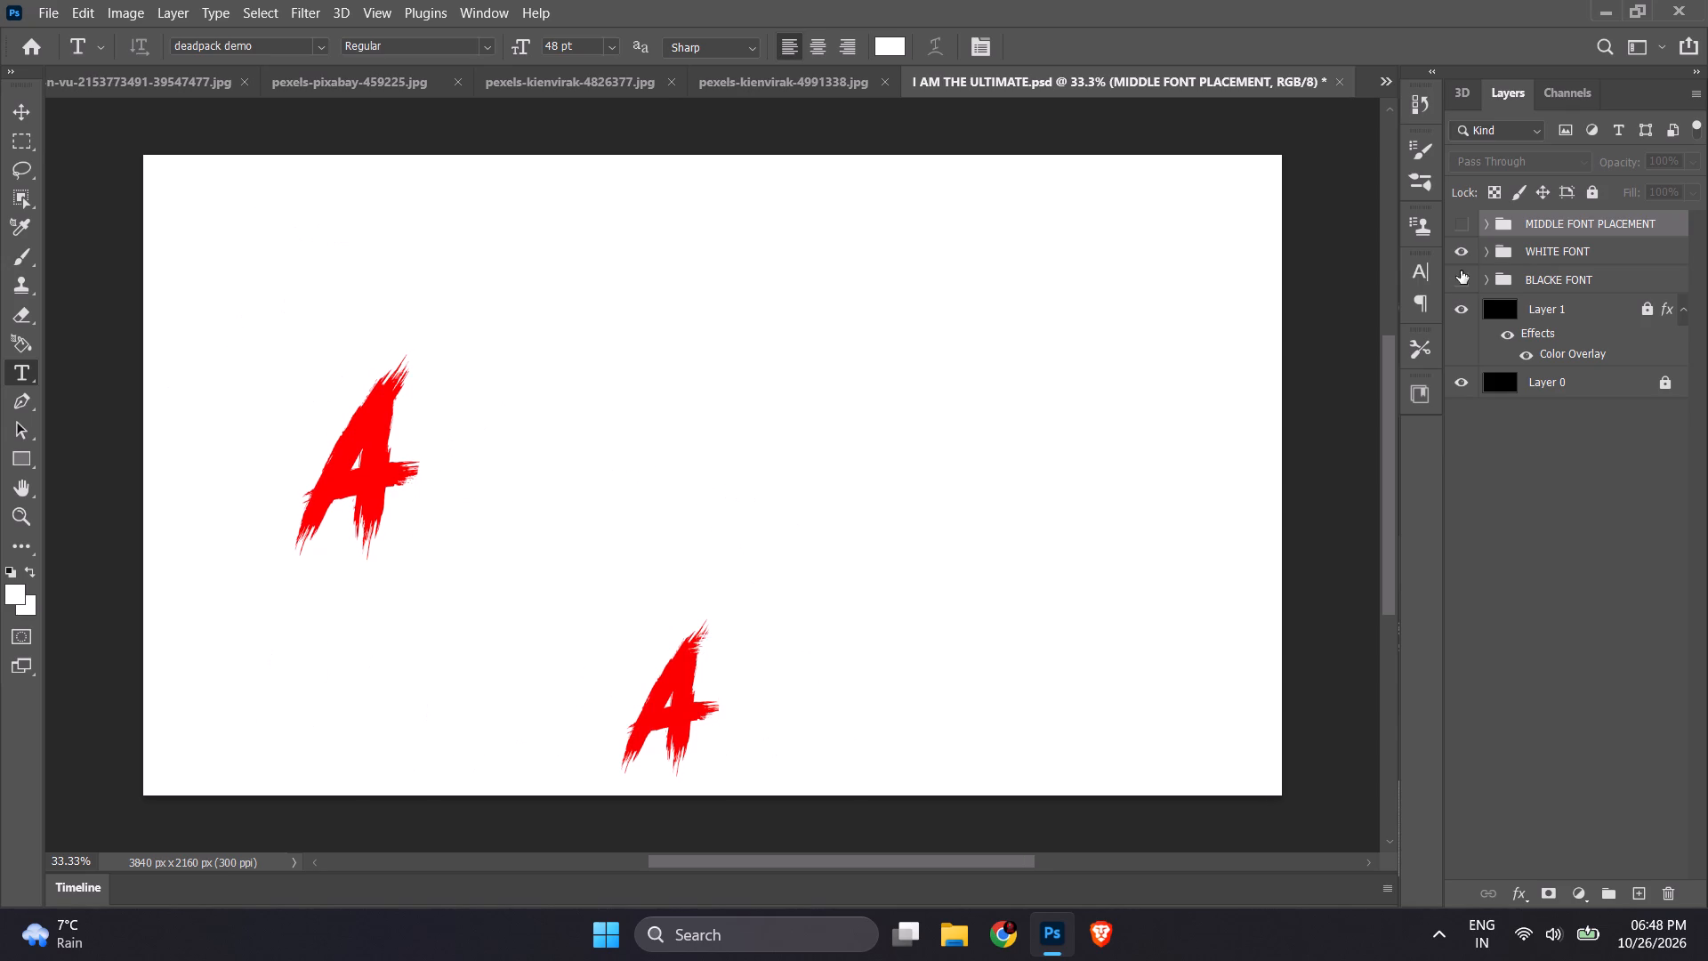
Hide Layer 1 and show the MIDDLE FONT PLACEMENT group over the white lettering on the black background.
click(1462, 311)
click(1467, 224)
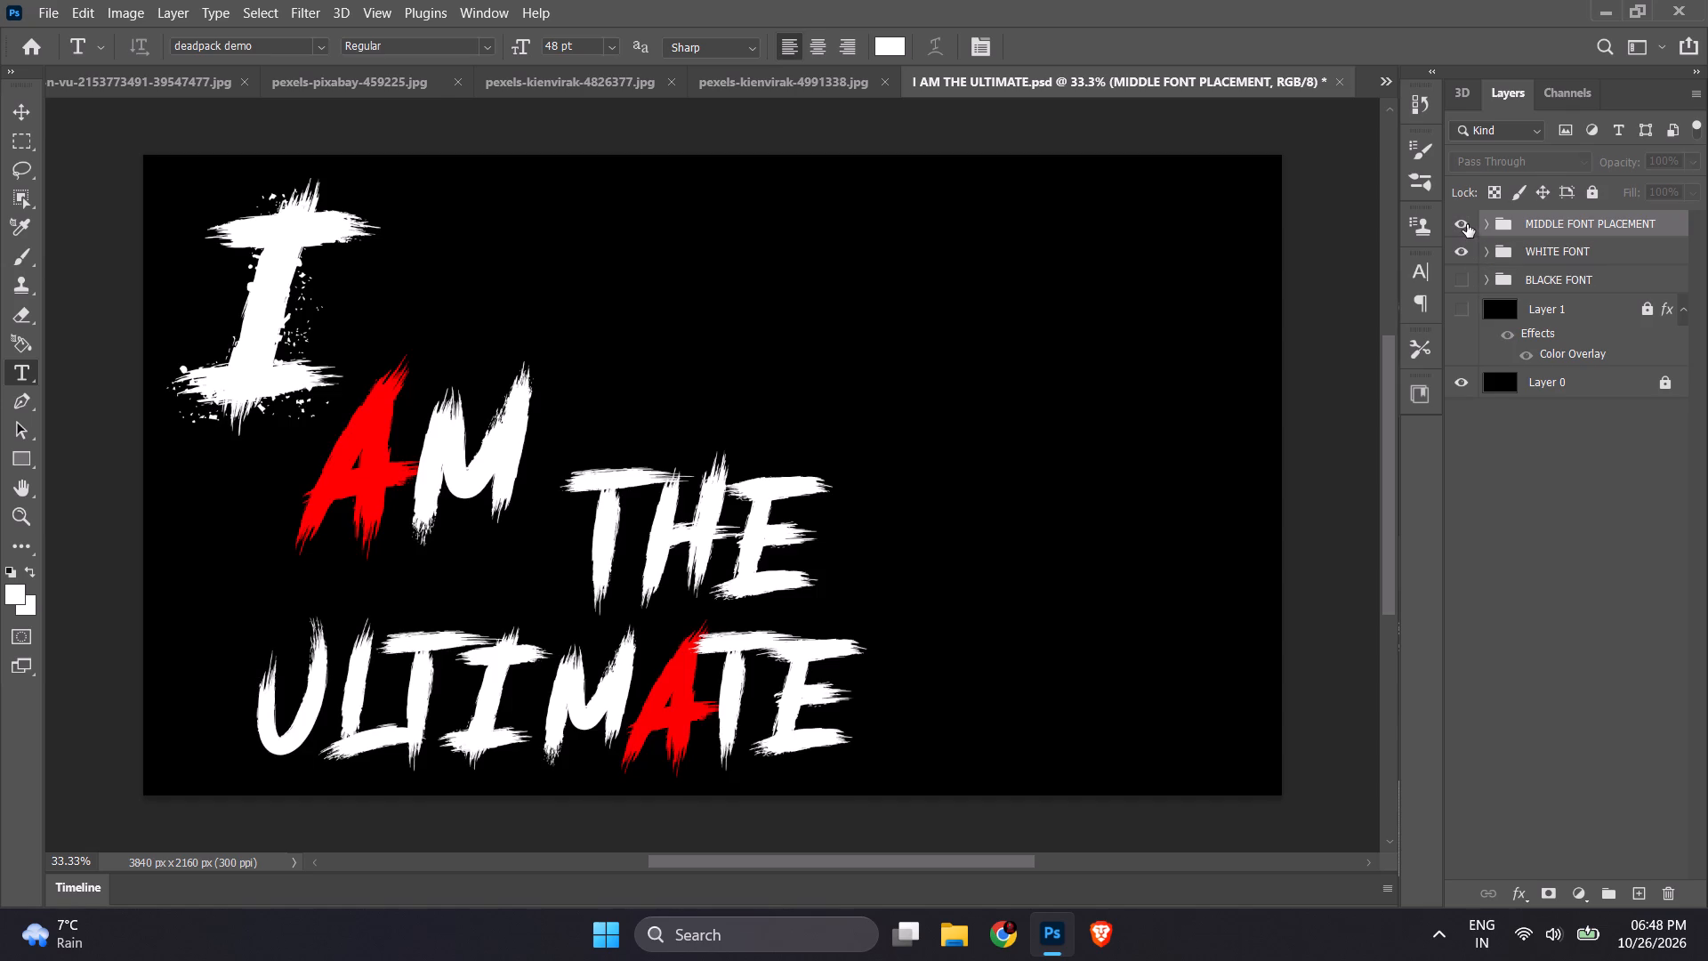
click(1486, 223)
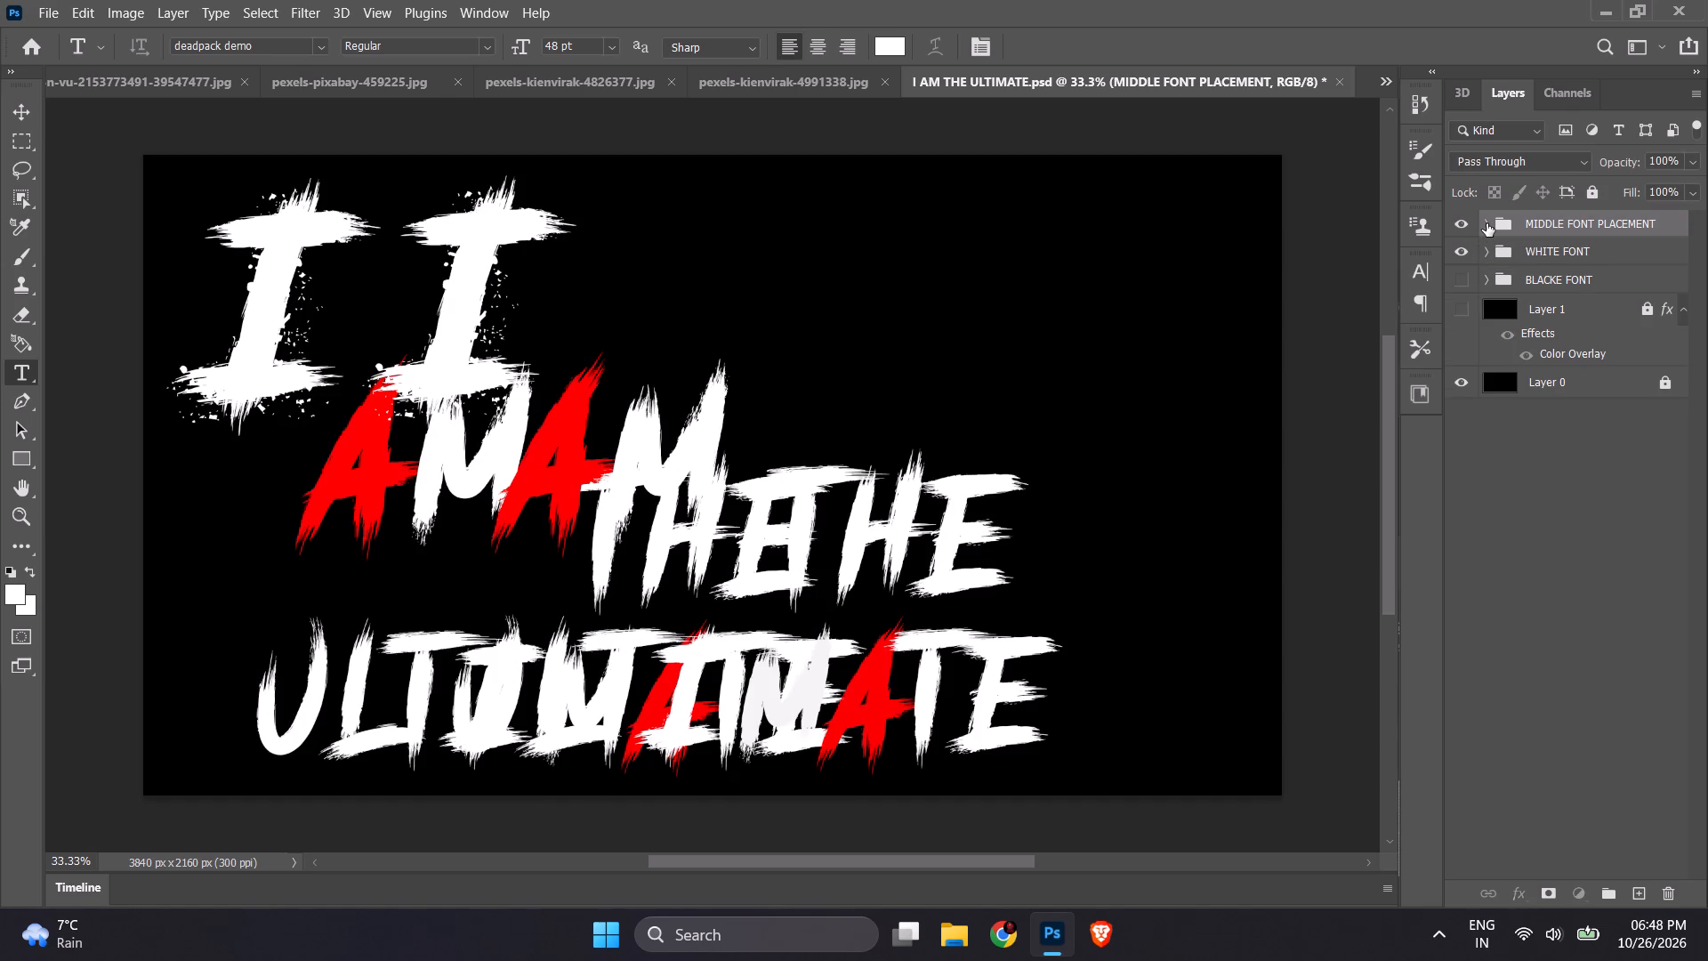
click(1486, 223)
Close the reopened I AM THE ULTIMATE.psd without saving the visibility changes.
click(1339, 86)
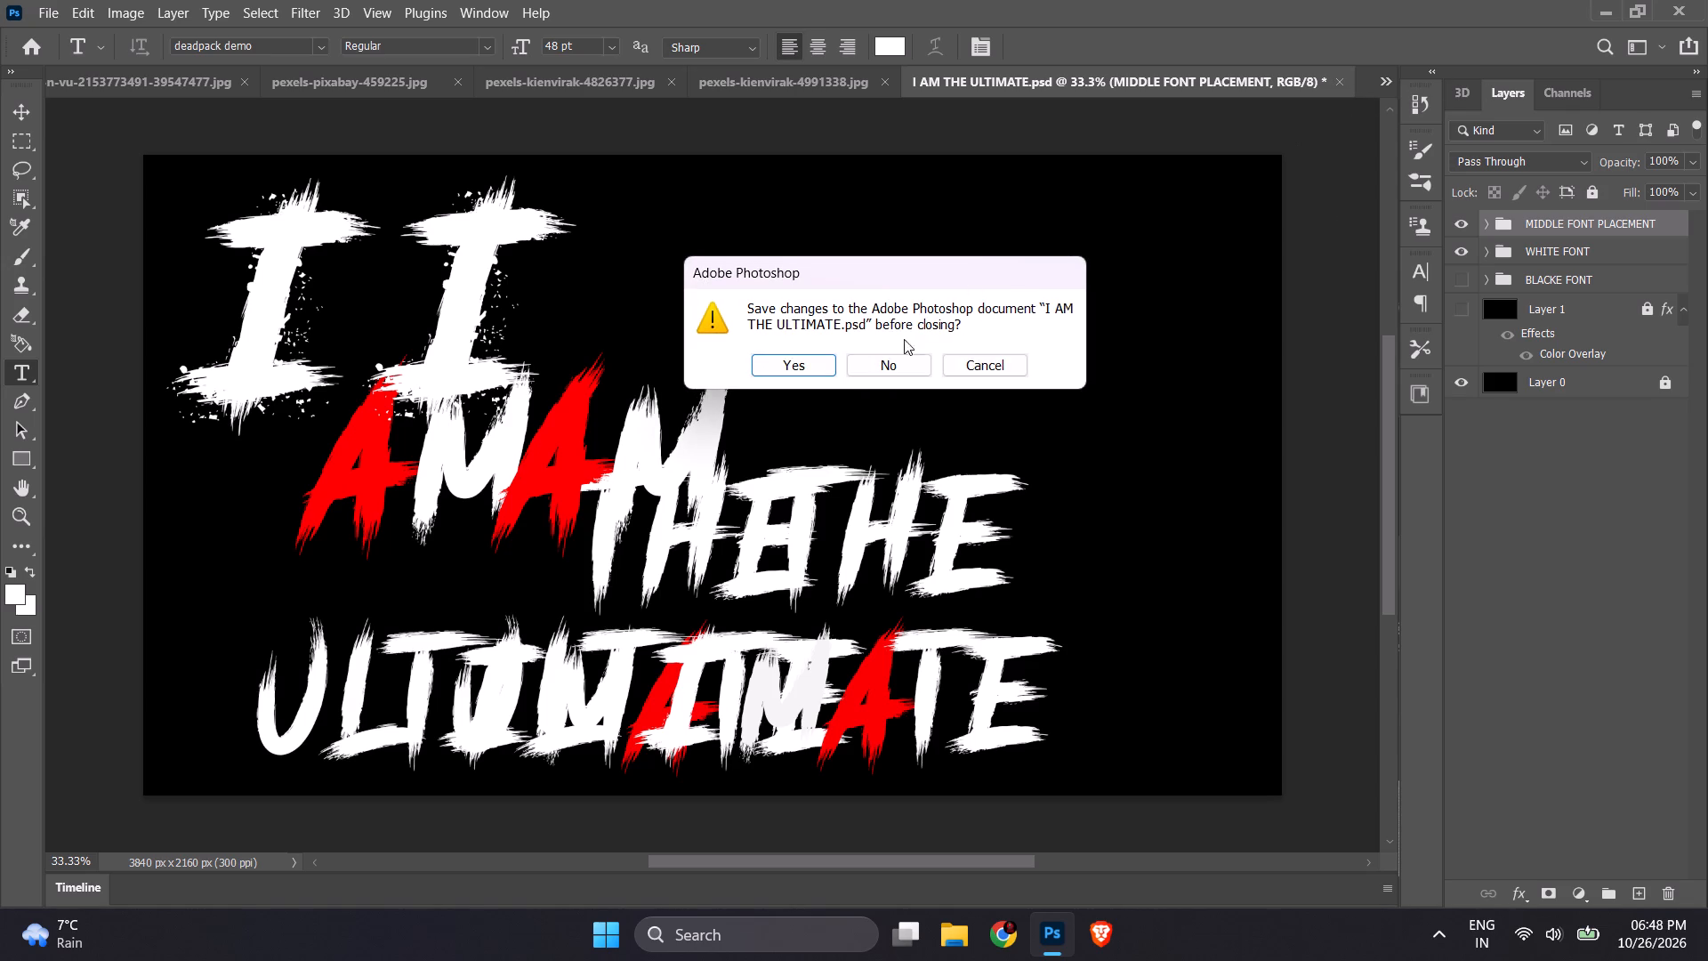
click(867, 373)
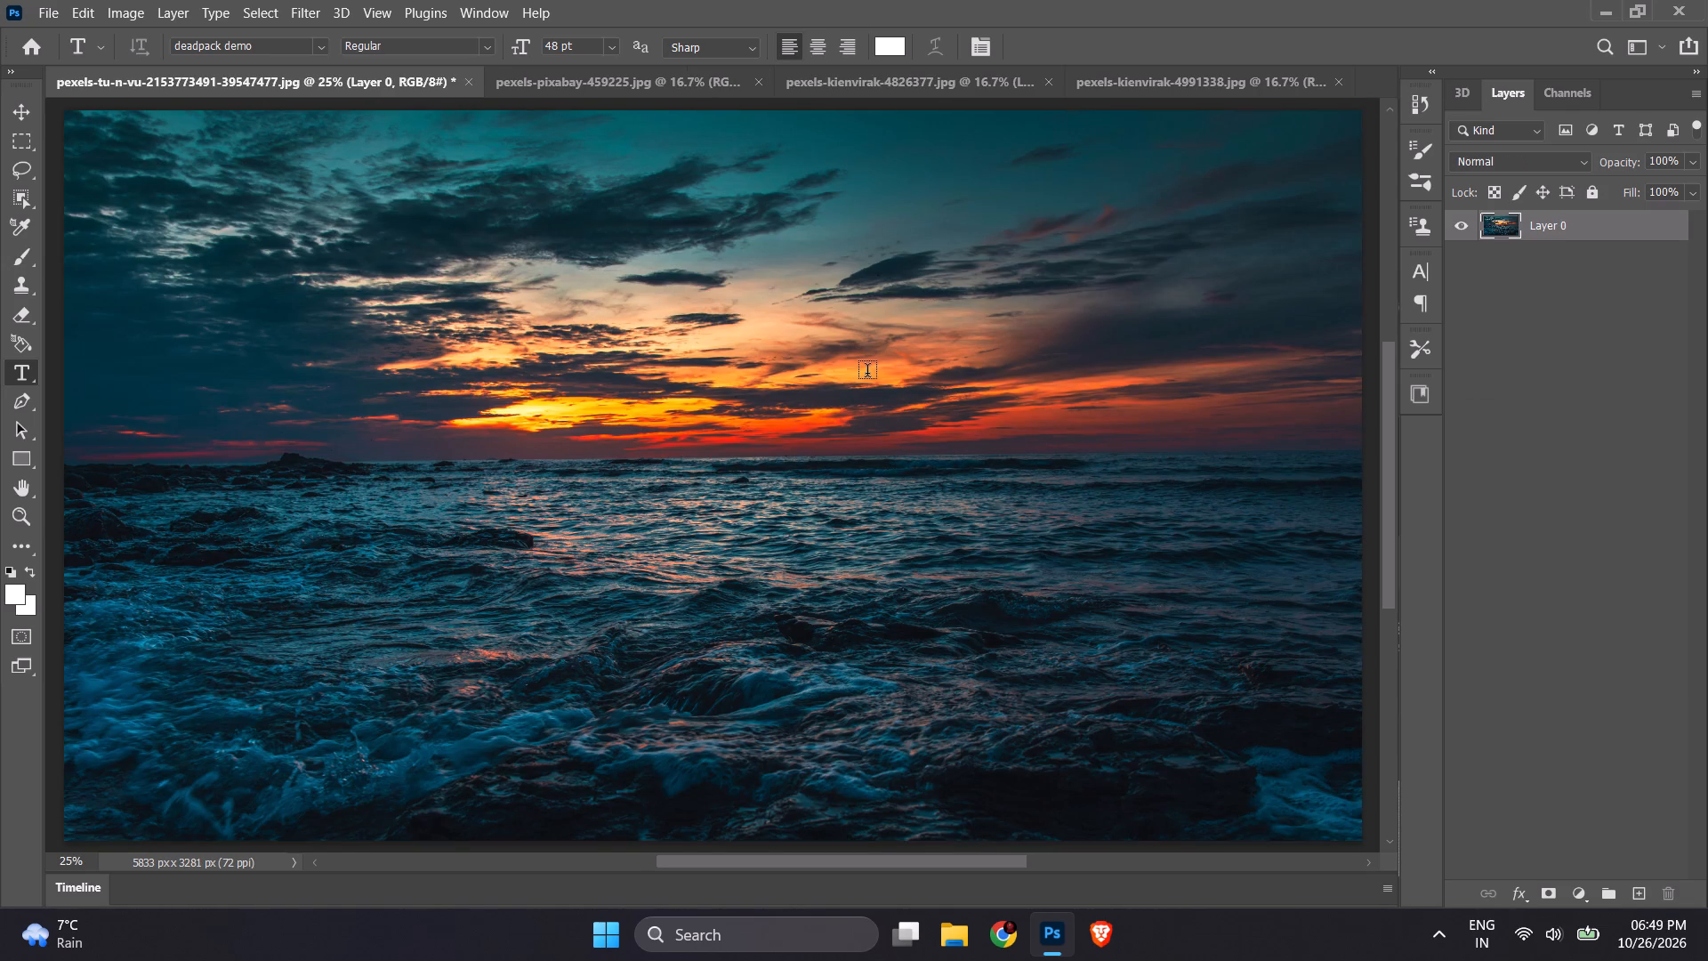
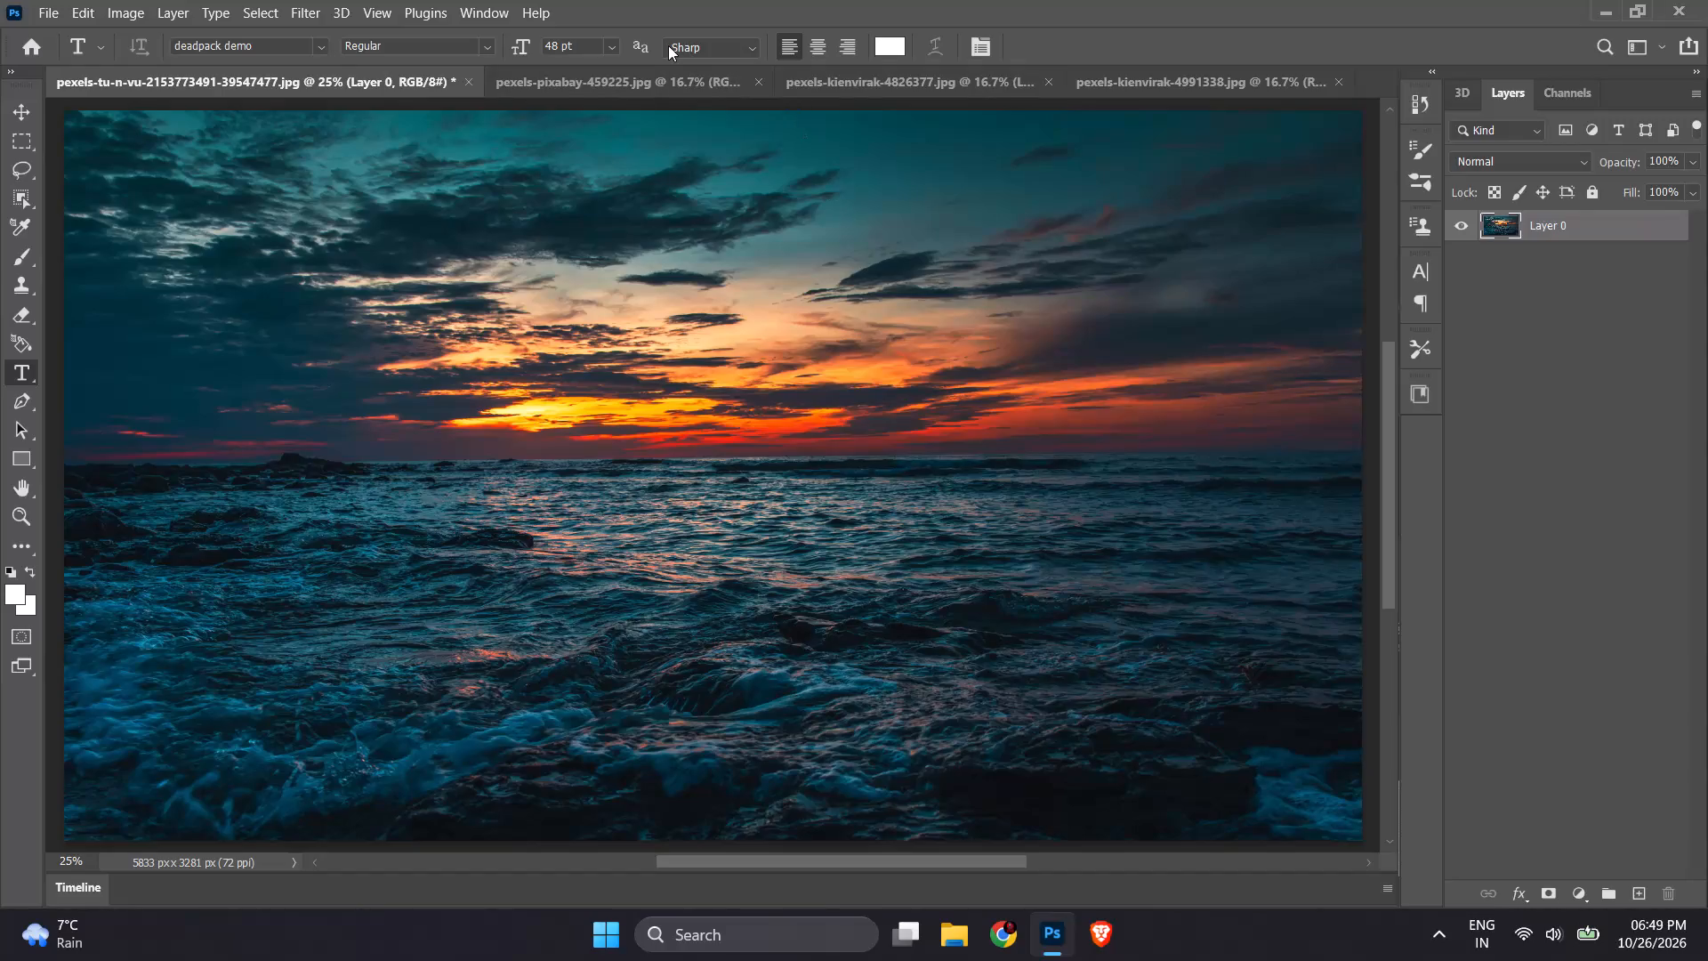
Create a new document from the recent 3840 x 2160 px at 300 ppi preset.
click(51, 10)
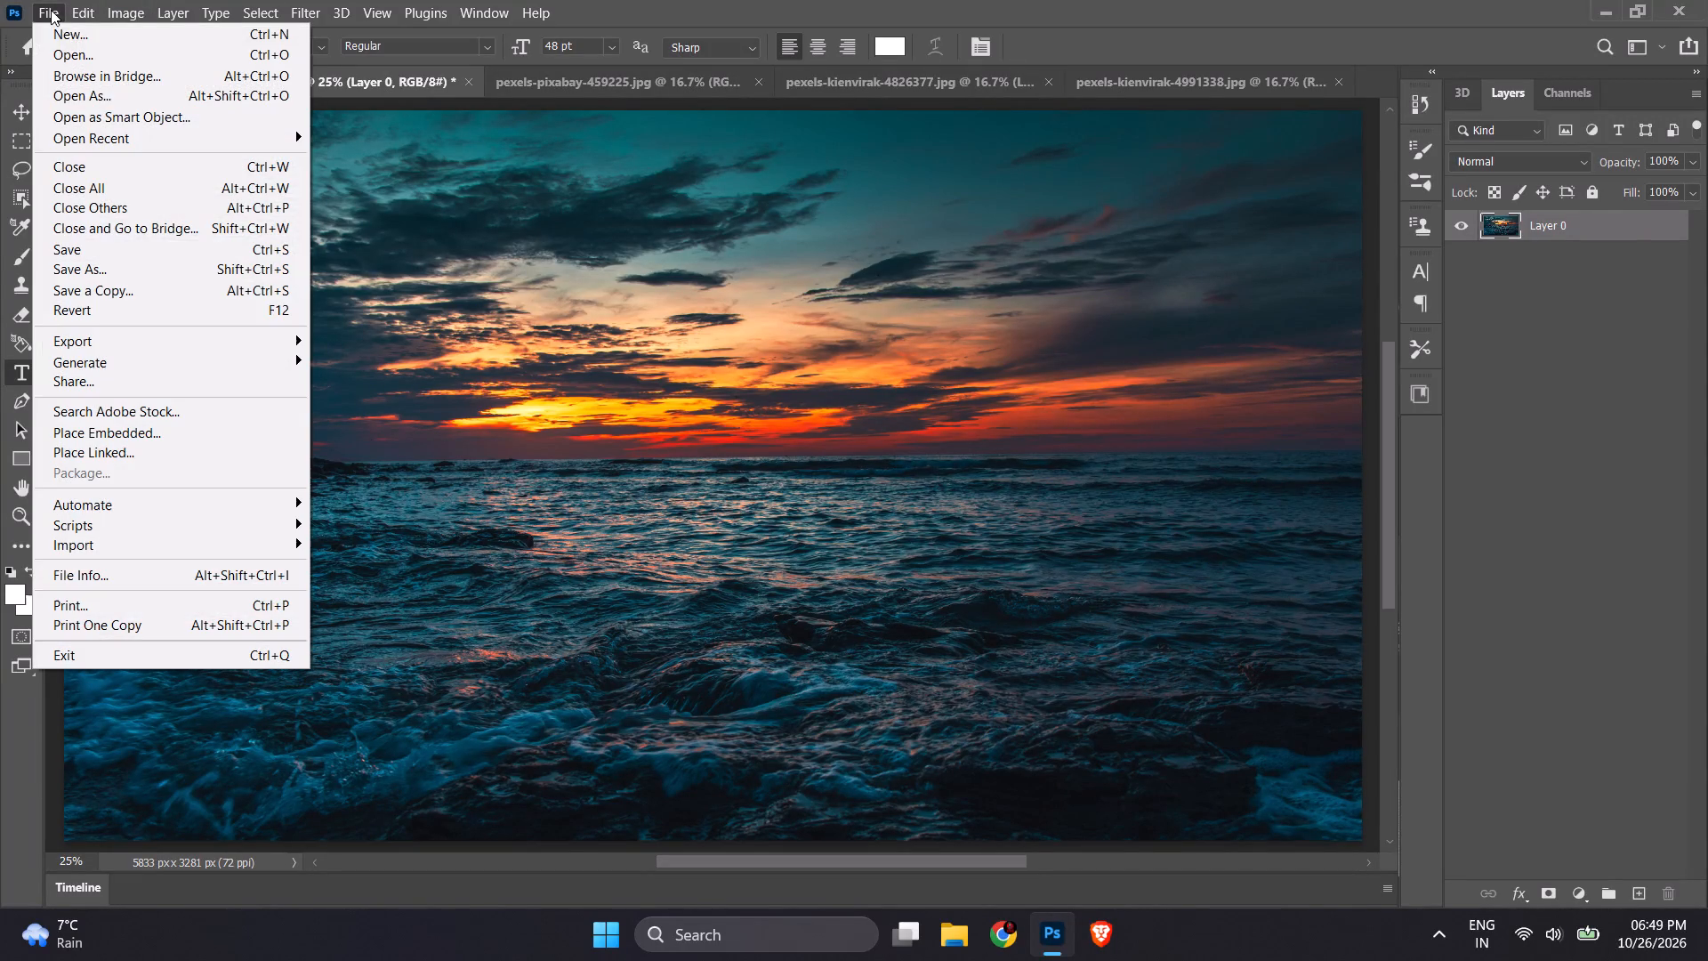
click(72, 28)
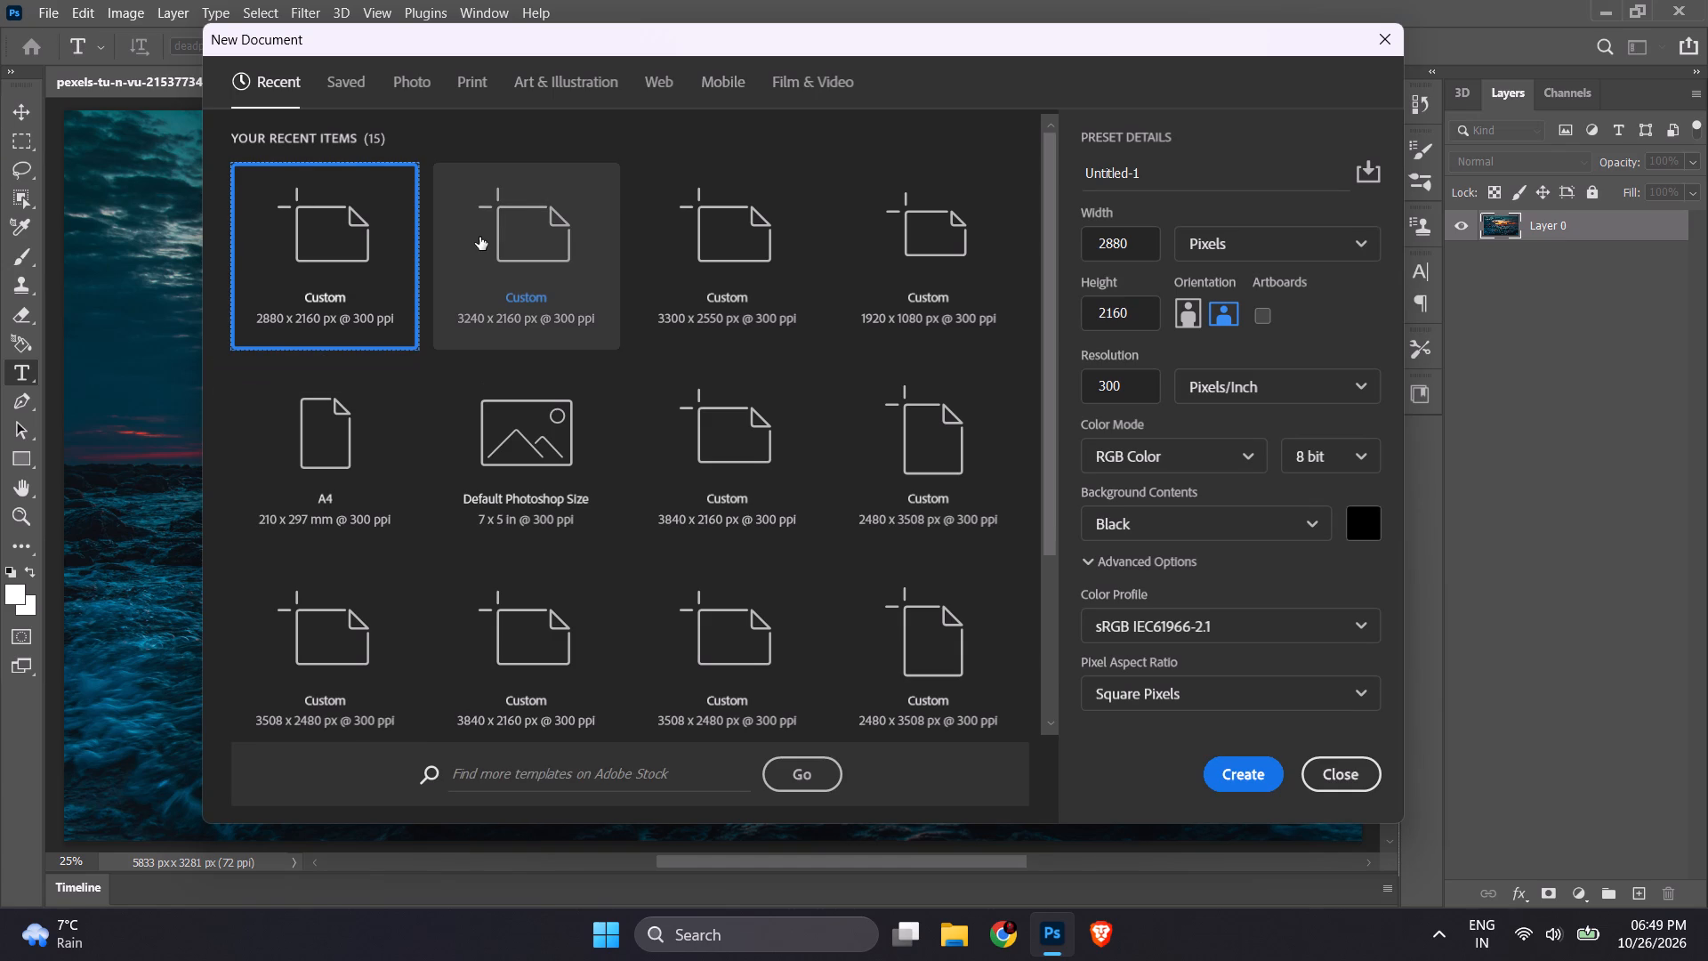
double_click(766, 464)
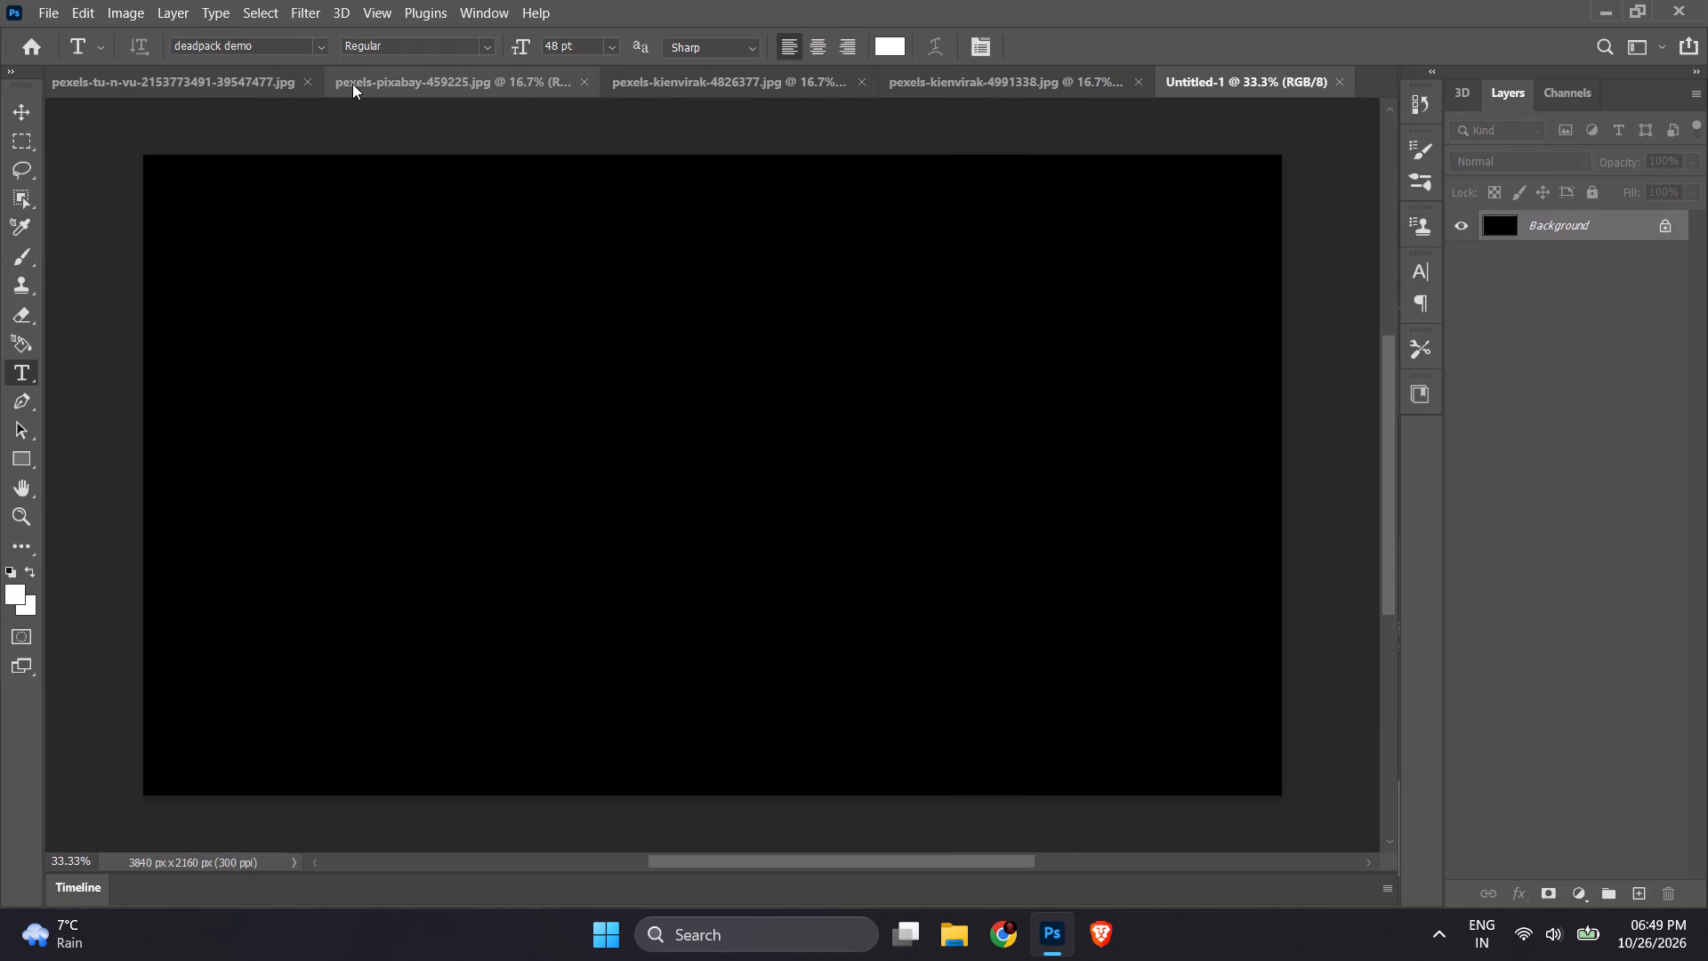
Close the mountain lake photo pexels-pixabay-459225.jpg without saving its stray text layer.
click(352, 84)
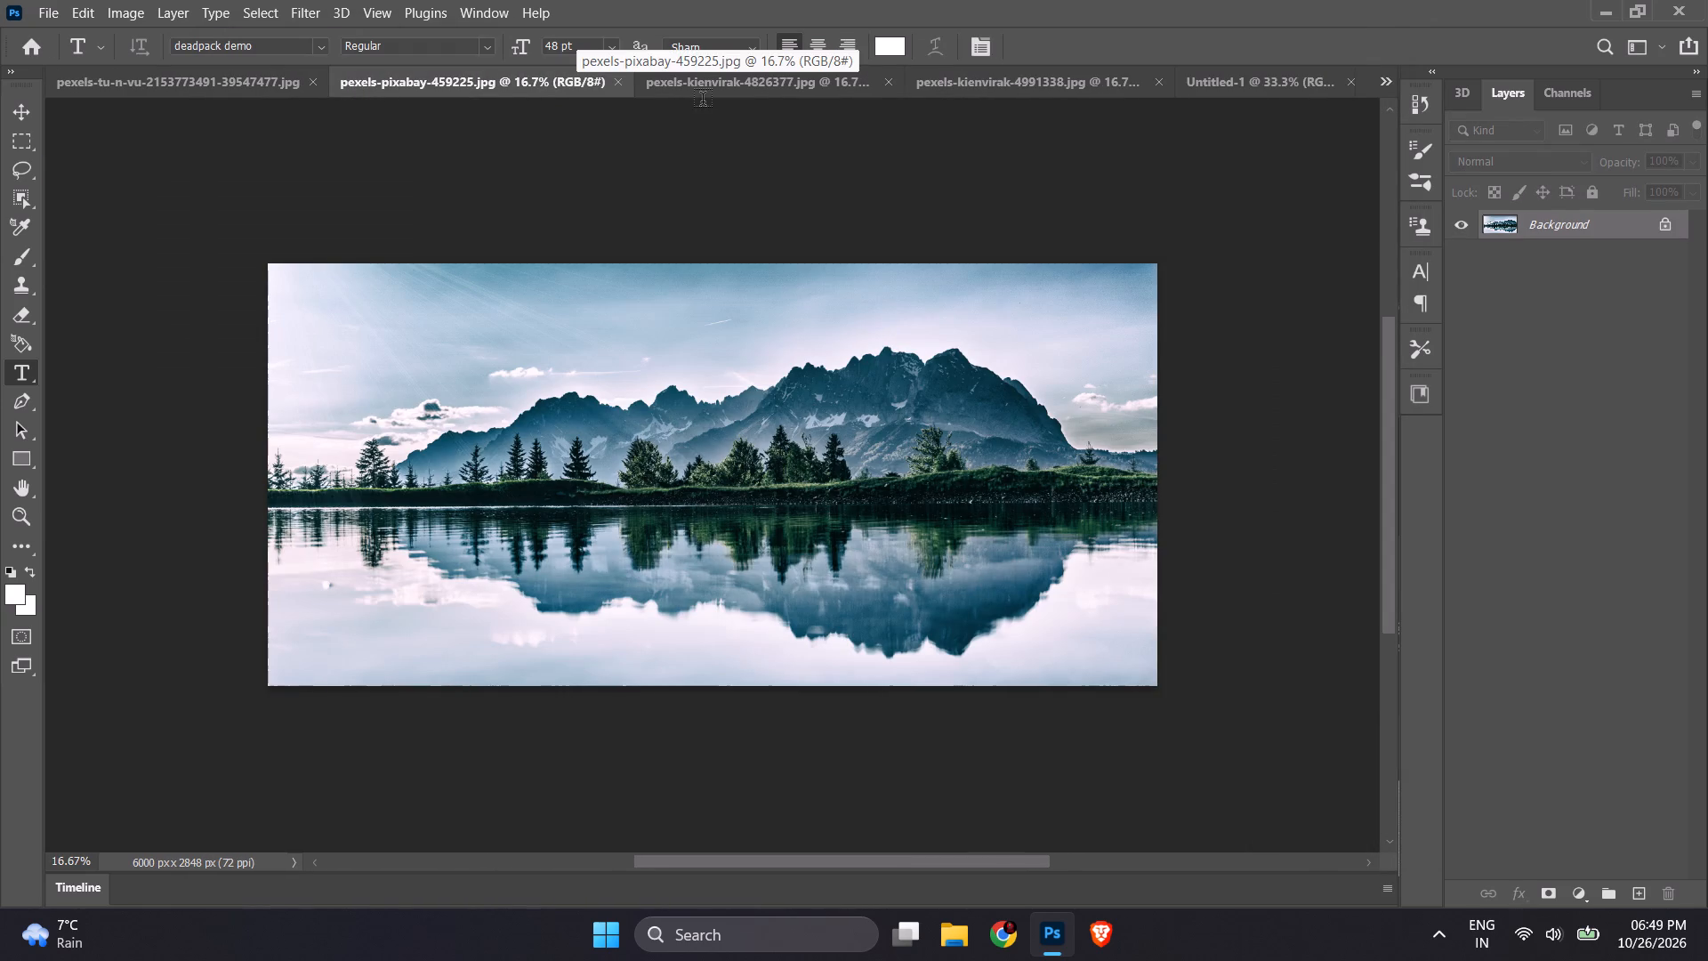
click(703, 101)
click(680, 84)
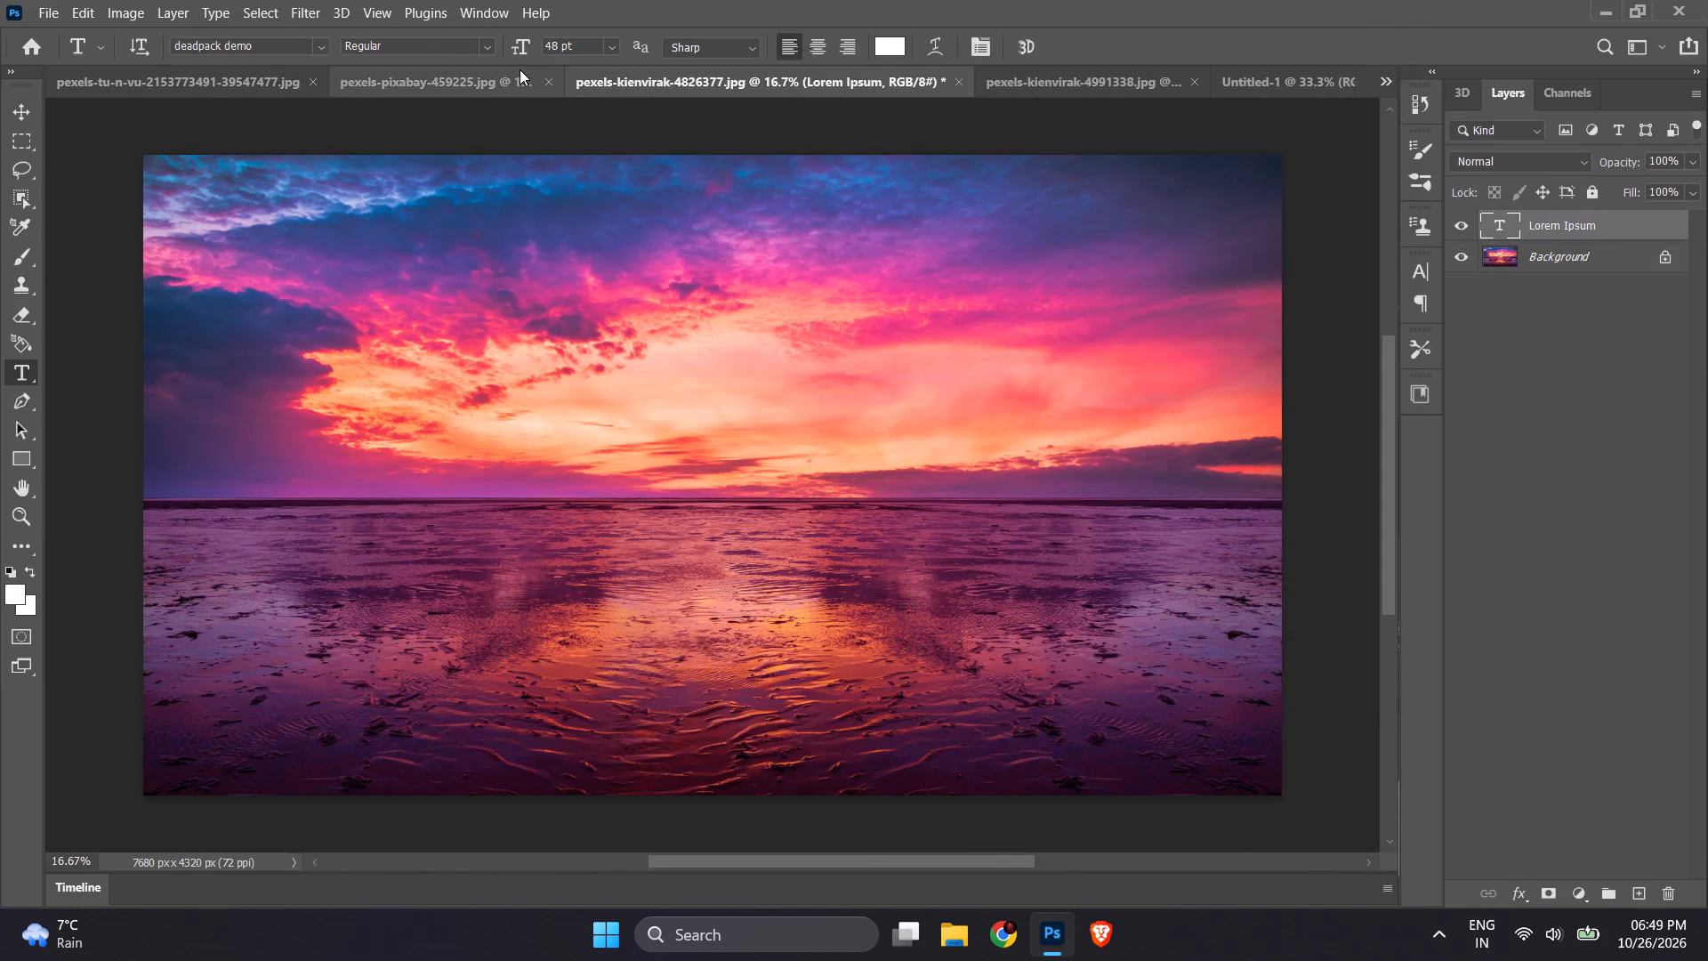
click(520, 69)
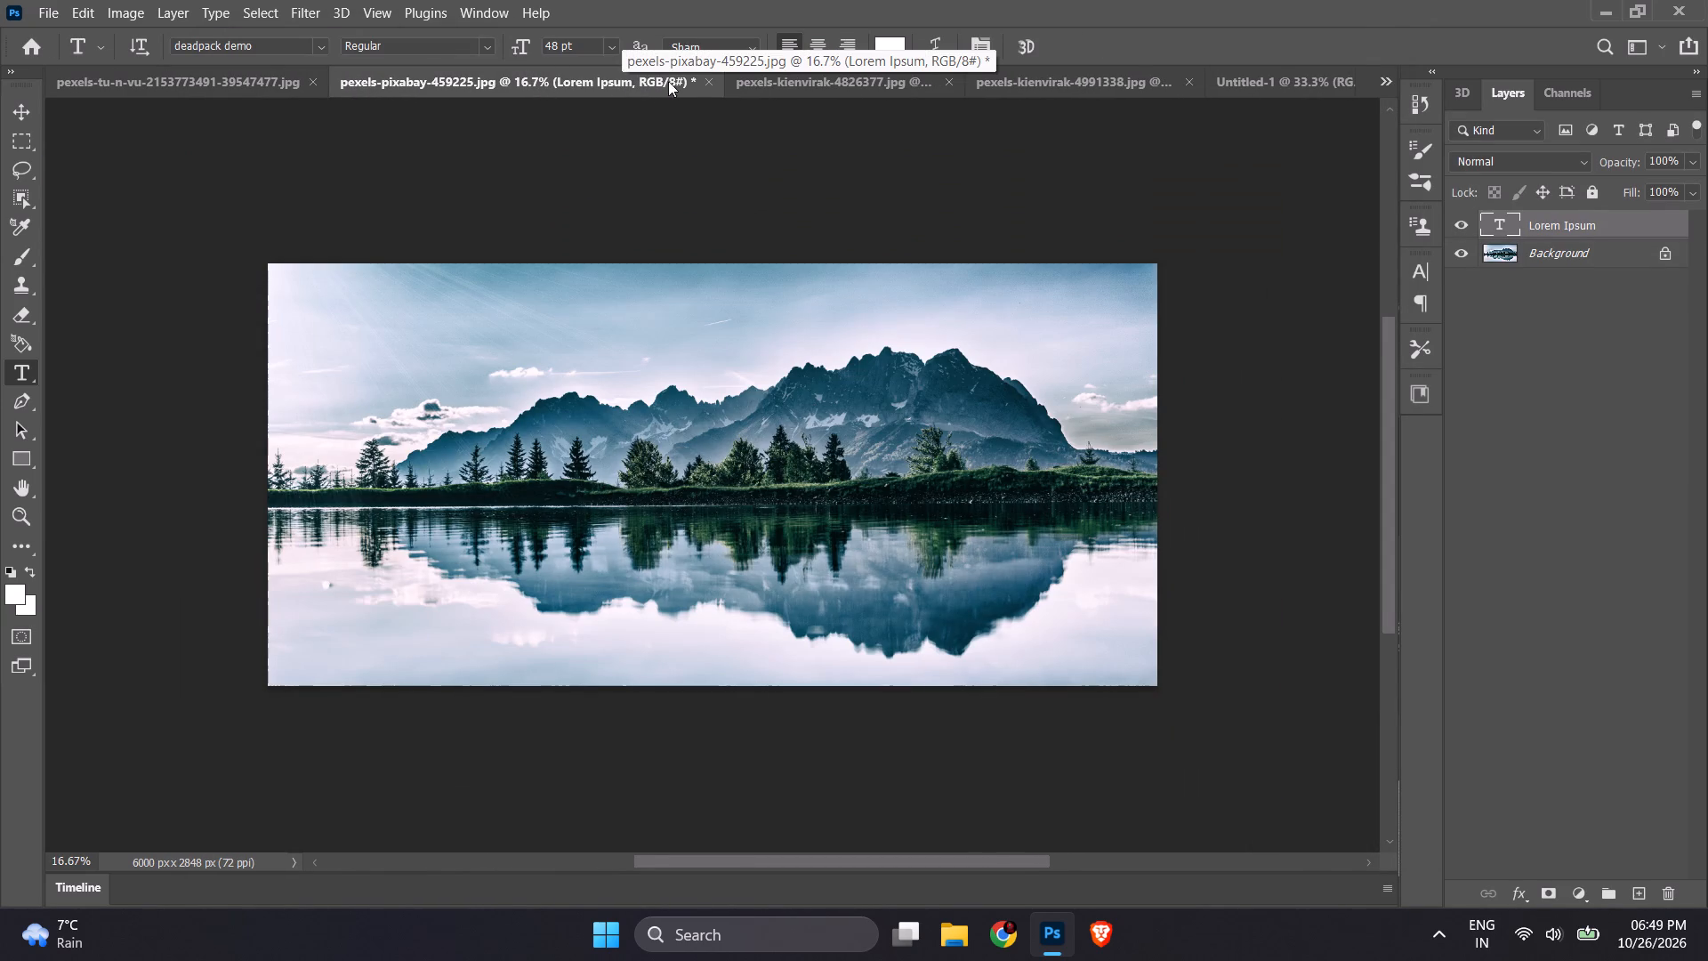
click(703, 81)
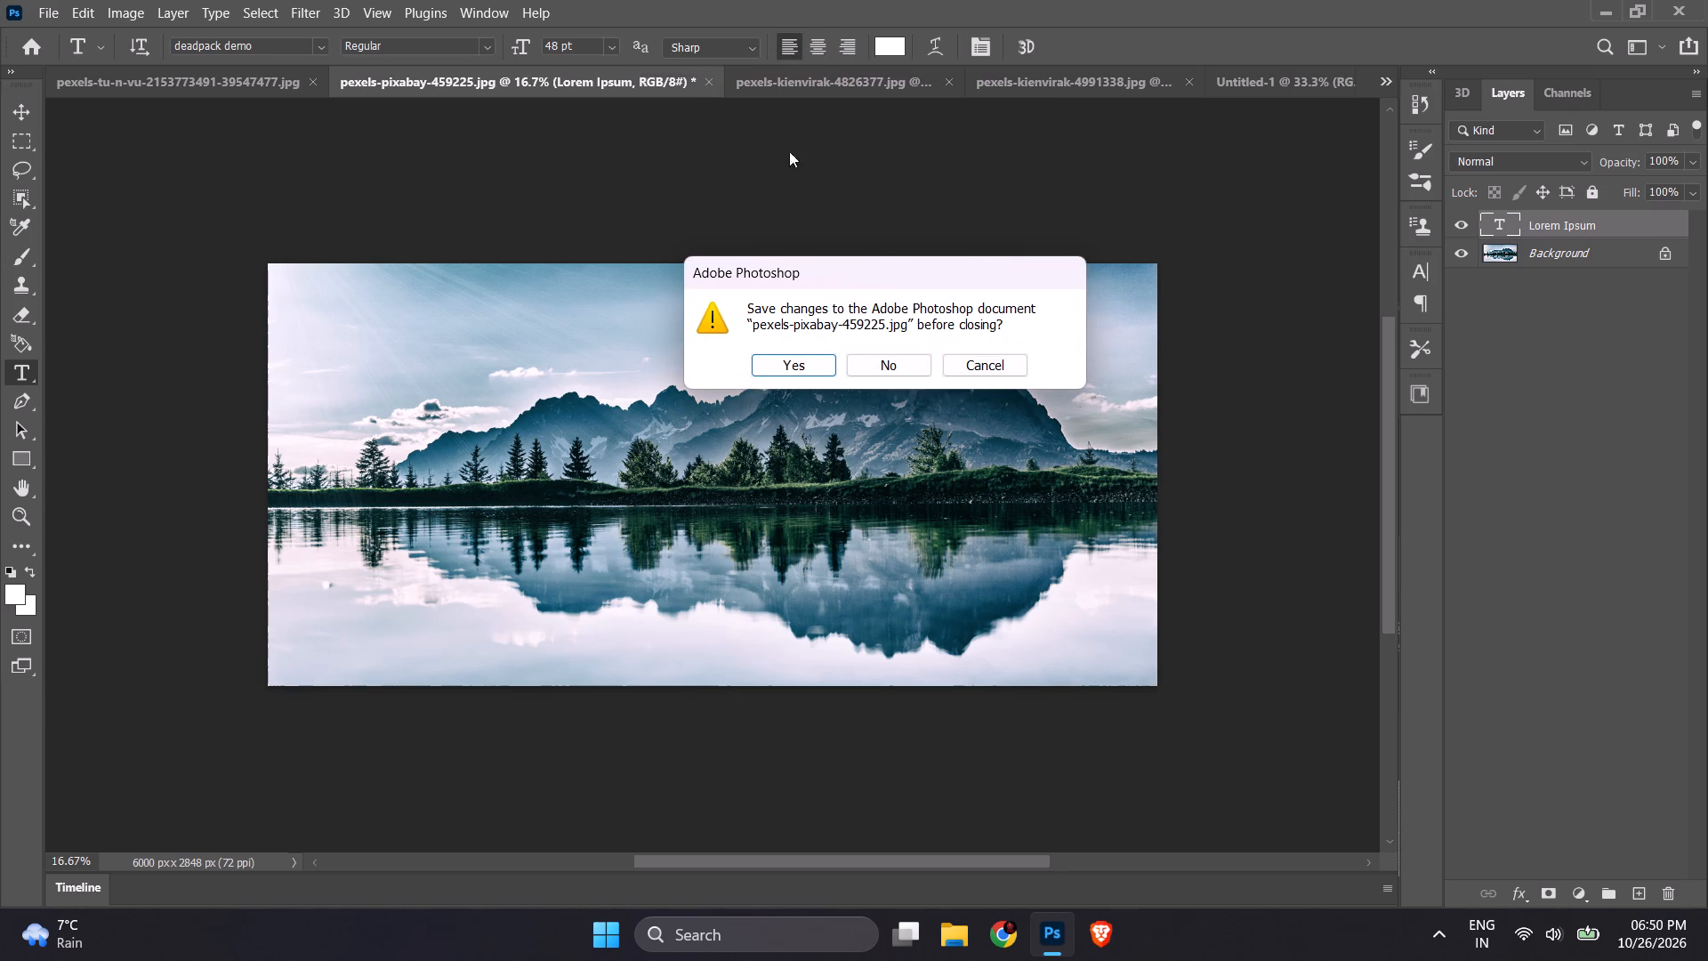
click(896, 364)
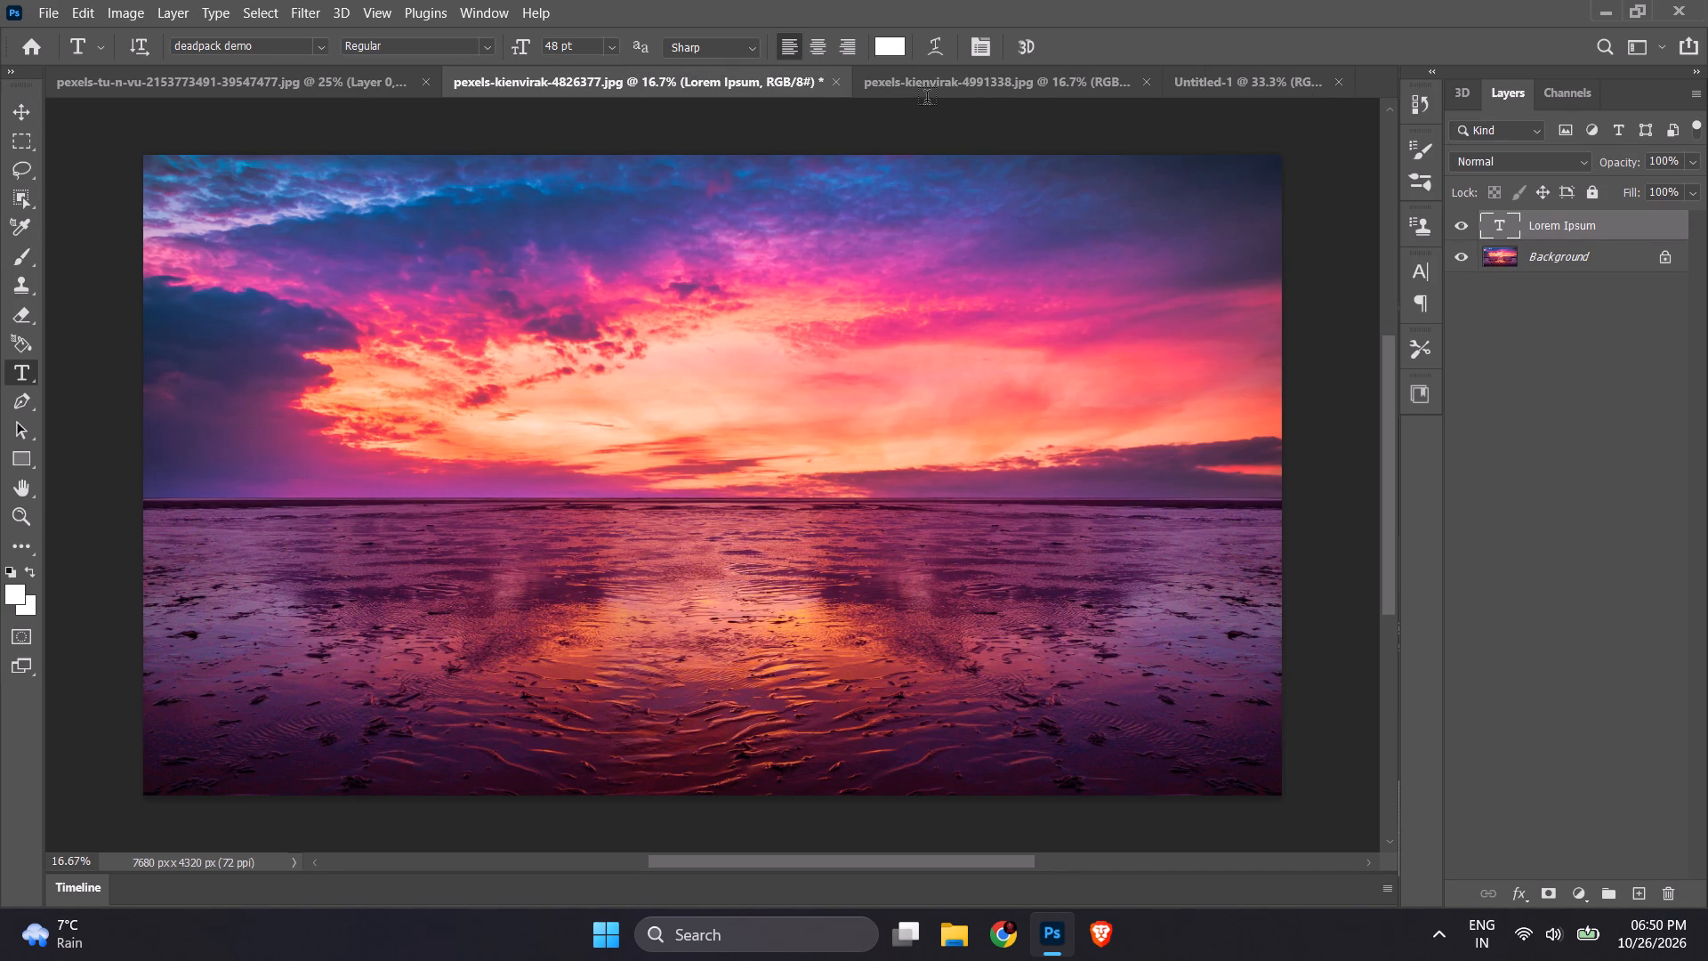
Activate the Move tool in pexels-kienvirak-4826377.jpg after viewing pexels-kienvirak-4991338.jpg.
click(916, 89)
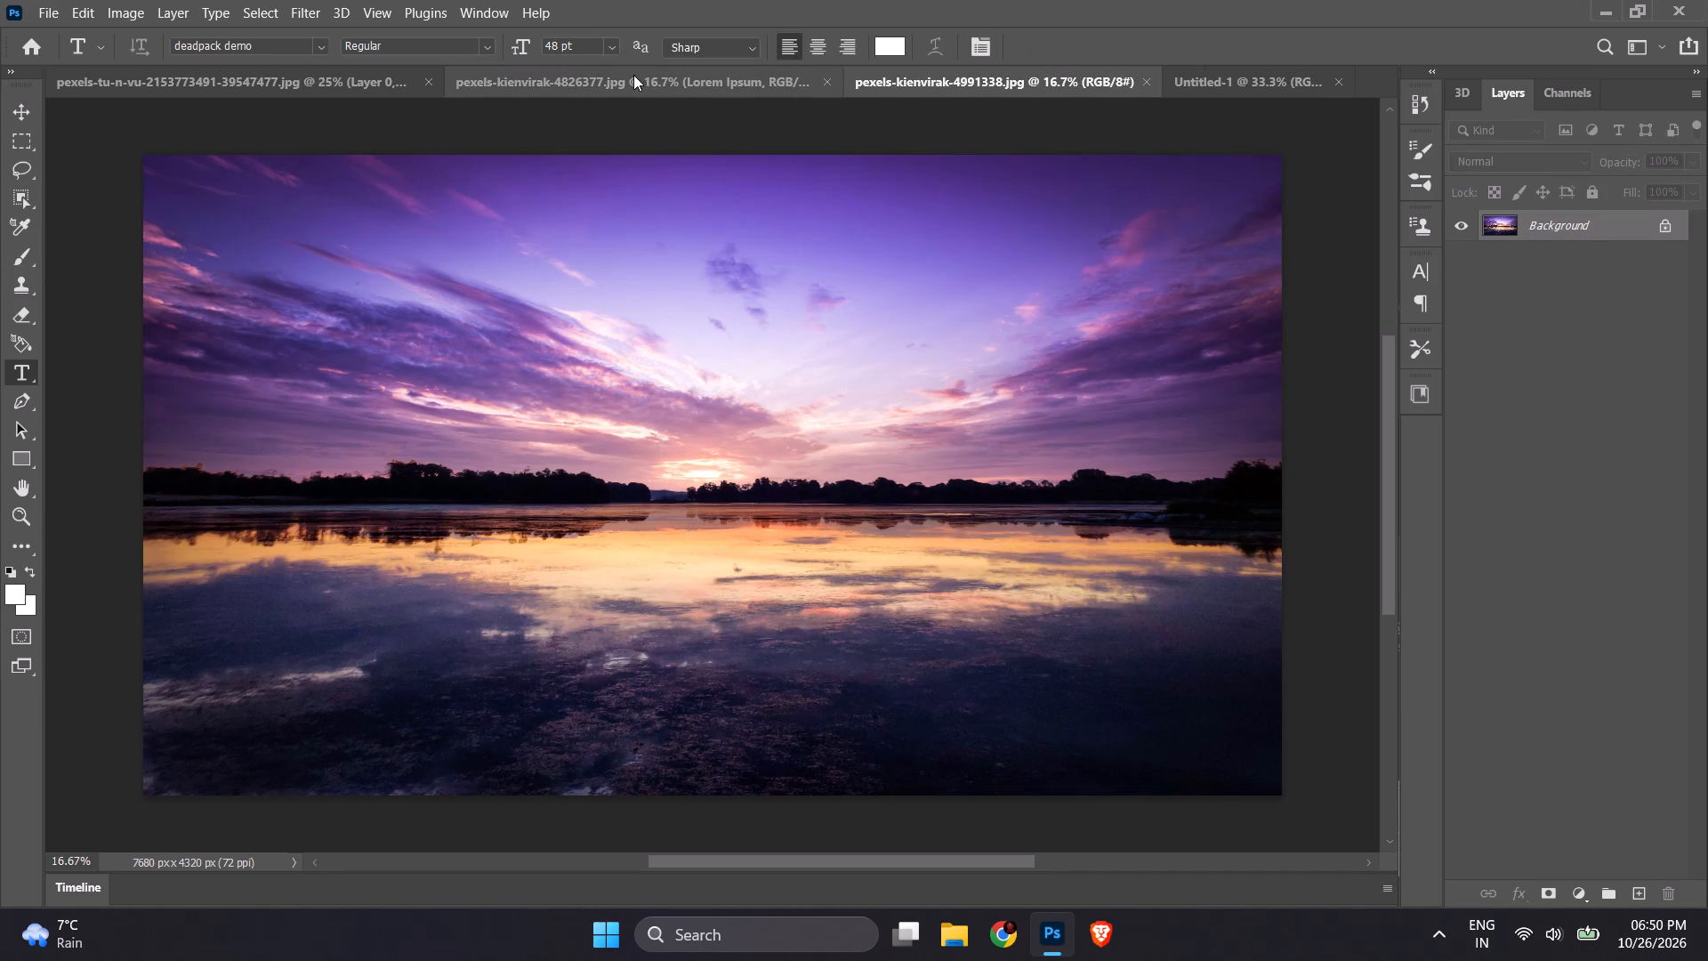
click(615, 95)
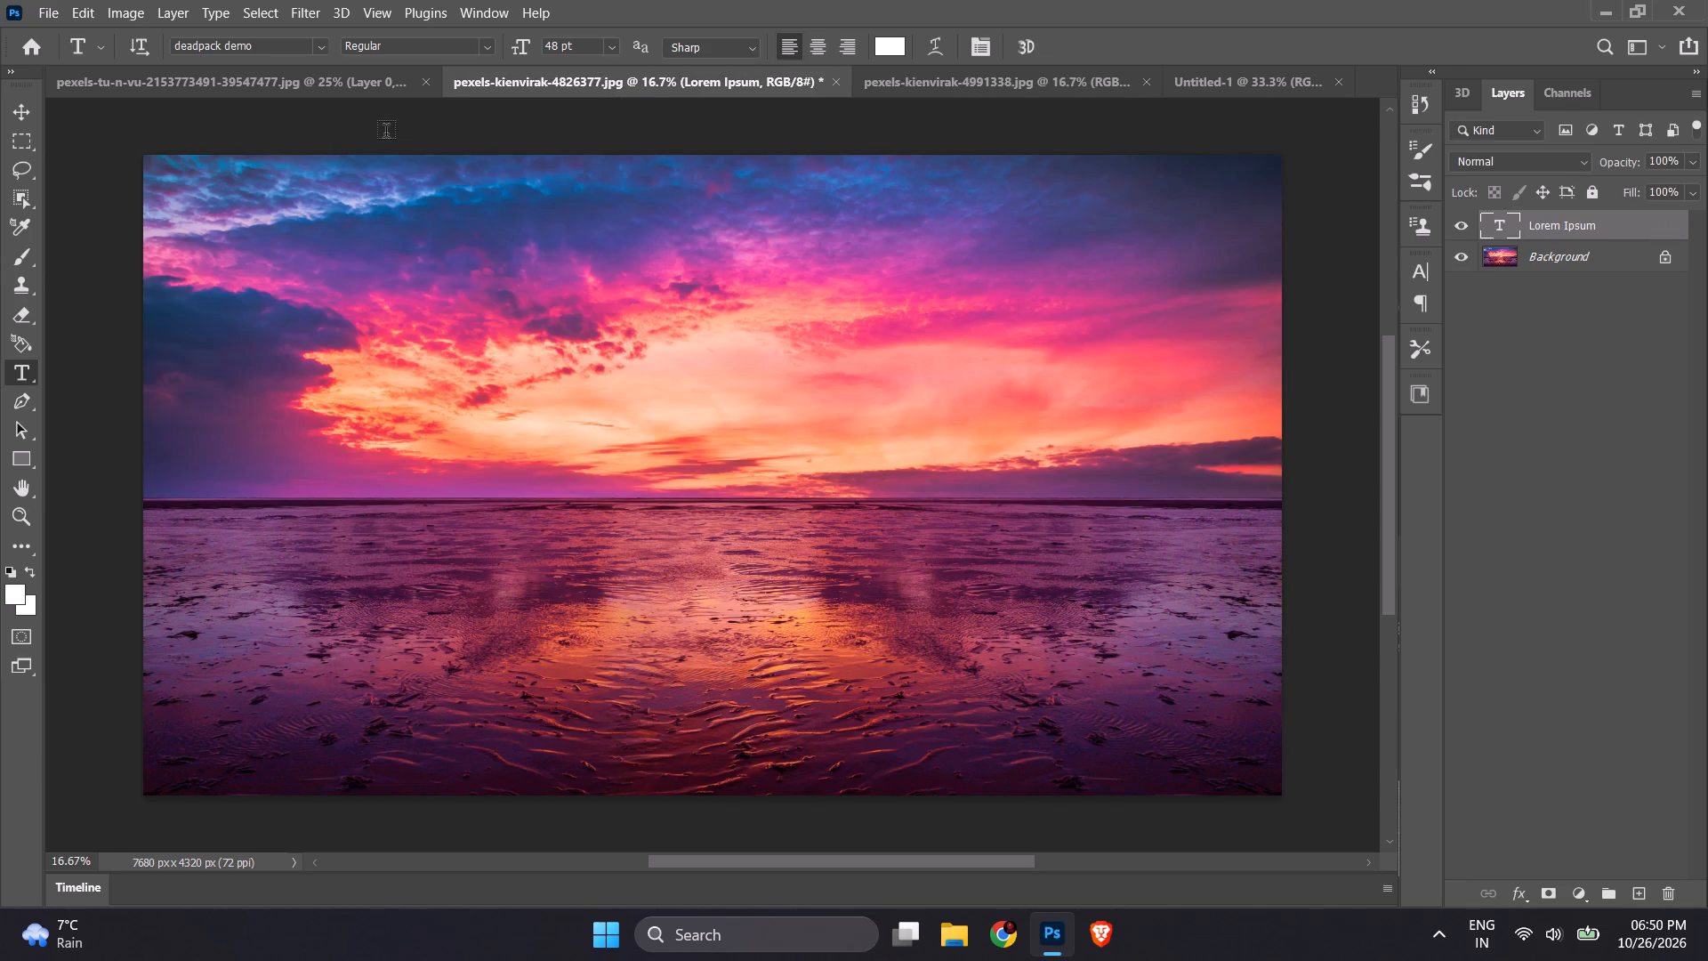
click(20, 110)
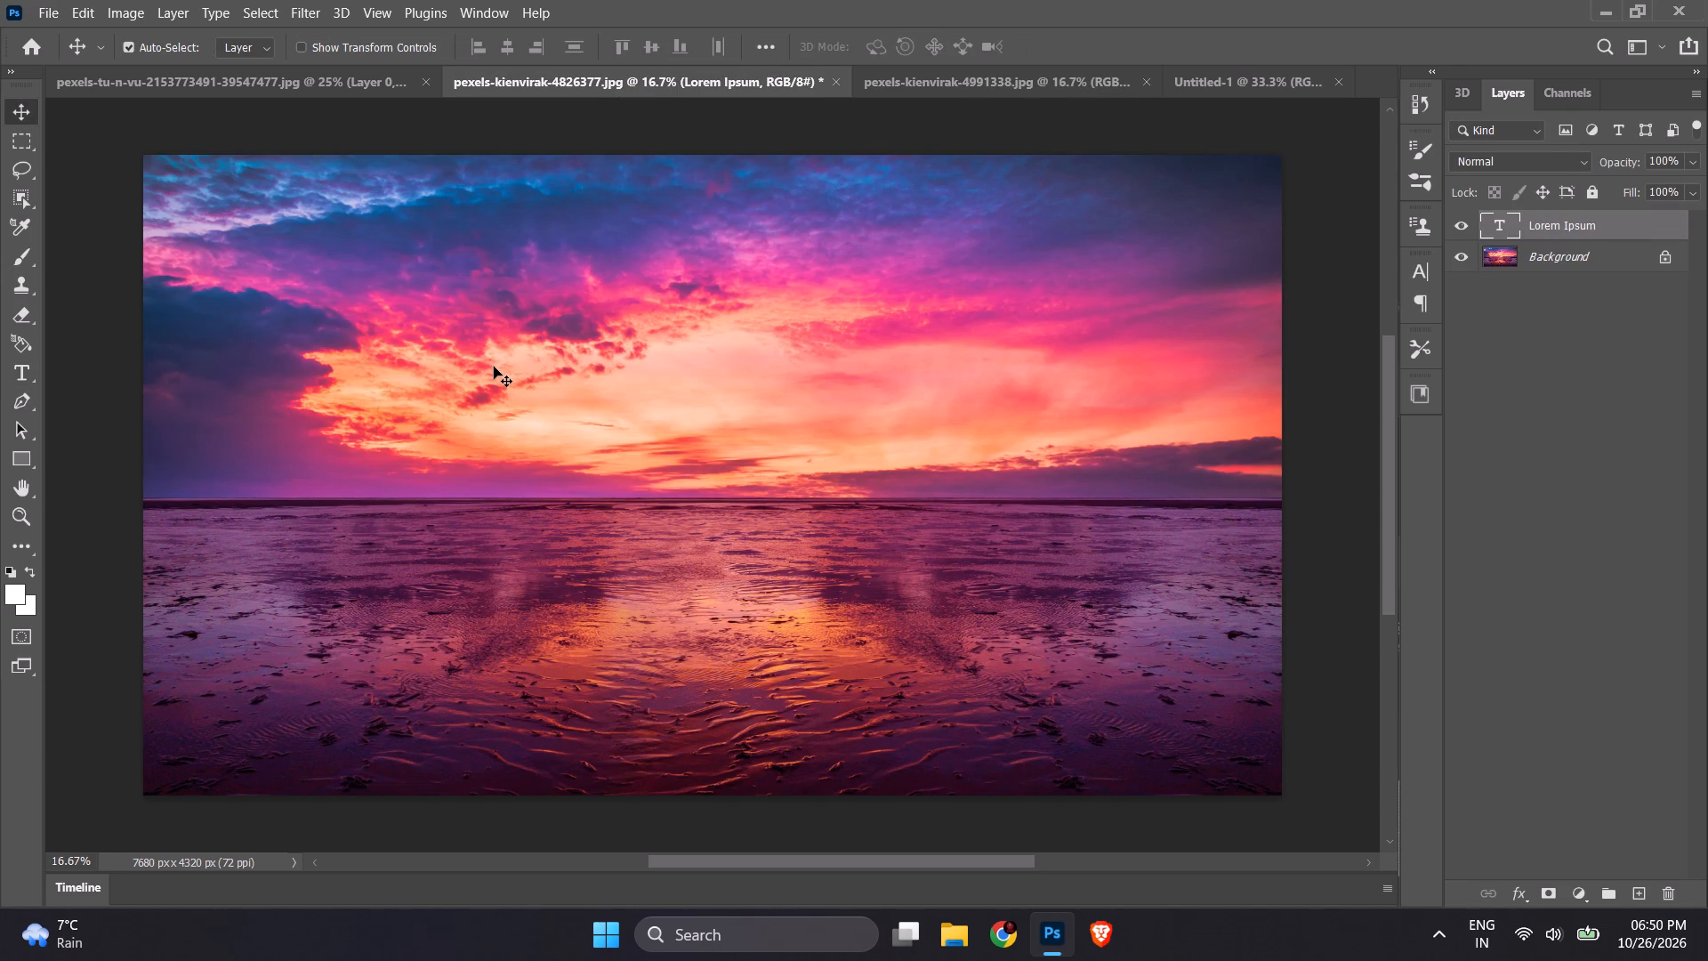
click(494, 367)
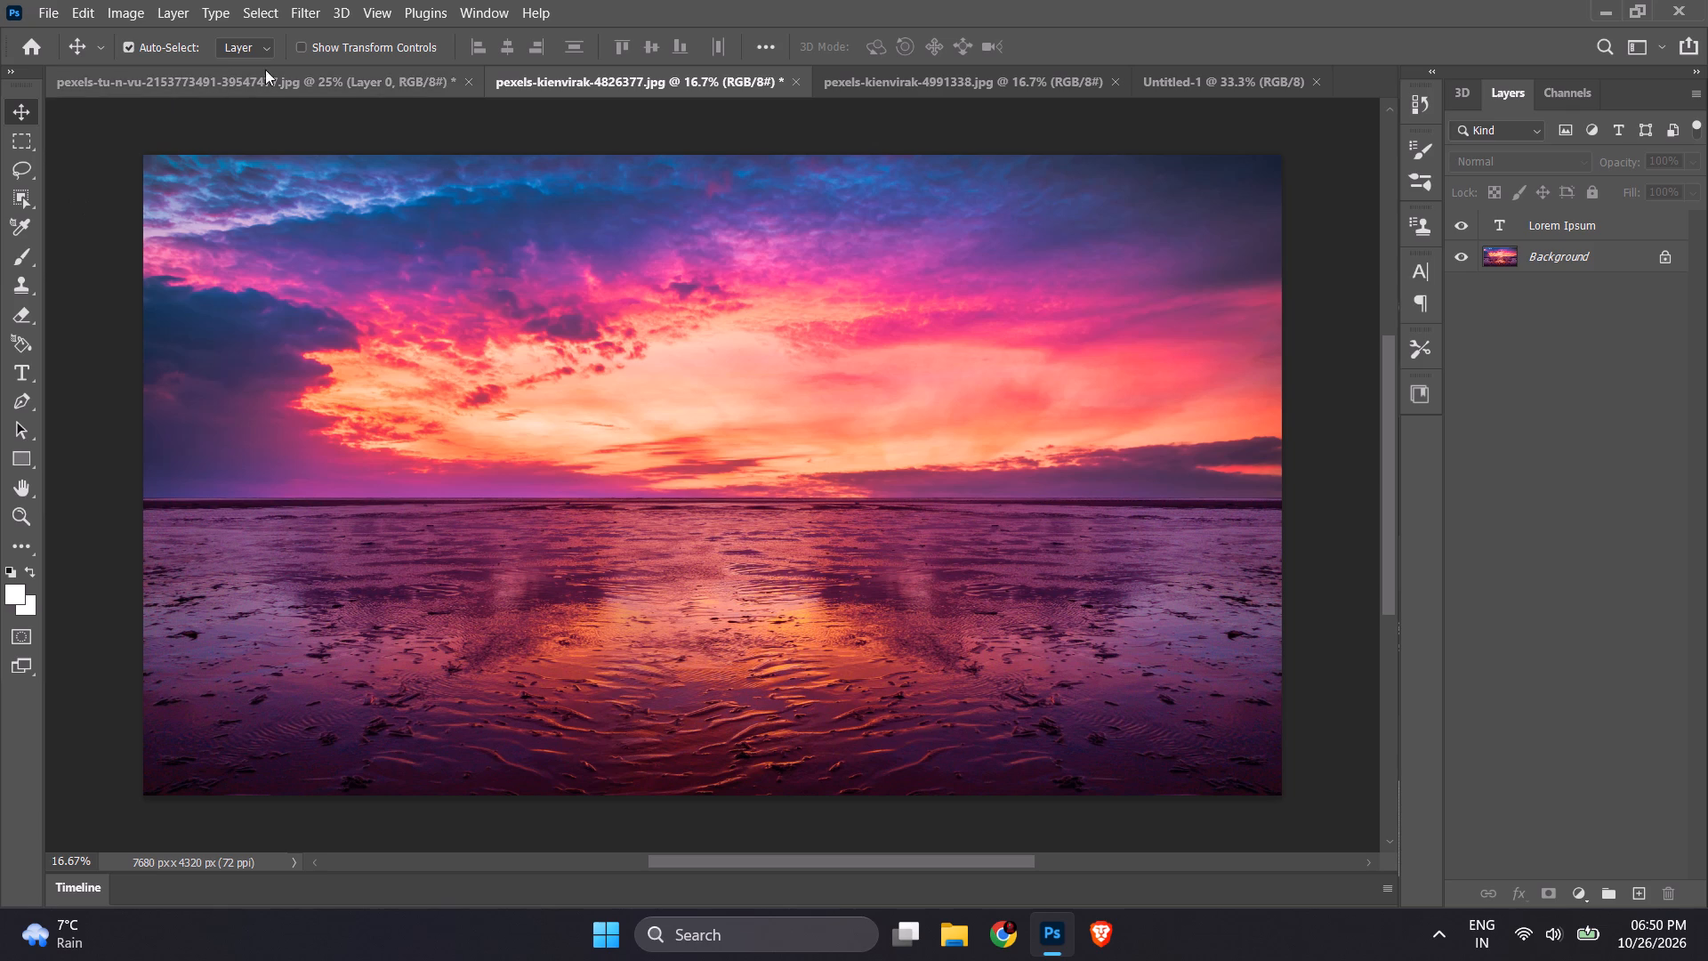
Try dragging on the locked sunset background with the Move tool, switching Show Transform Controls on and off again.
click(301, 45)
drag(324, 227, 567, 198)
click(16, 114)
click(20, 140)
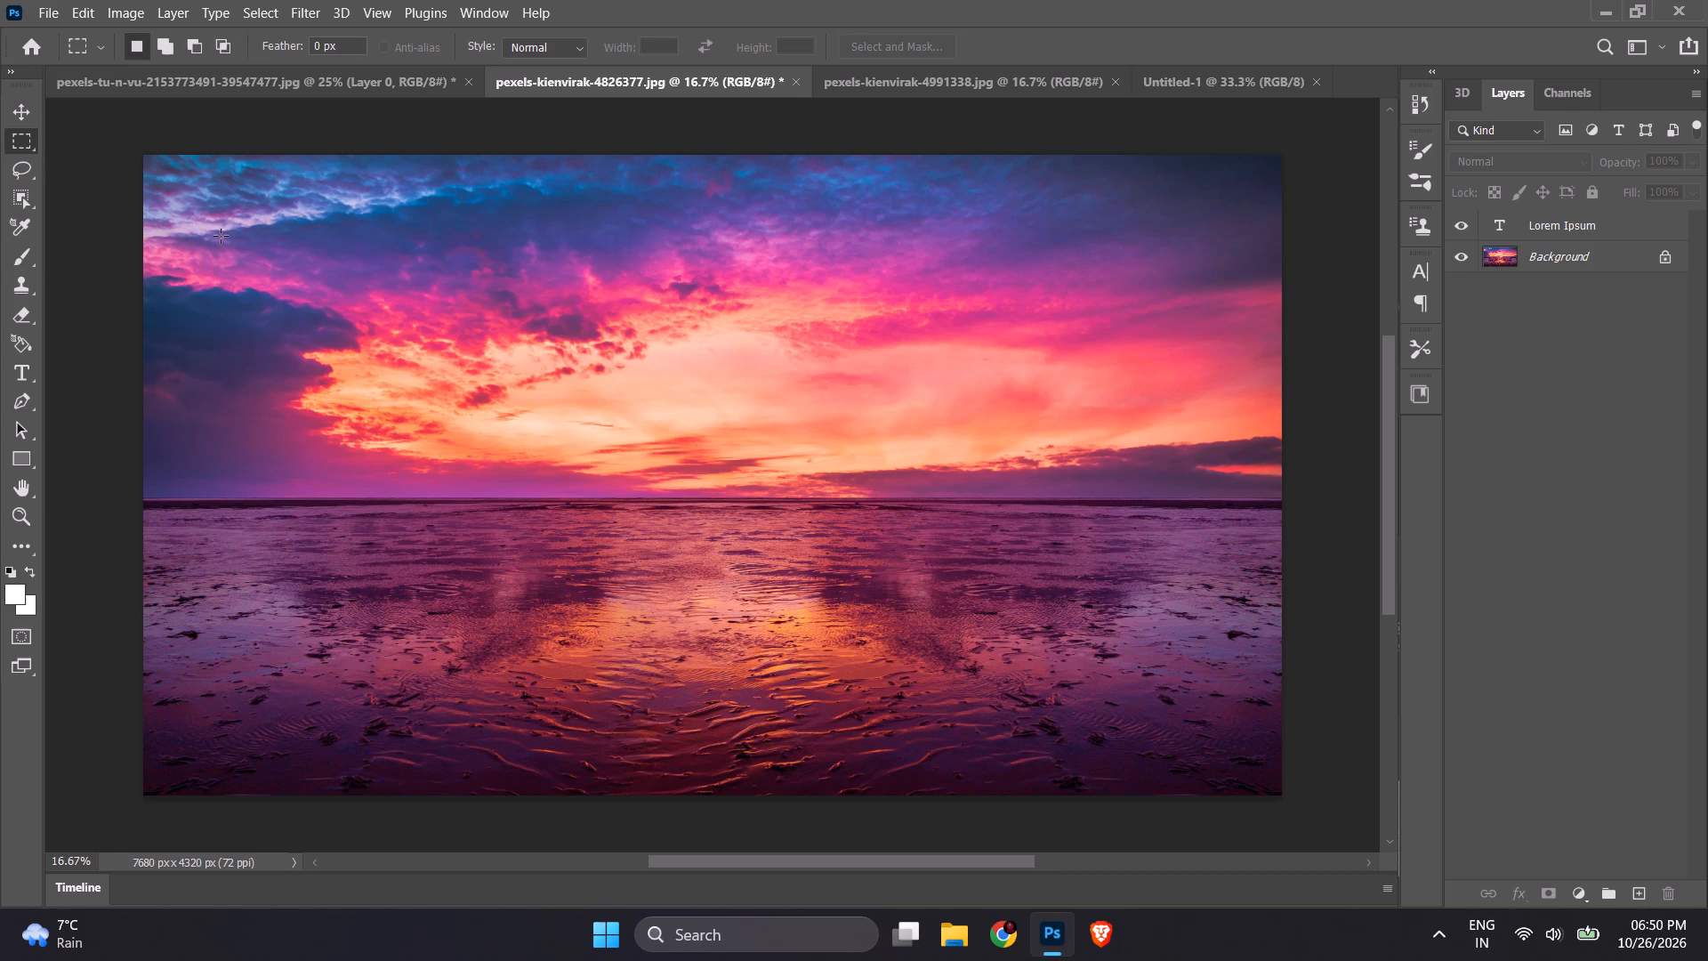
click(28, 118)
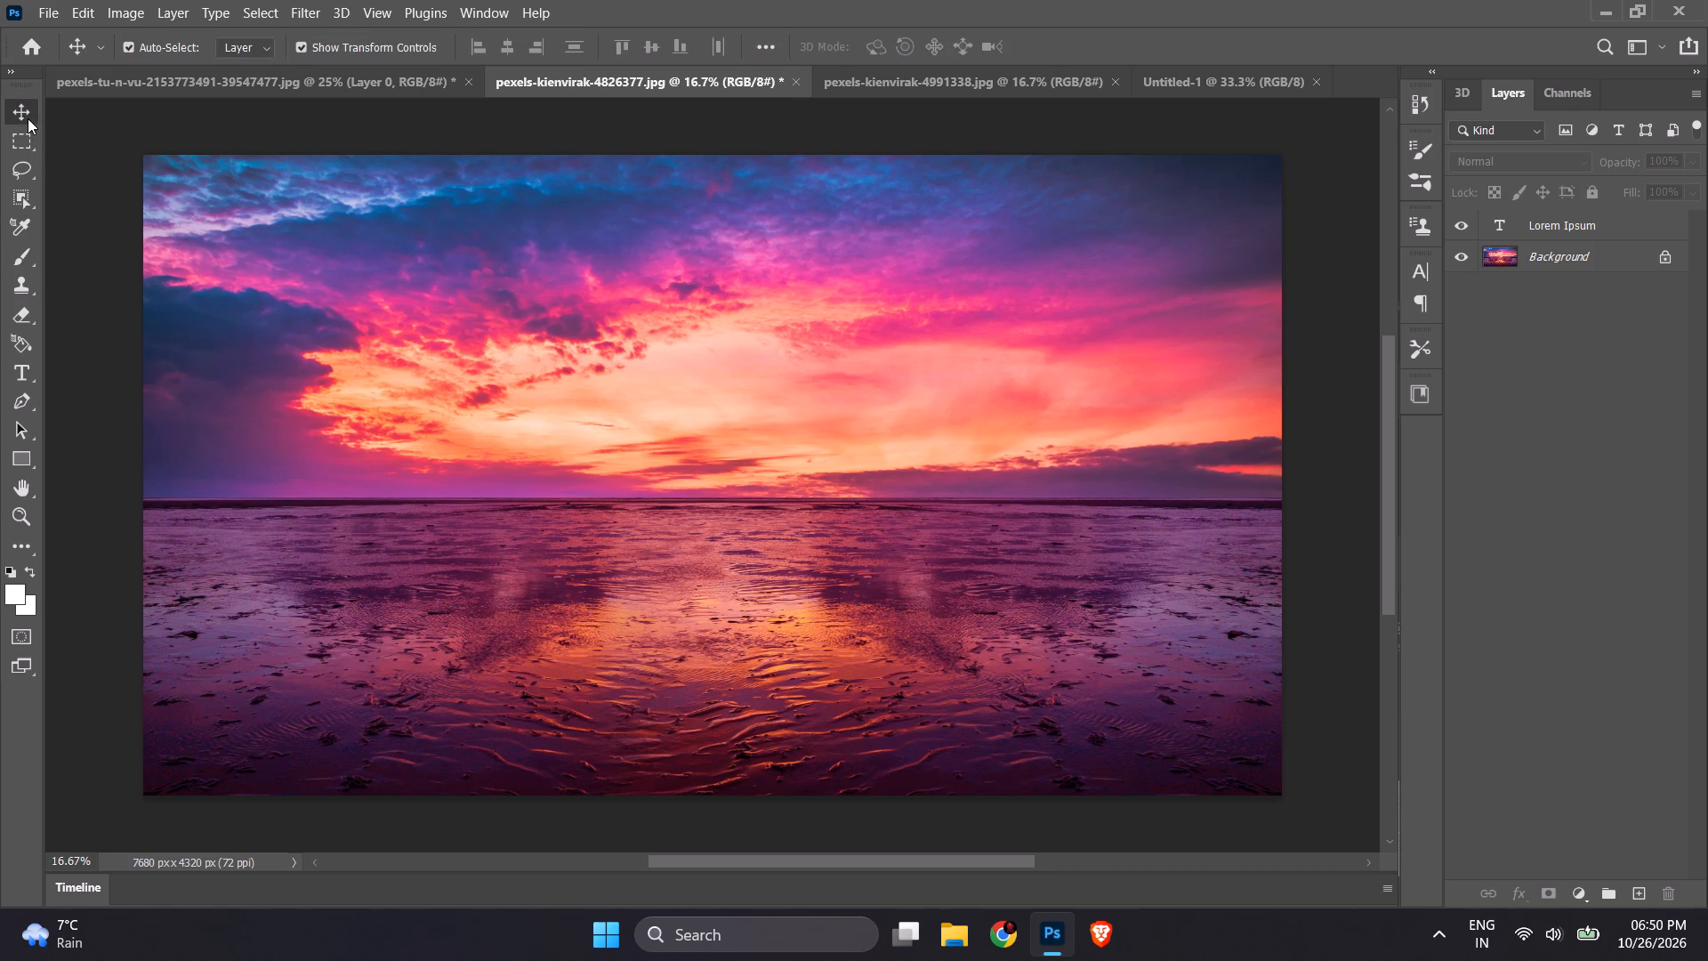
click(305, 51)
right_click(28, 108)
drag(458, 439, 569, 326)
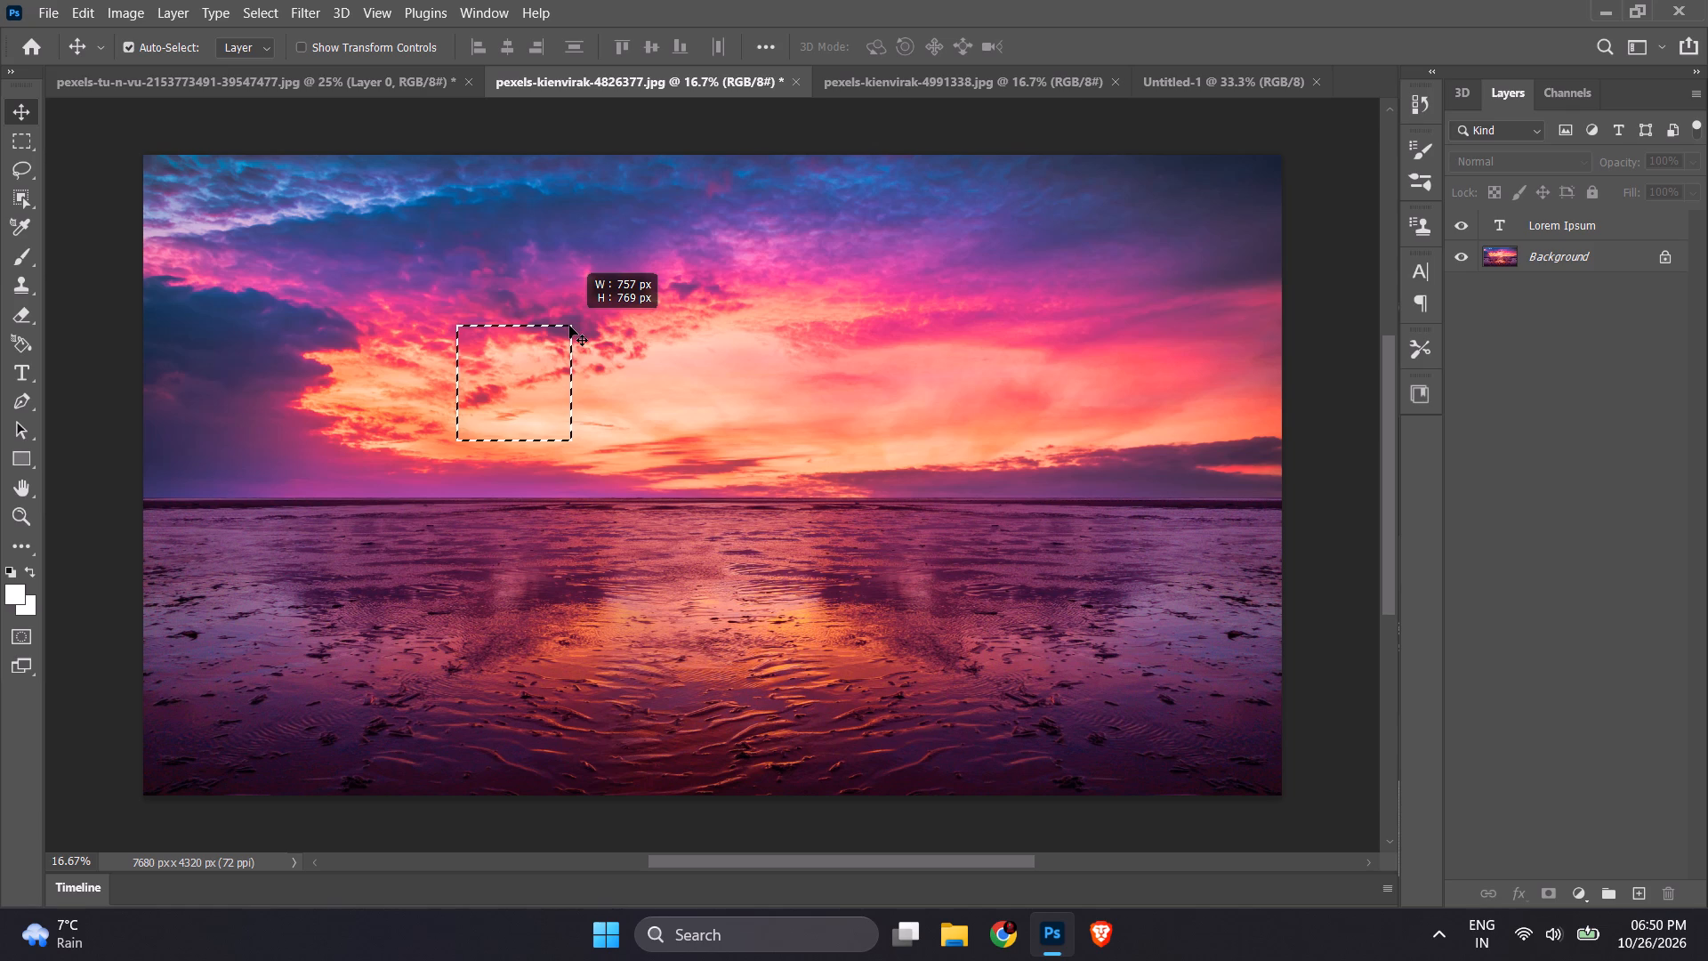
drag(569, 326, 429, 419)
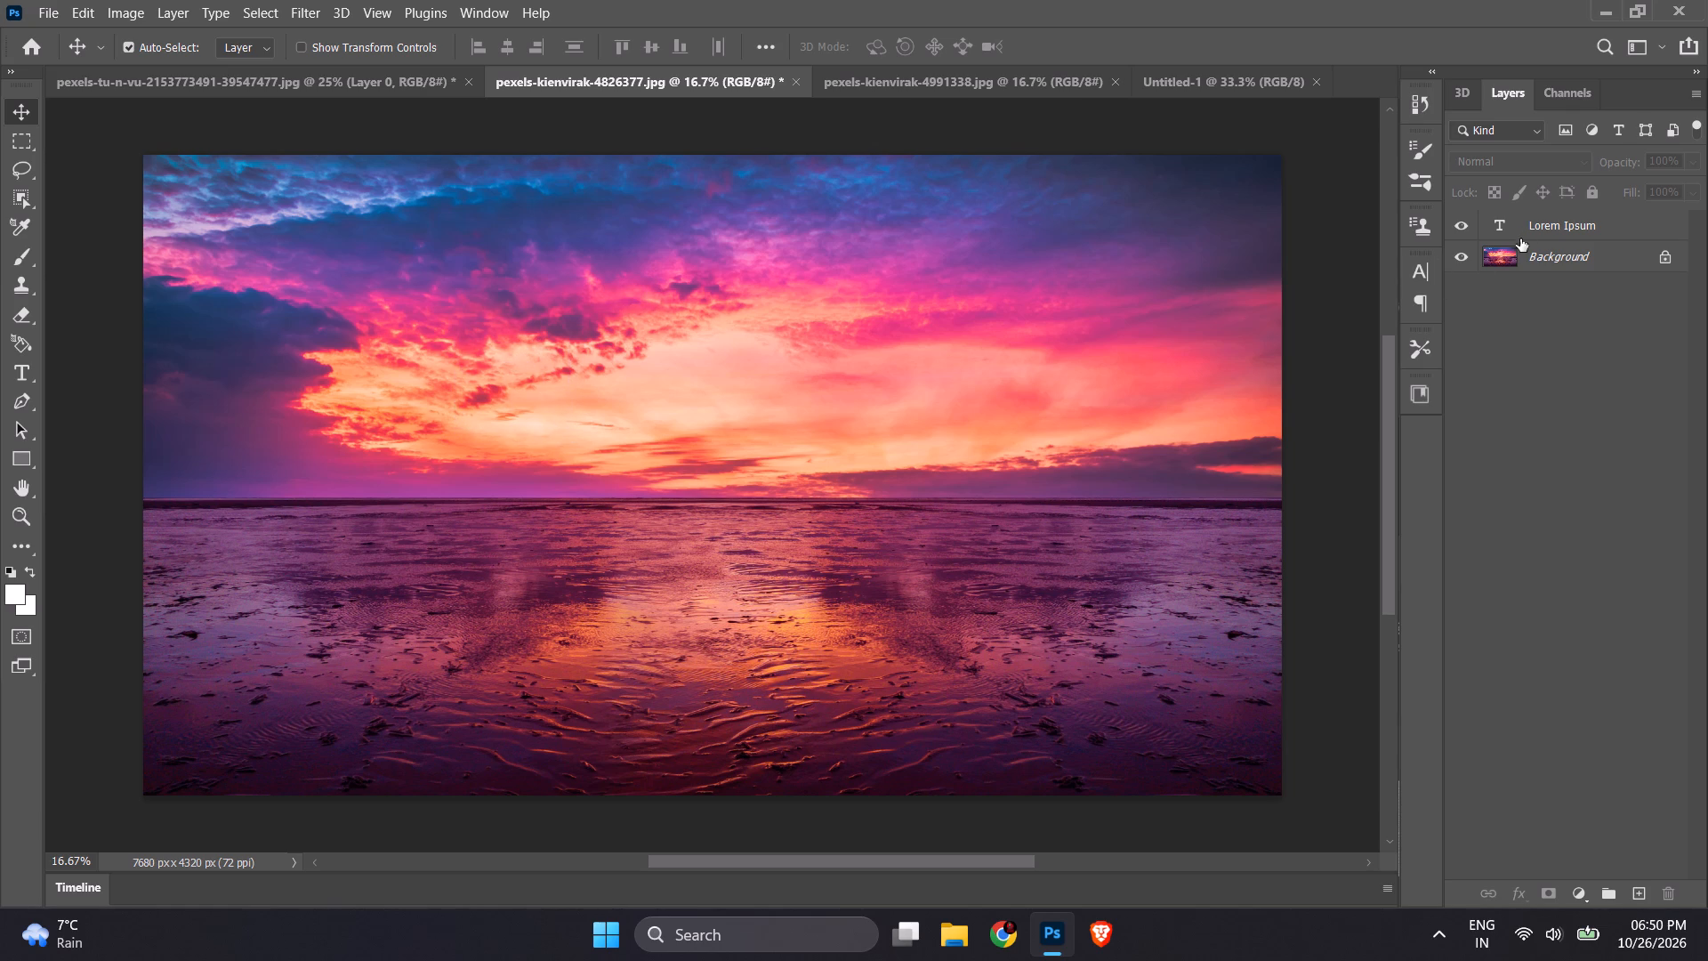
Delete the Lorem Ipsum text layer from pexels-kienvirak-4826377.jpg.
click(1533, 229)
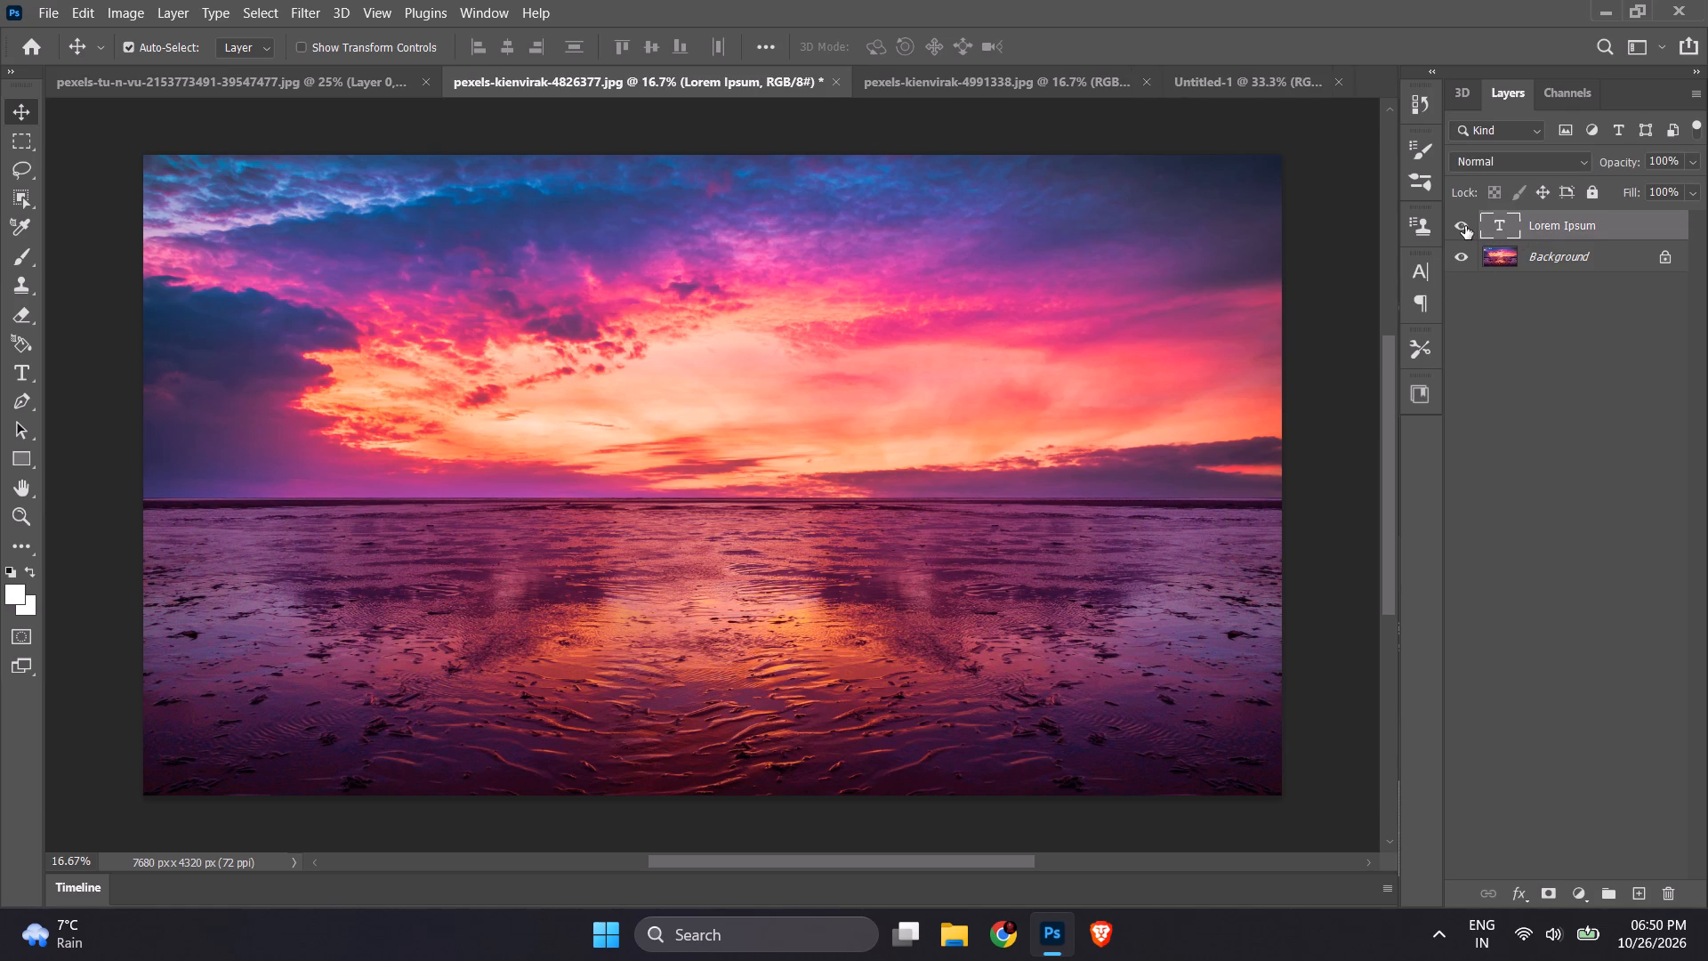
key(Delete)
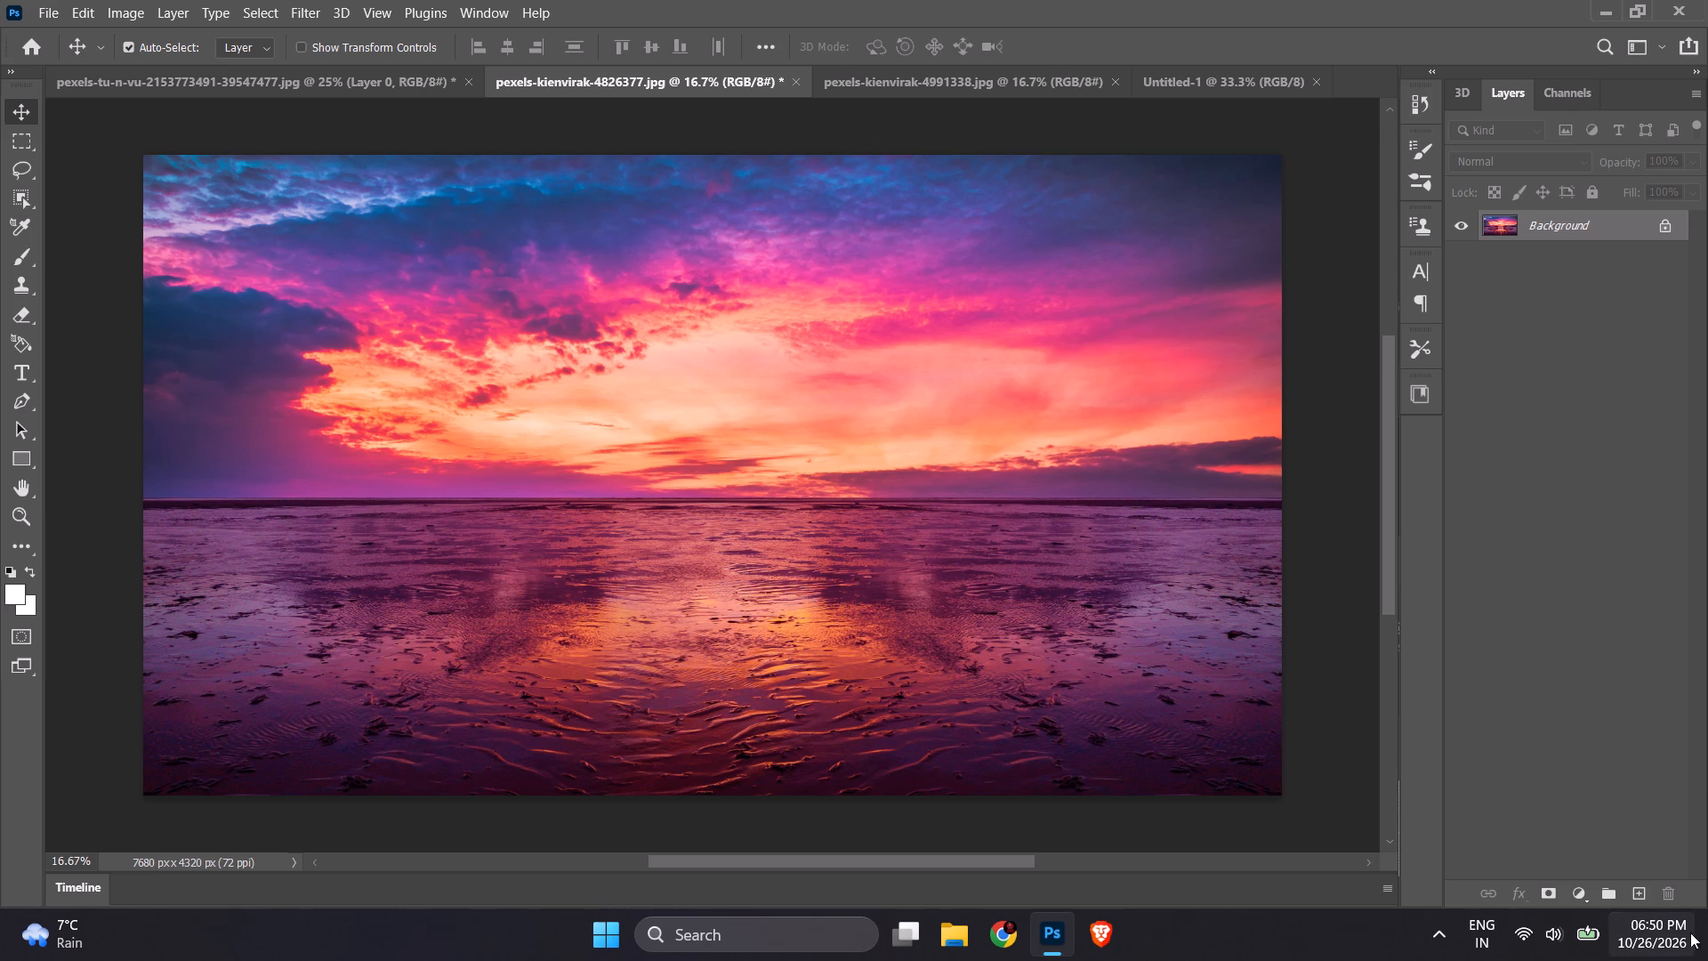
Show the hidden icons in the system tray.
click(1445, 931)
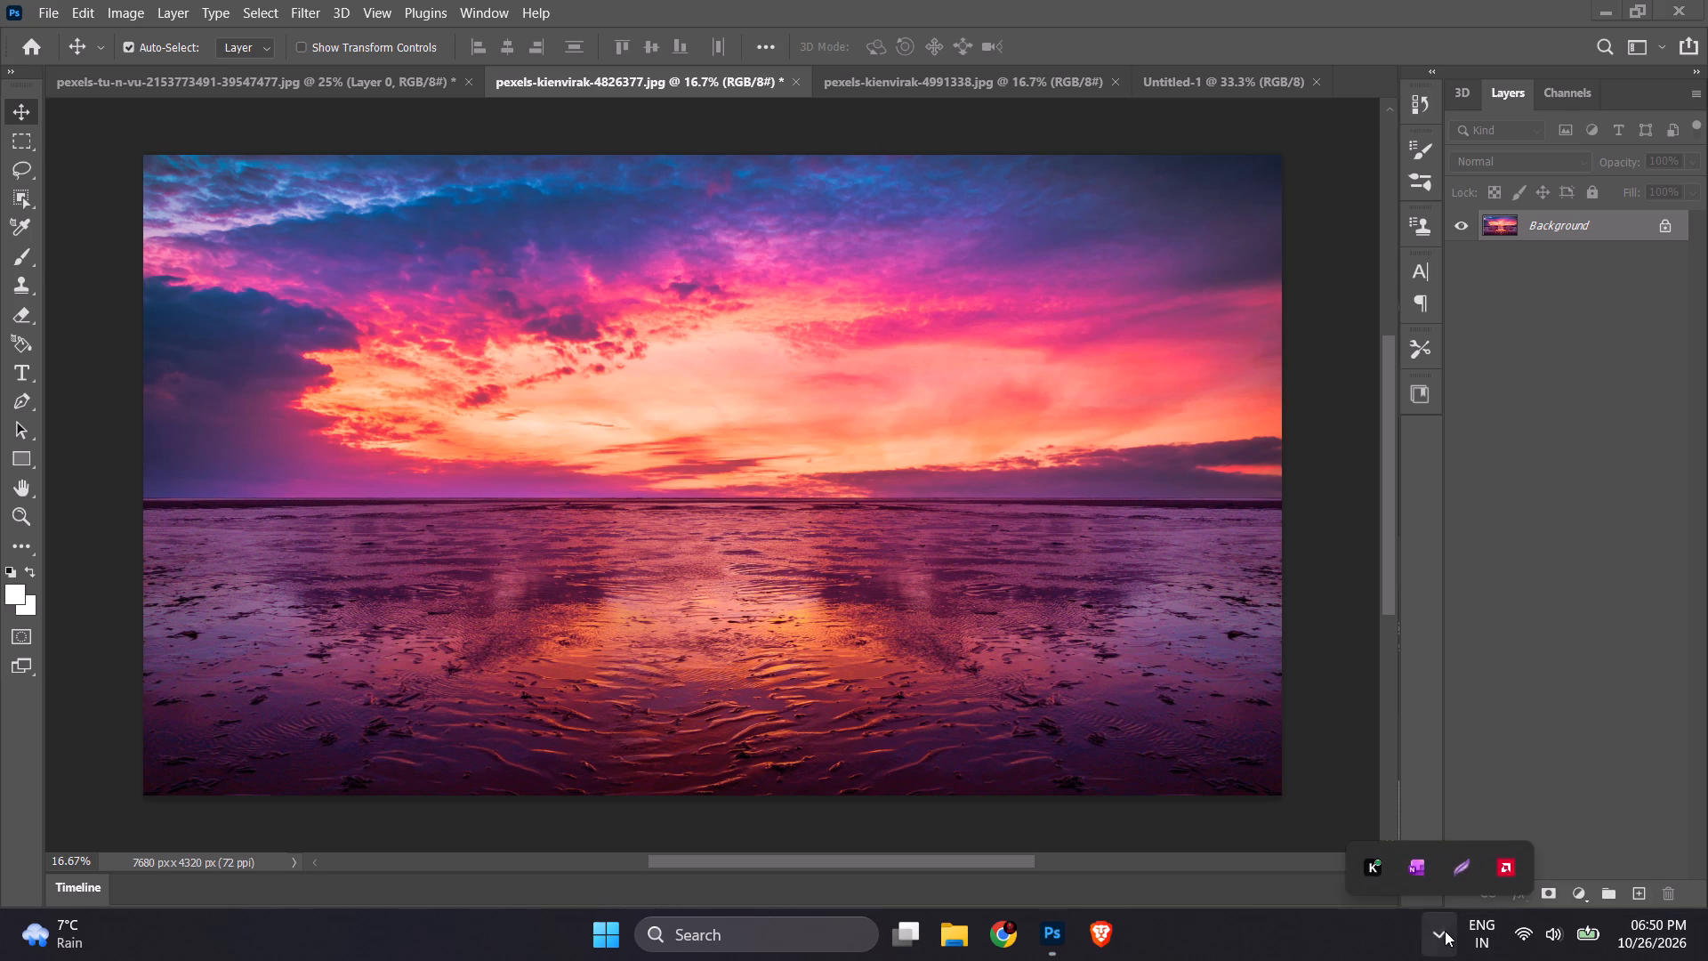
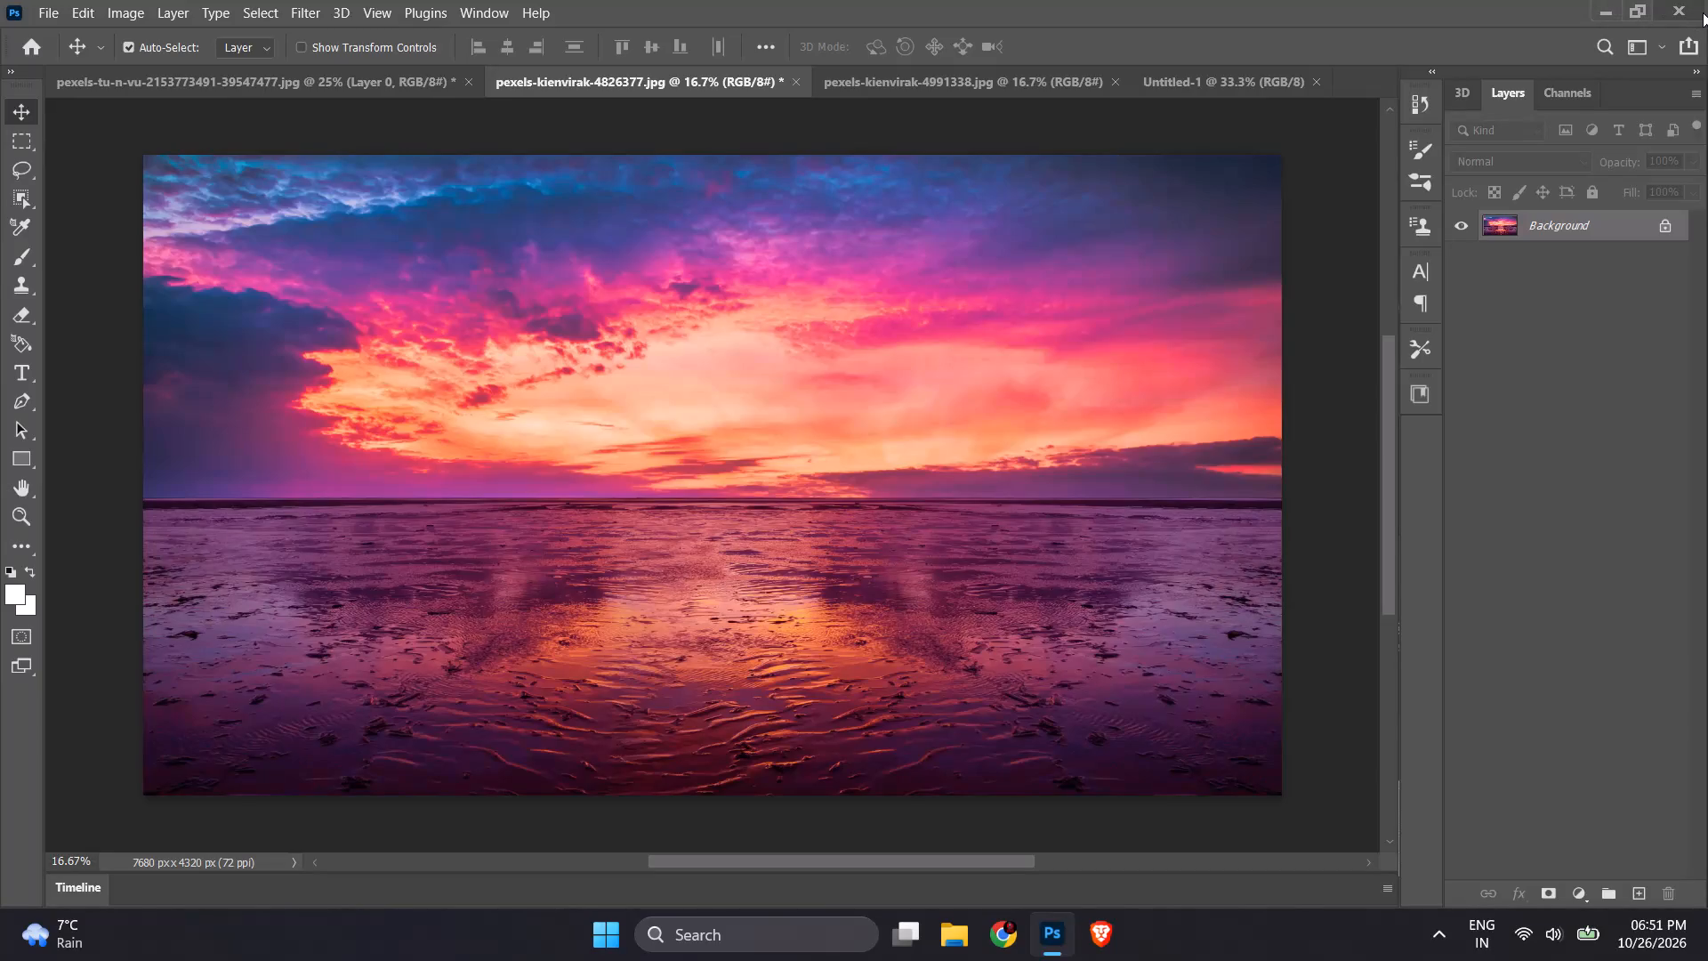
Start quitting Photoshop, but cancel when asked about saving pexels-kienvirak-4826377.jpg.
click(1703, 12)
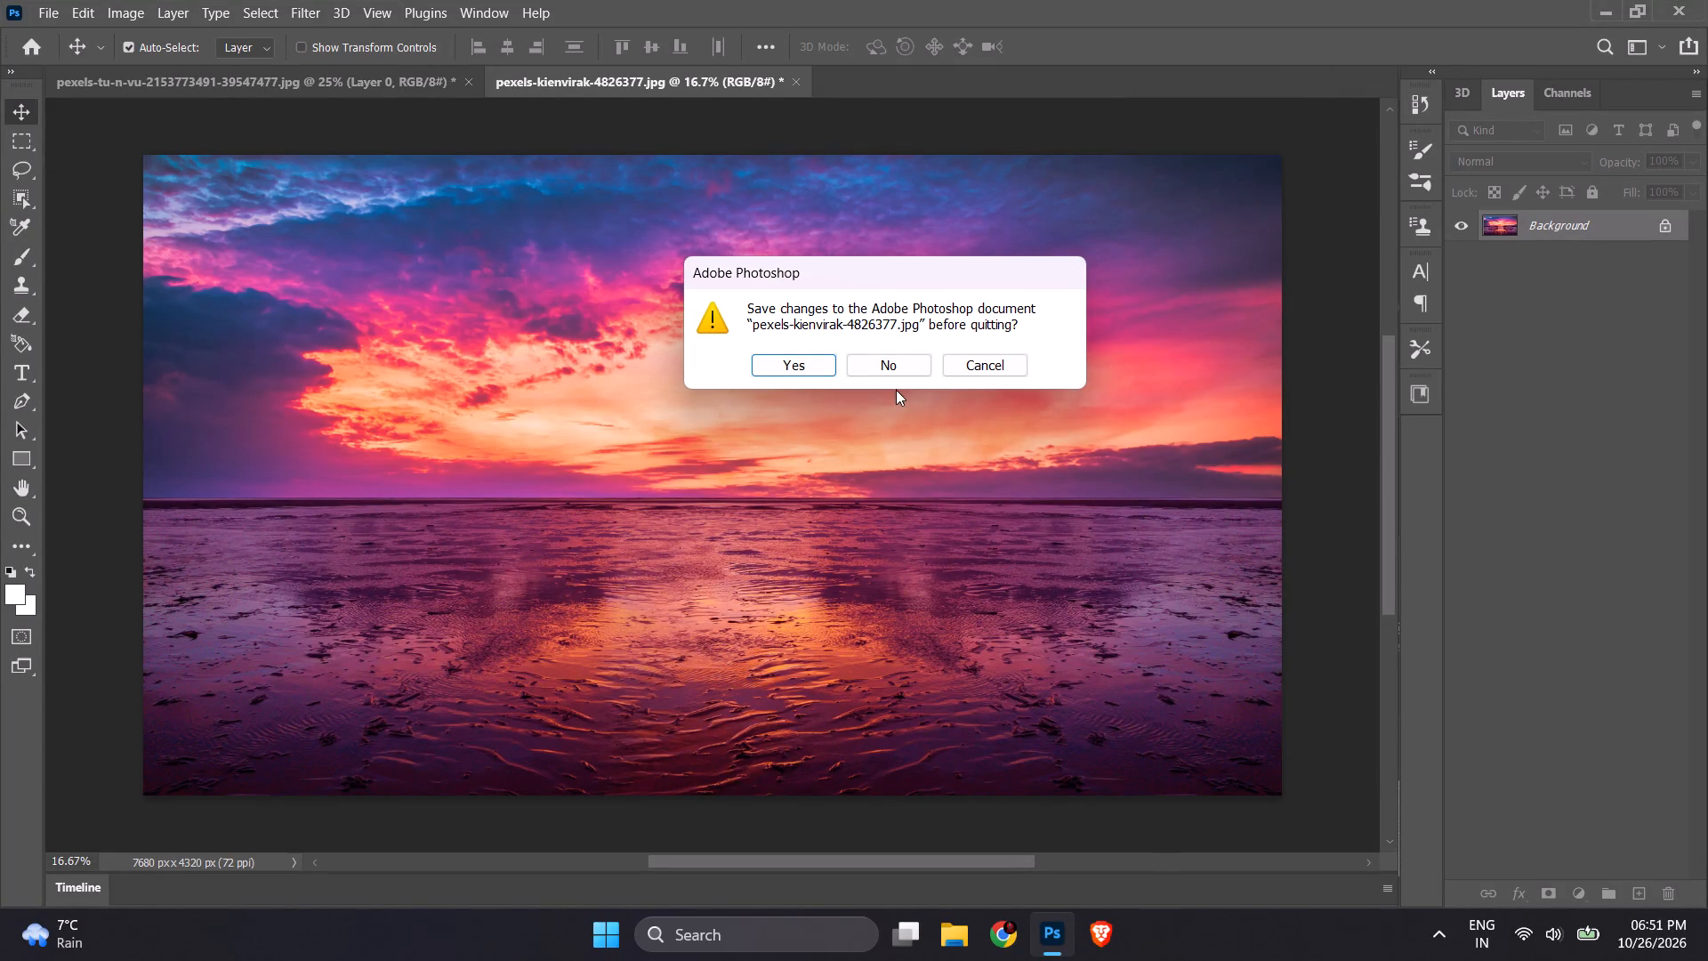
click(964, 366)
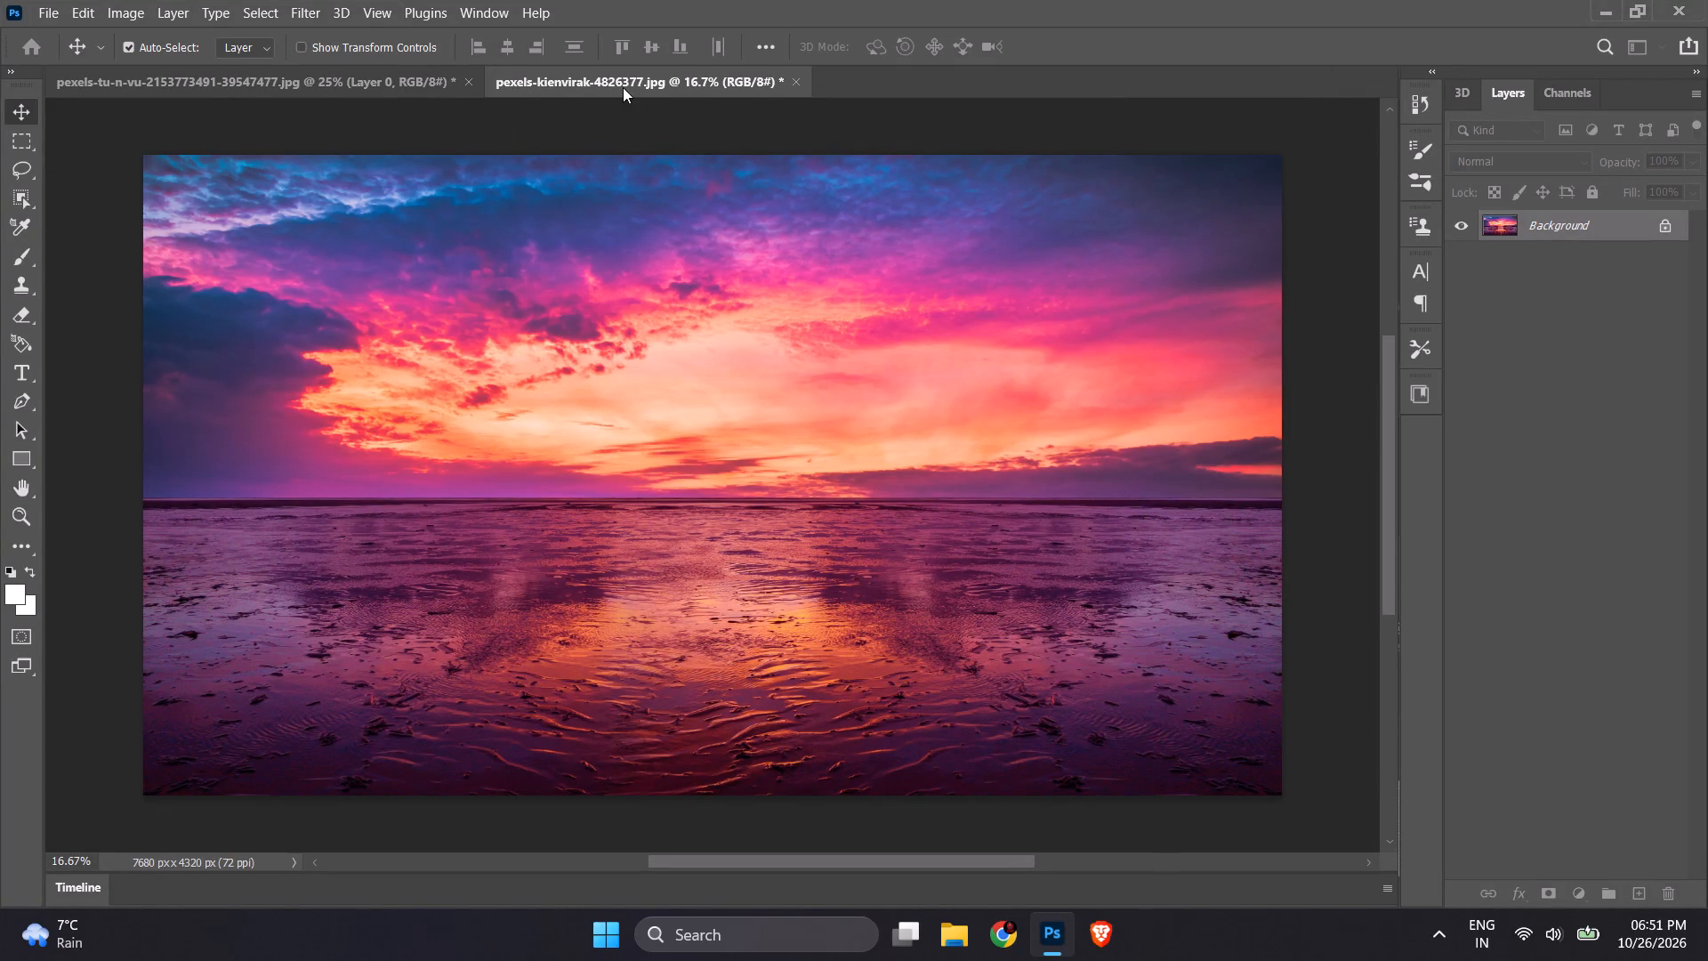
View the ocean sunset and purple sunset photos in turn, ending on pexels-kienvirak-4826377.jpg.
click(338, 88)
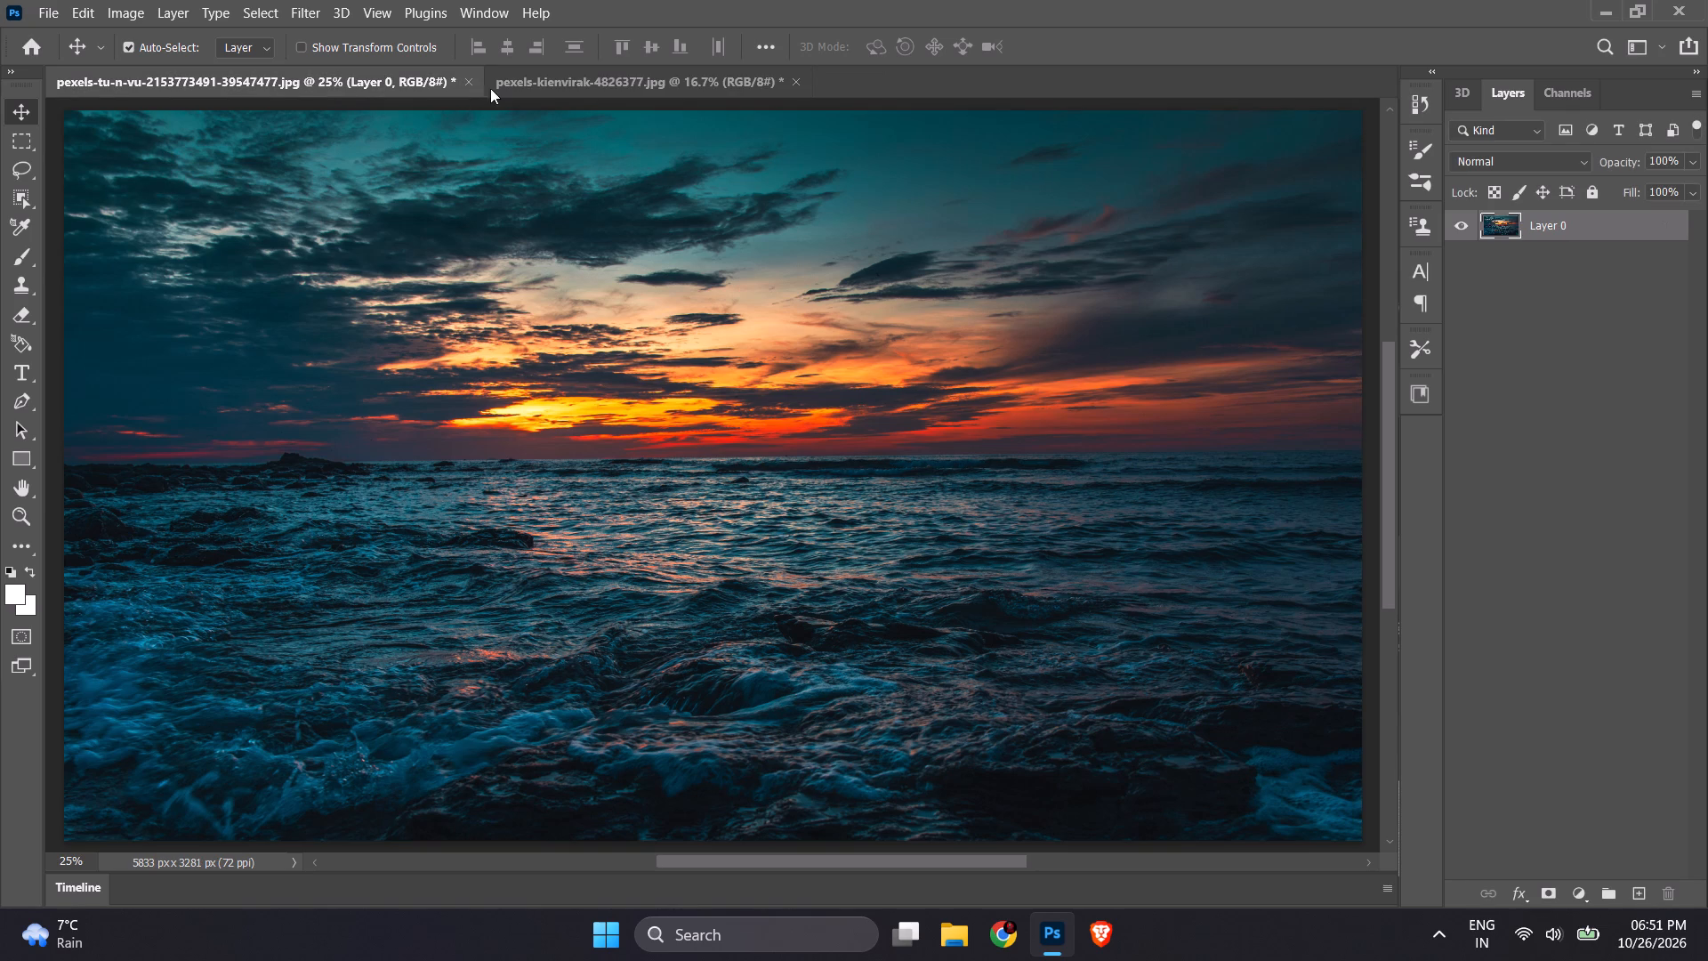
click(536, 92)
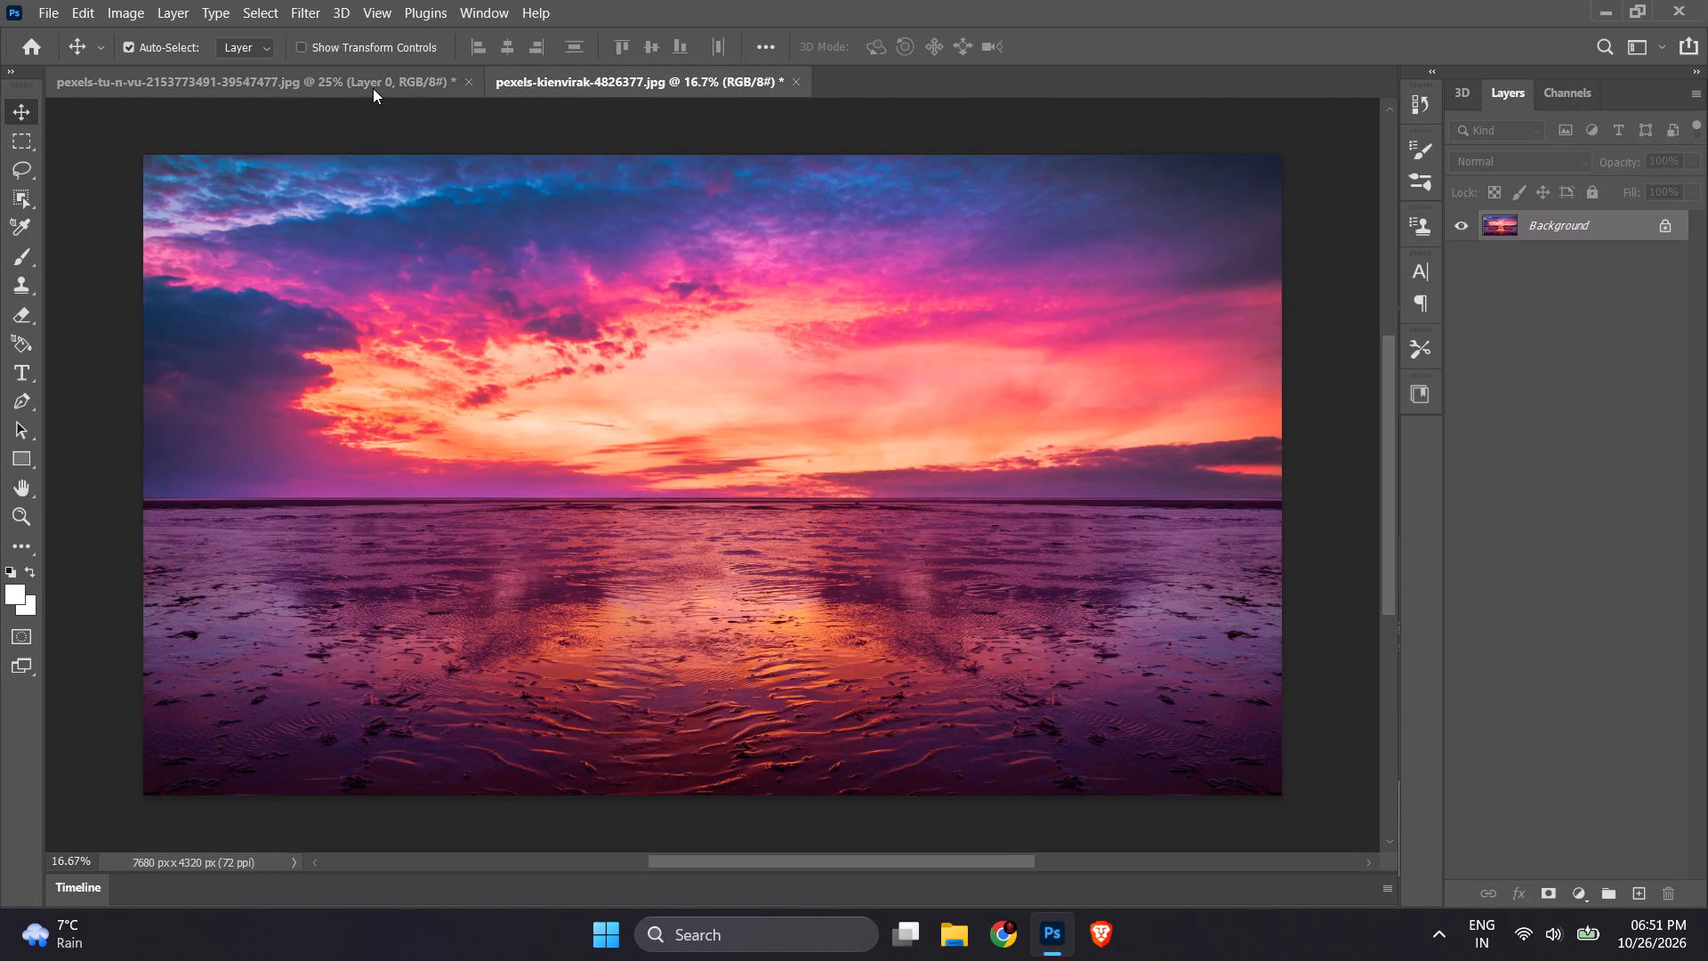
click(309, 74)
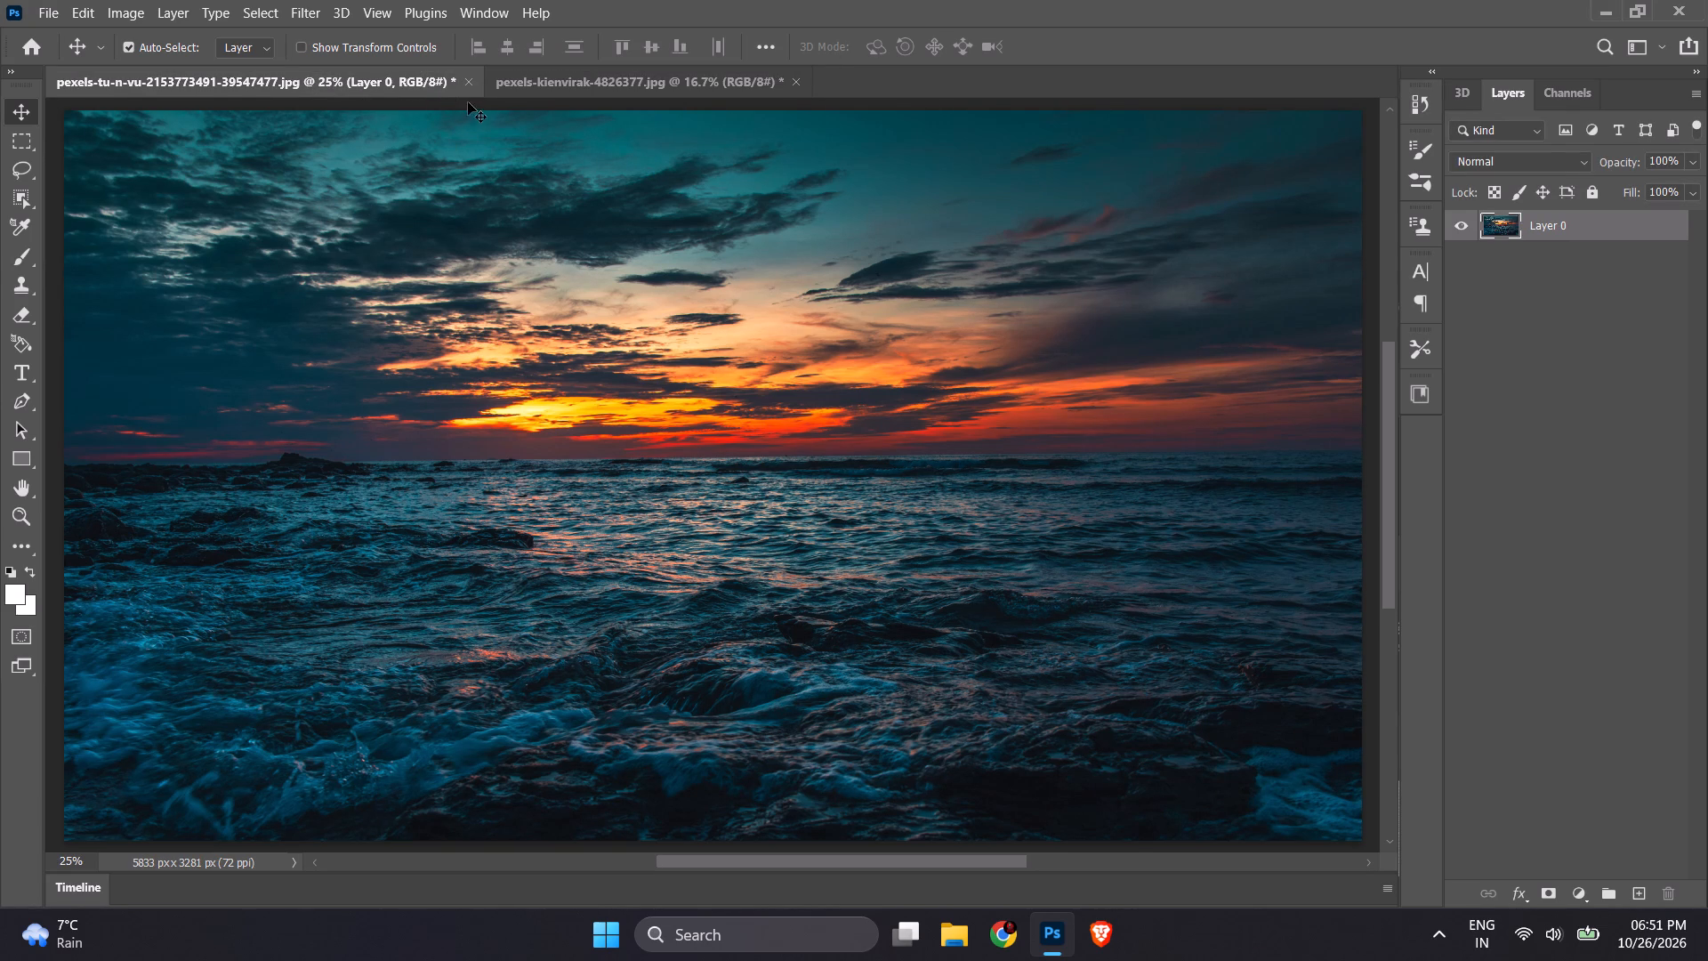
click(529, 85)
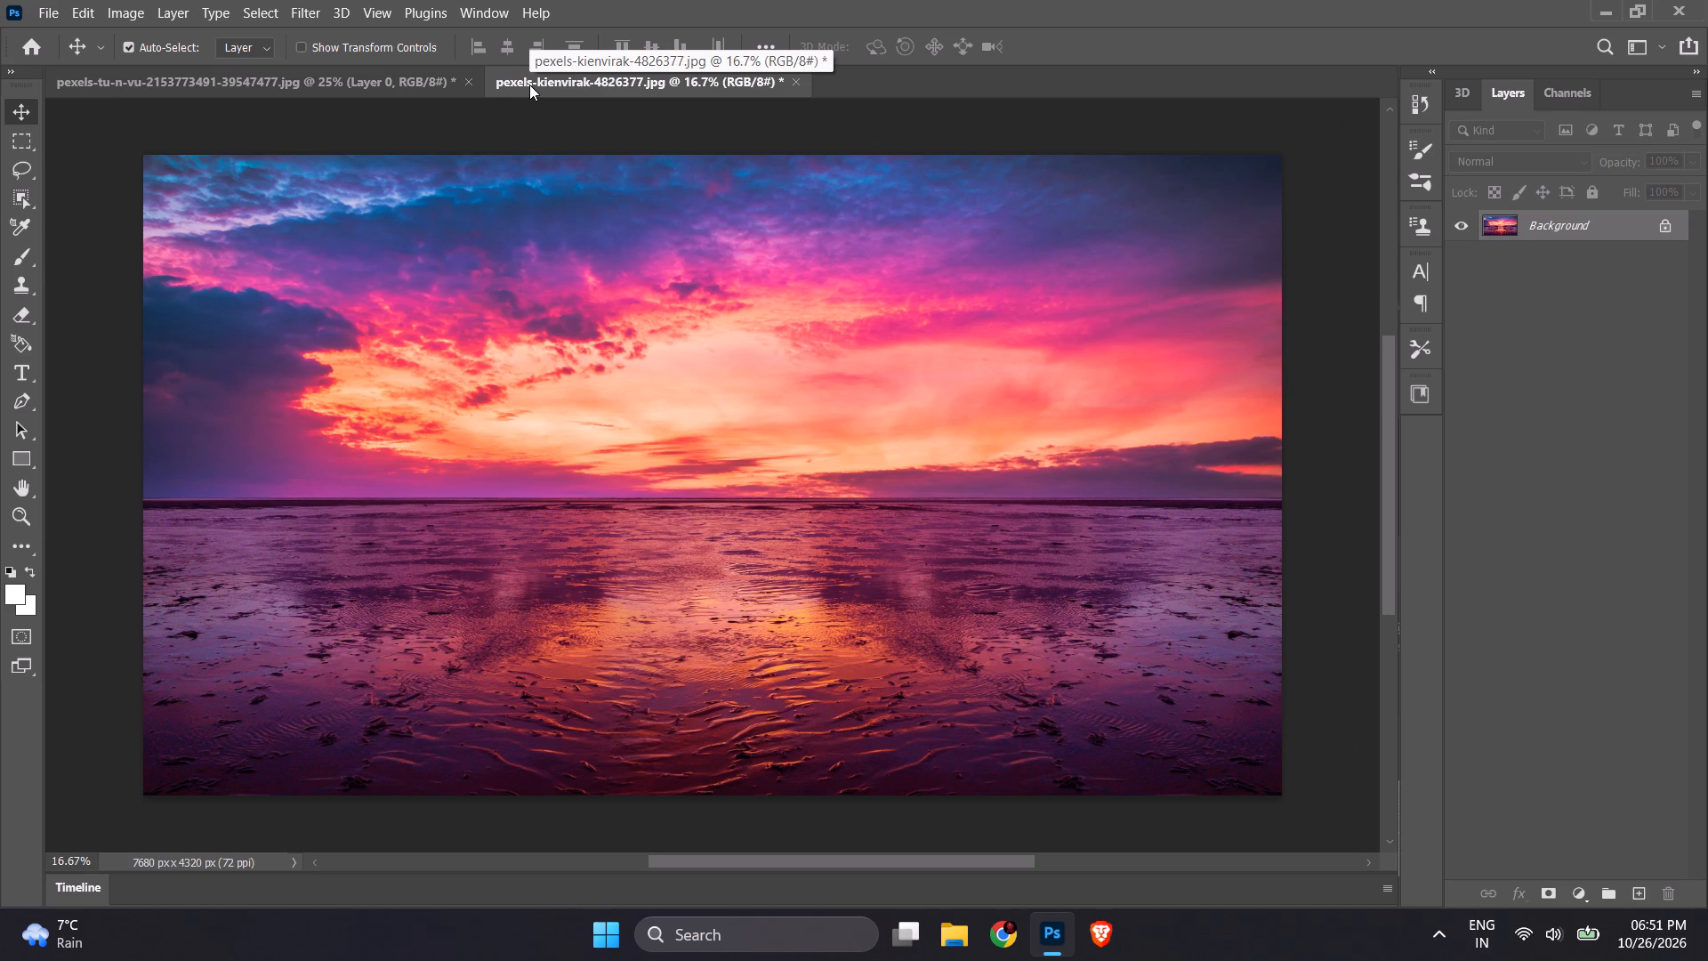
Convert the purple sunset's locked Background to a normal layer and reposition it so it fills the canvas.
right_click(594, 334)
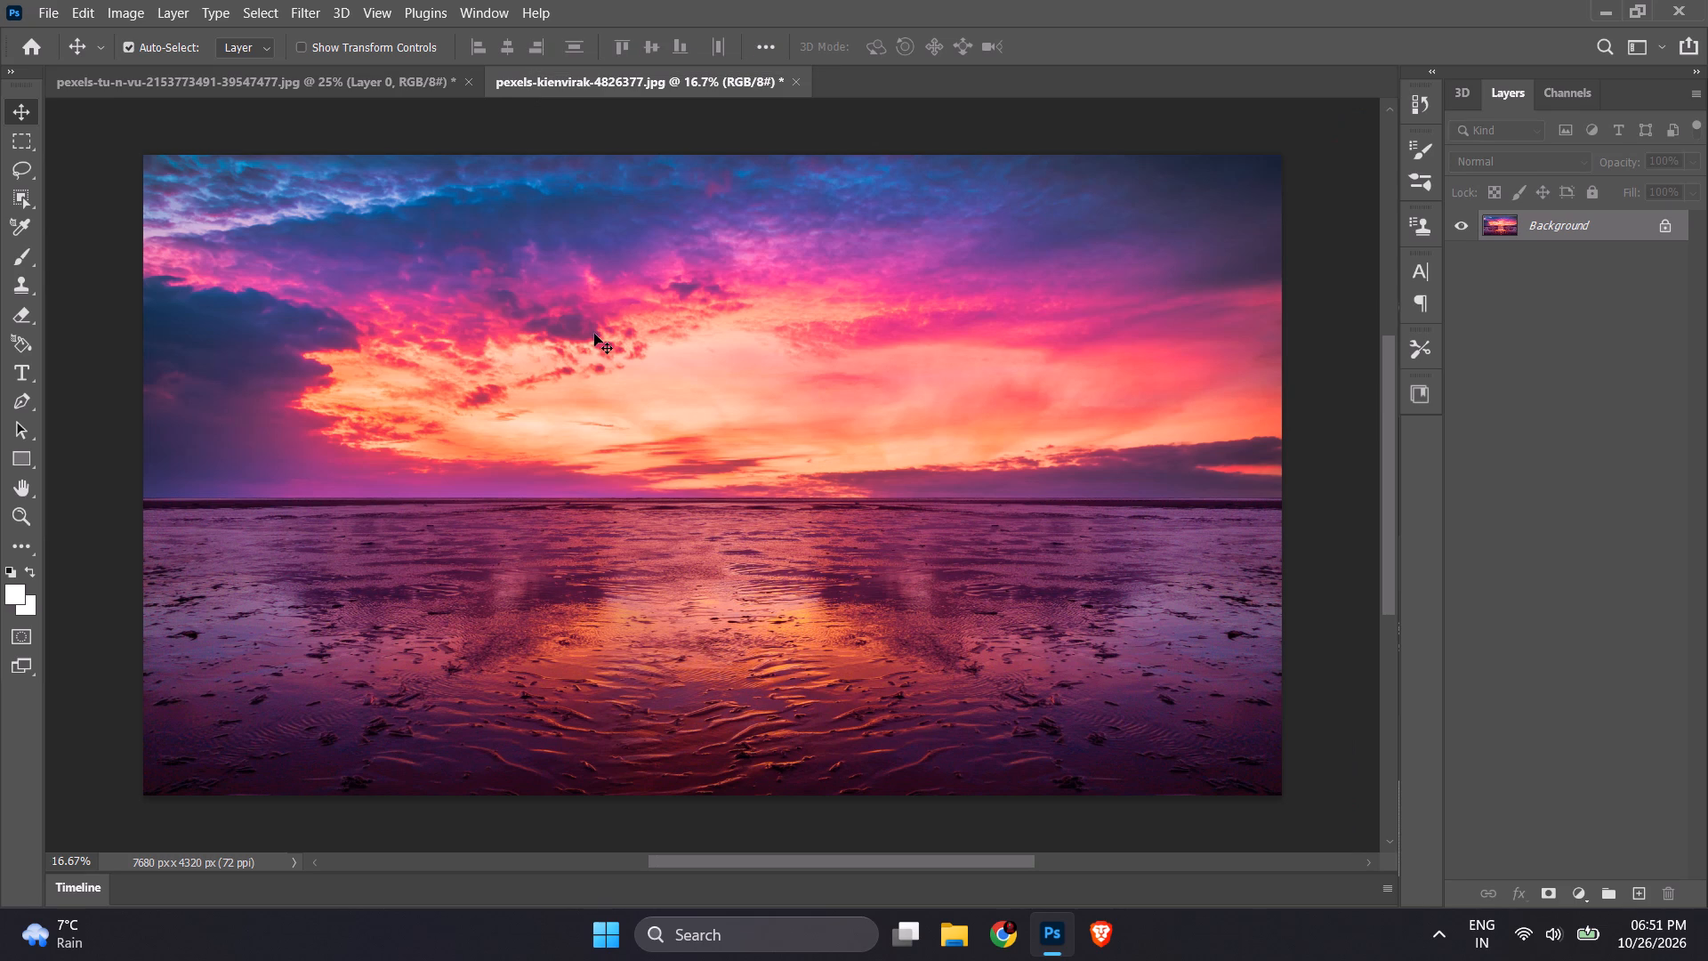
right_click(594, 334)
drag(533, 308, 504, 259)
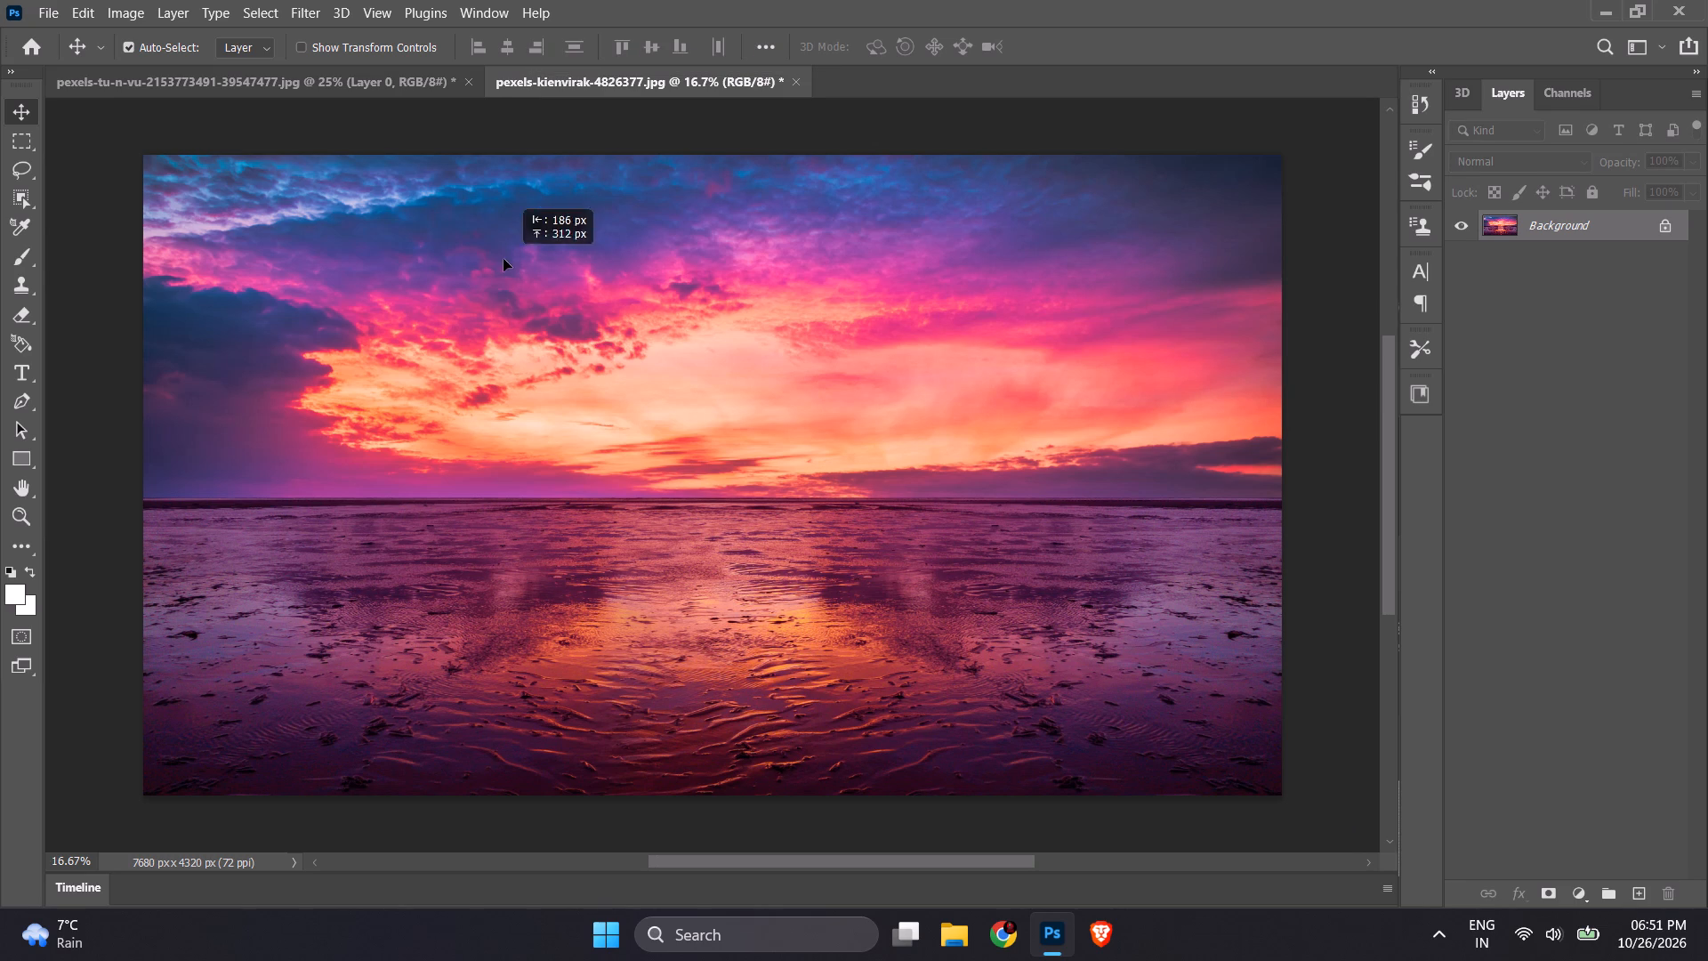
drag(504, 259, 474, 214)
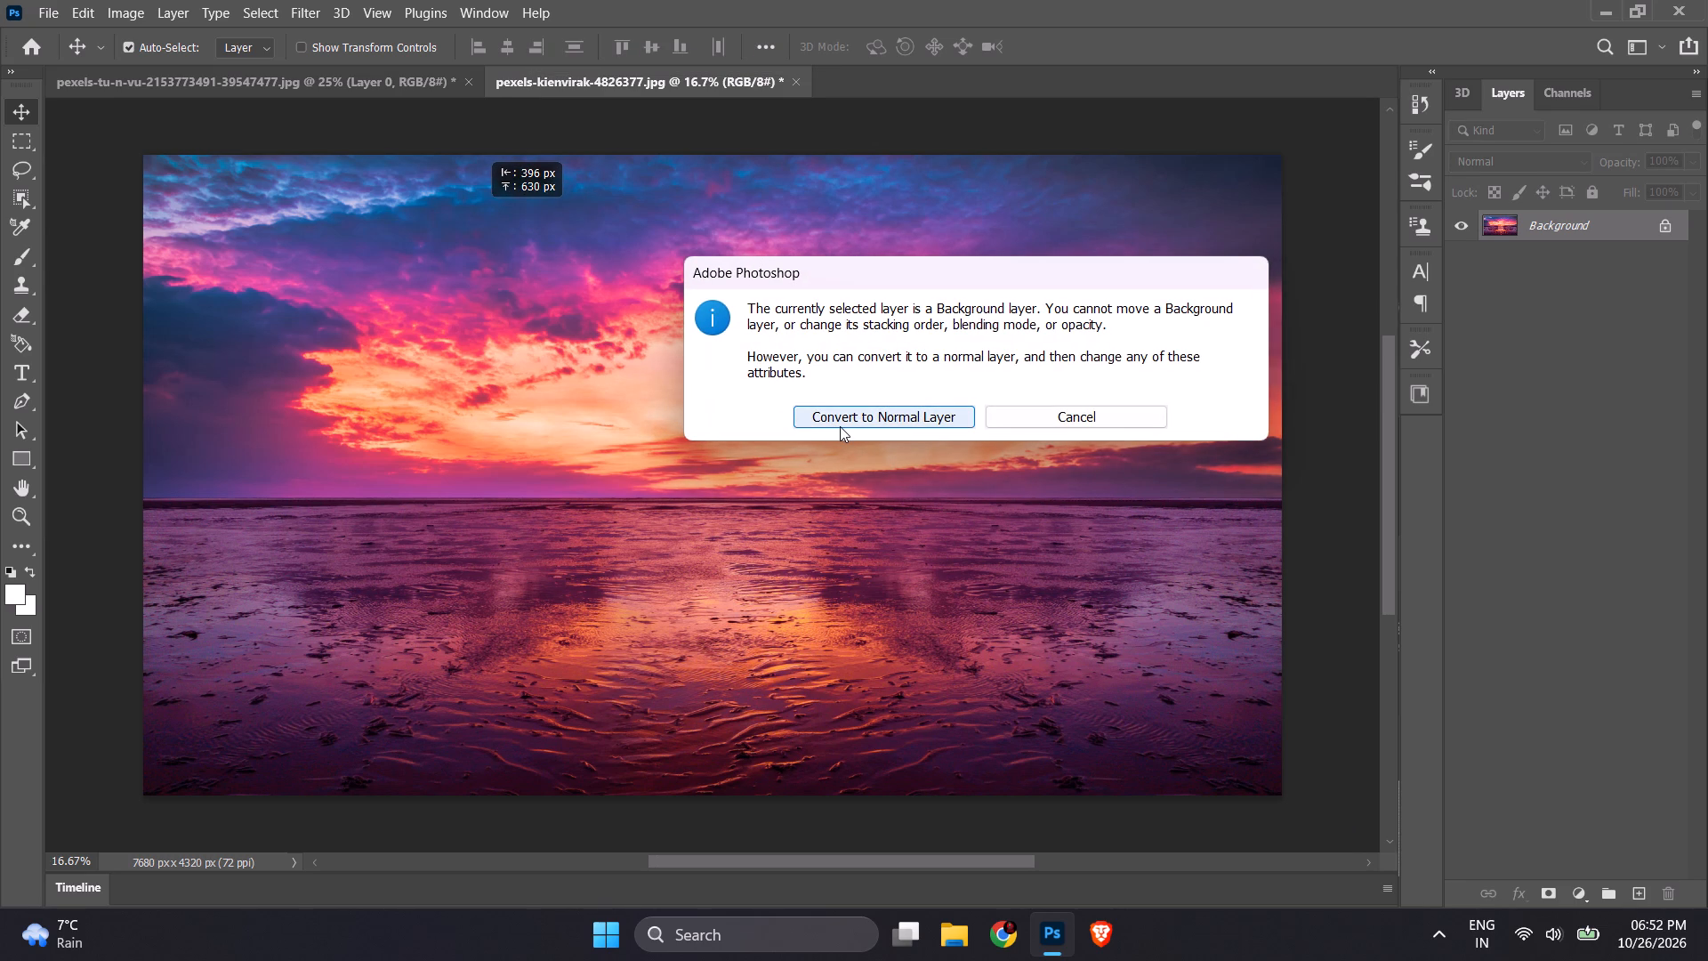
click(840, 427)
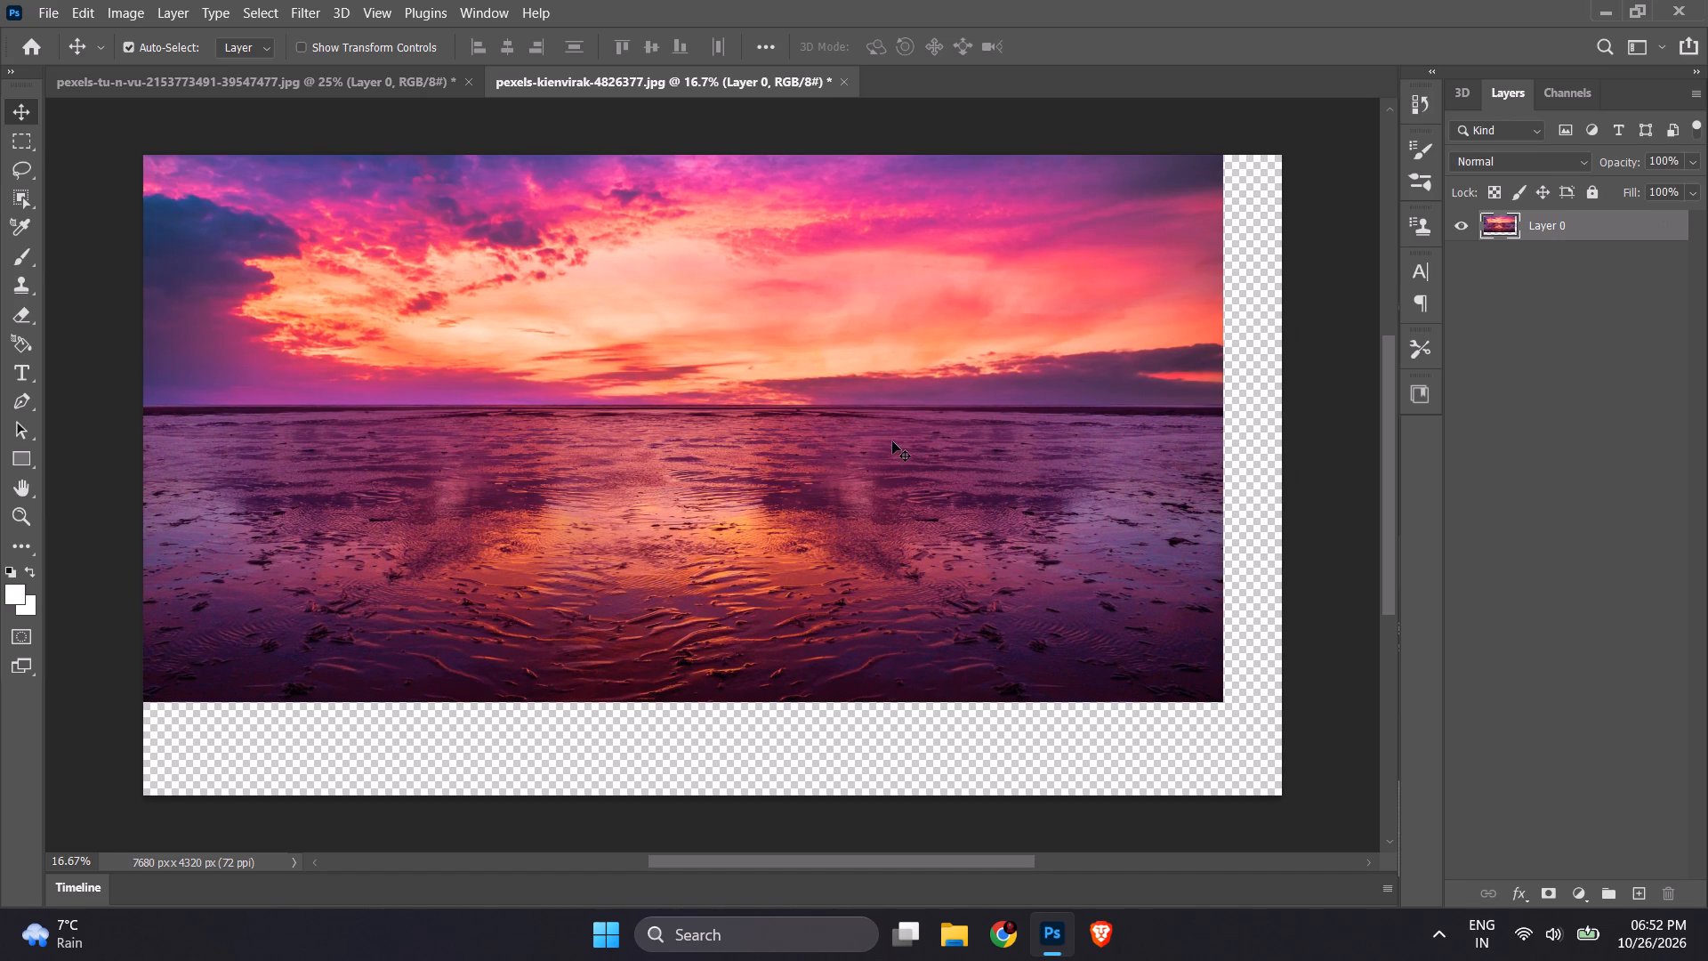
drag(894, 442, 939, 547)
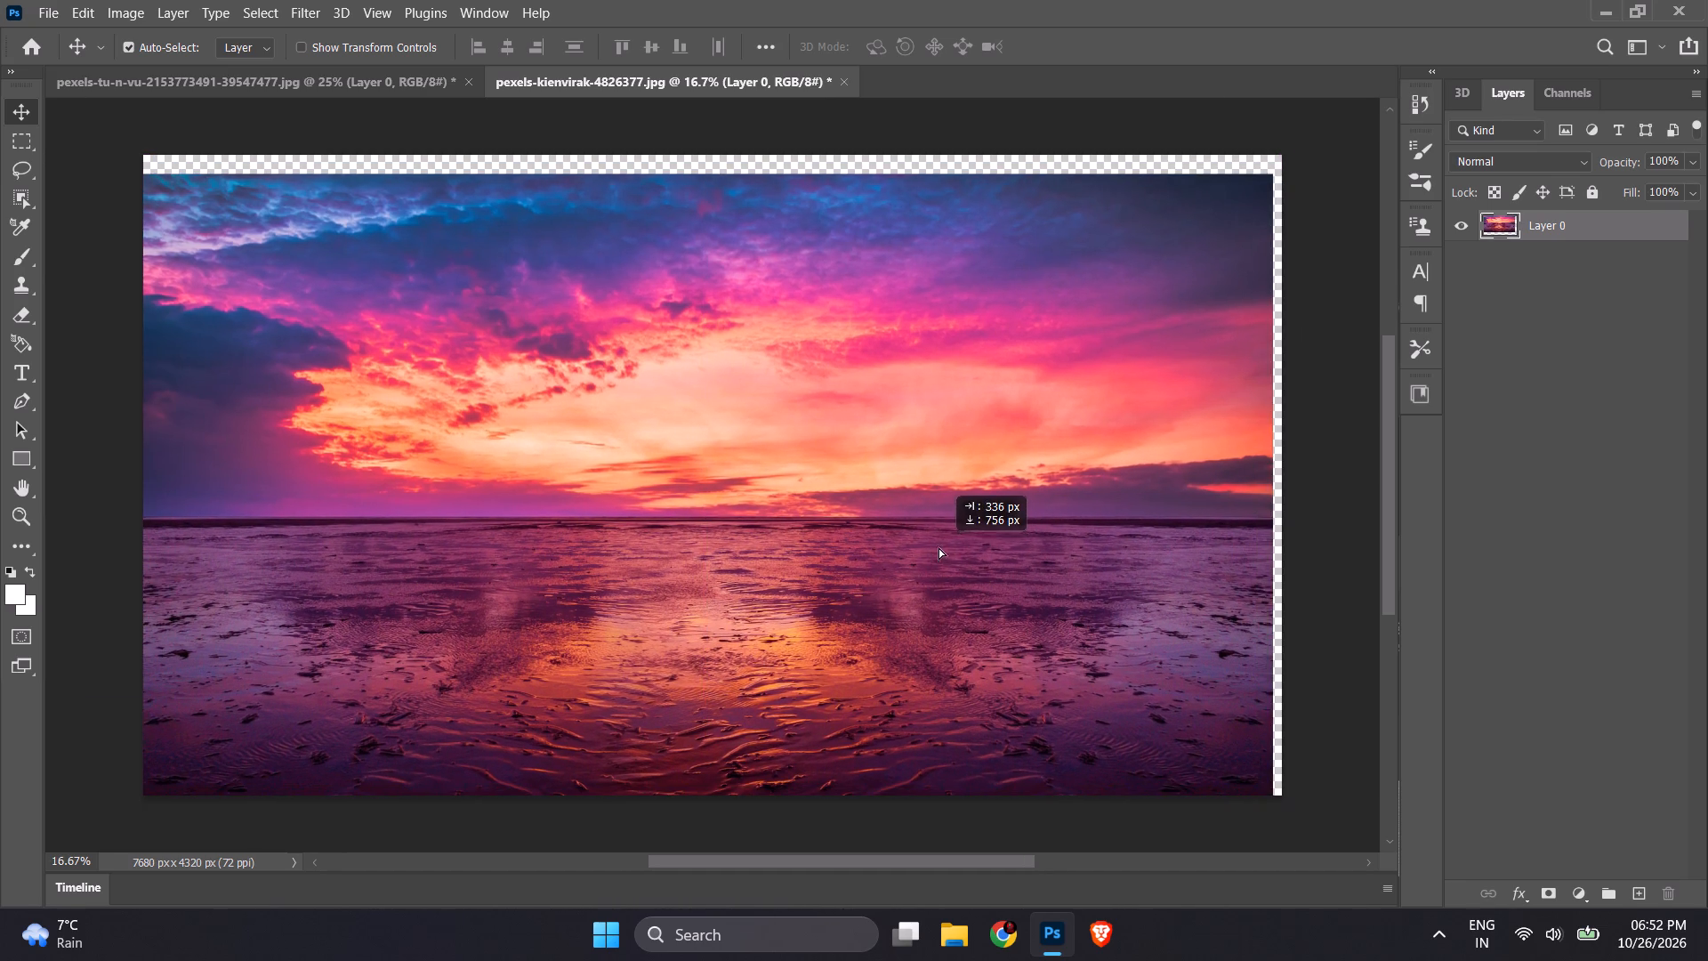
drag(939, 547, 950, 538)
Create a new document from the recent 3840 x 2160 px, 300 ppi preset with a black background.
click(56, 4)
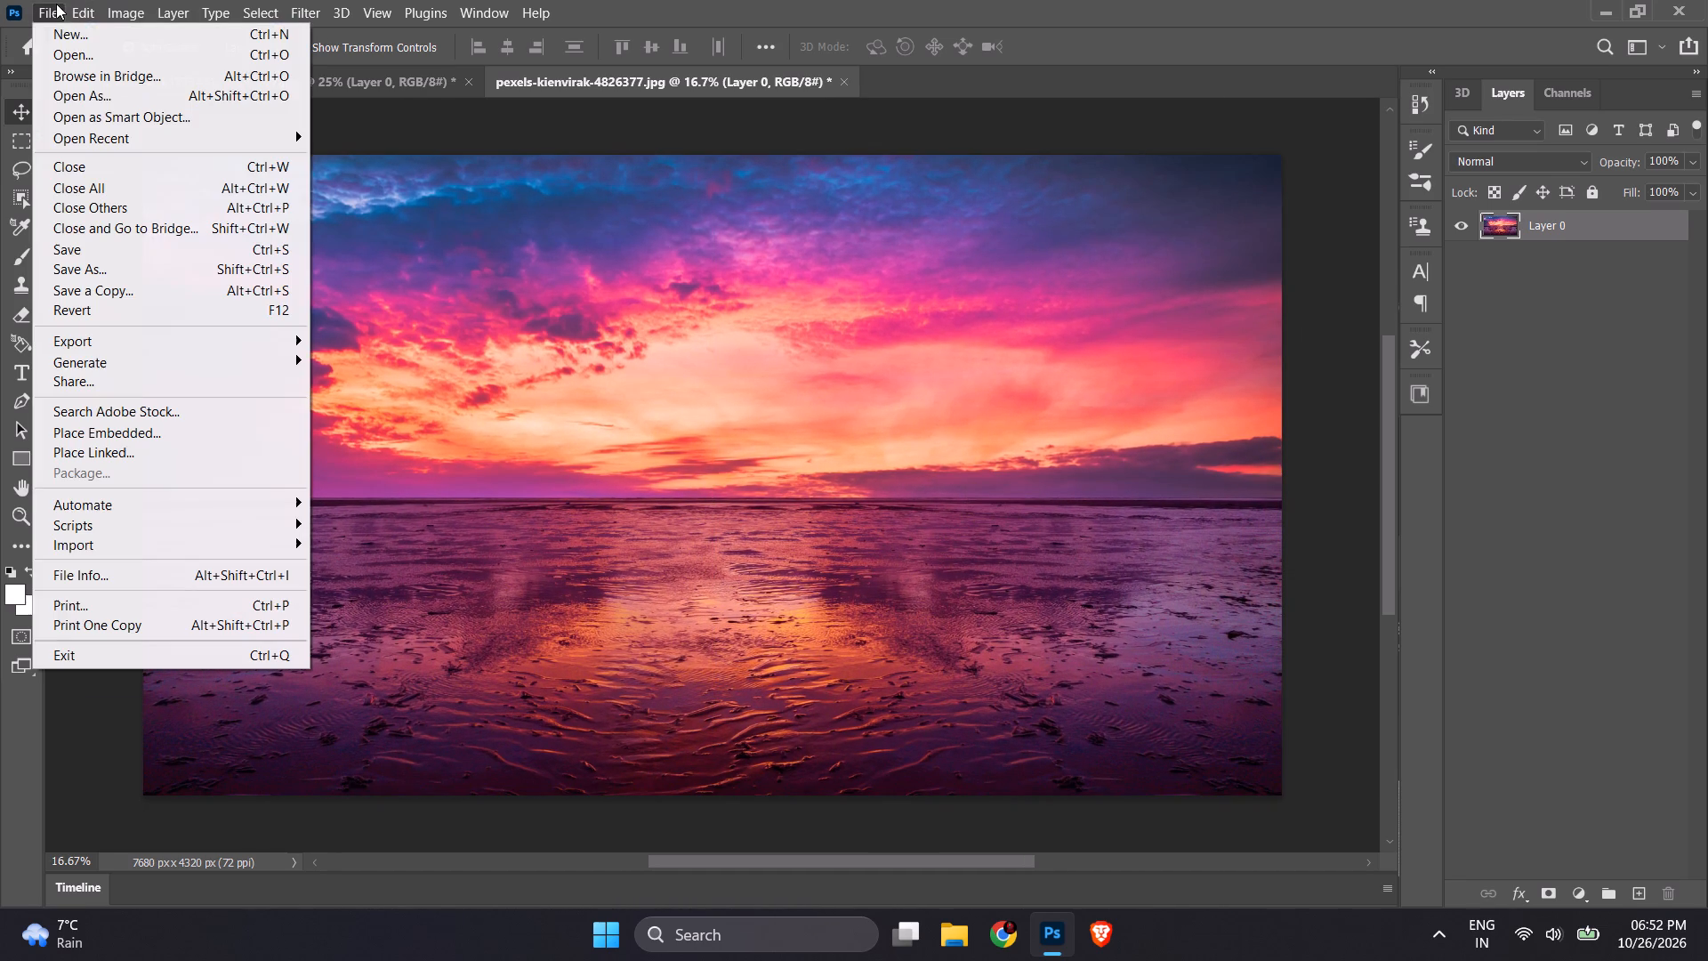
click(71, 37)
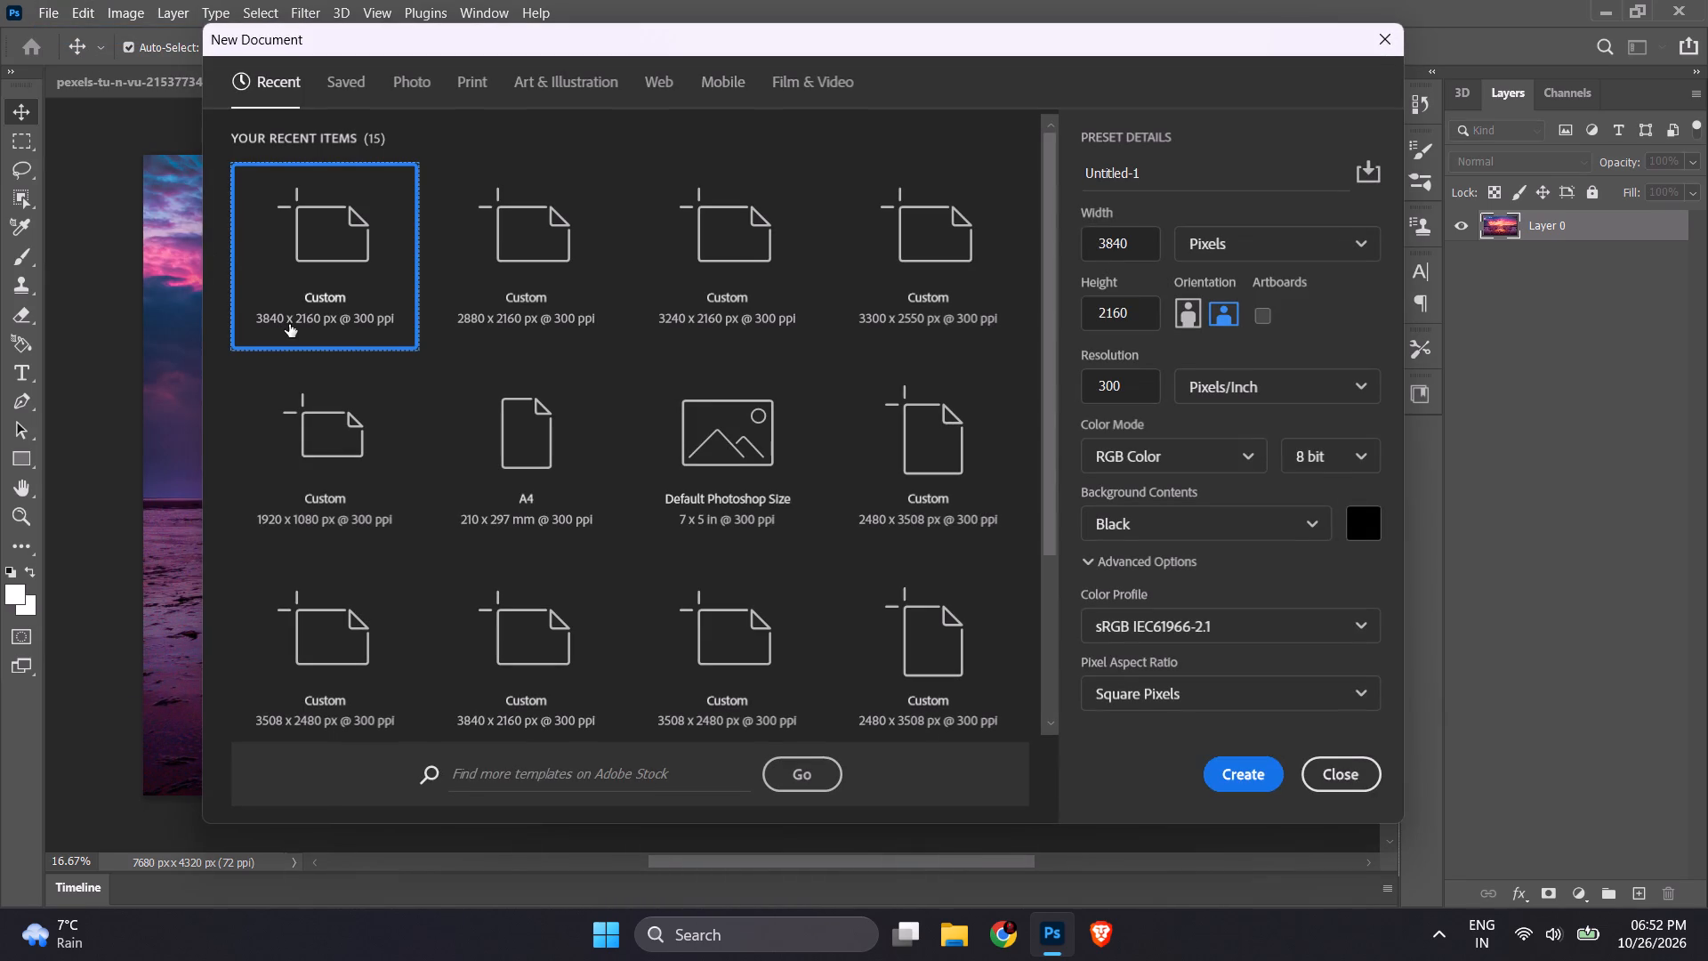
double_click(315, 244)
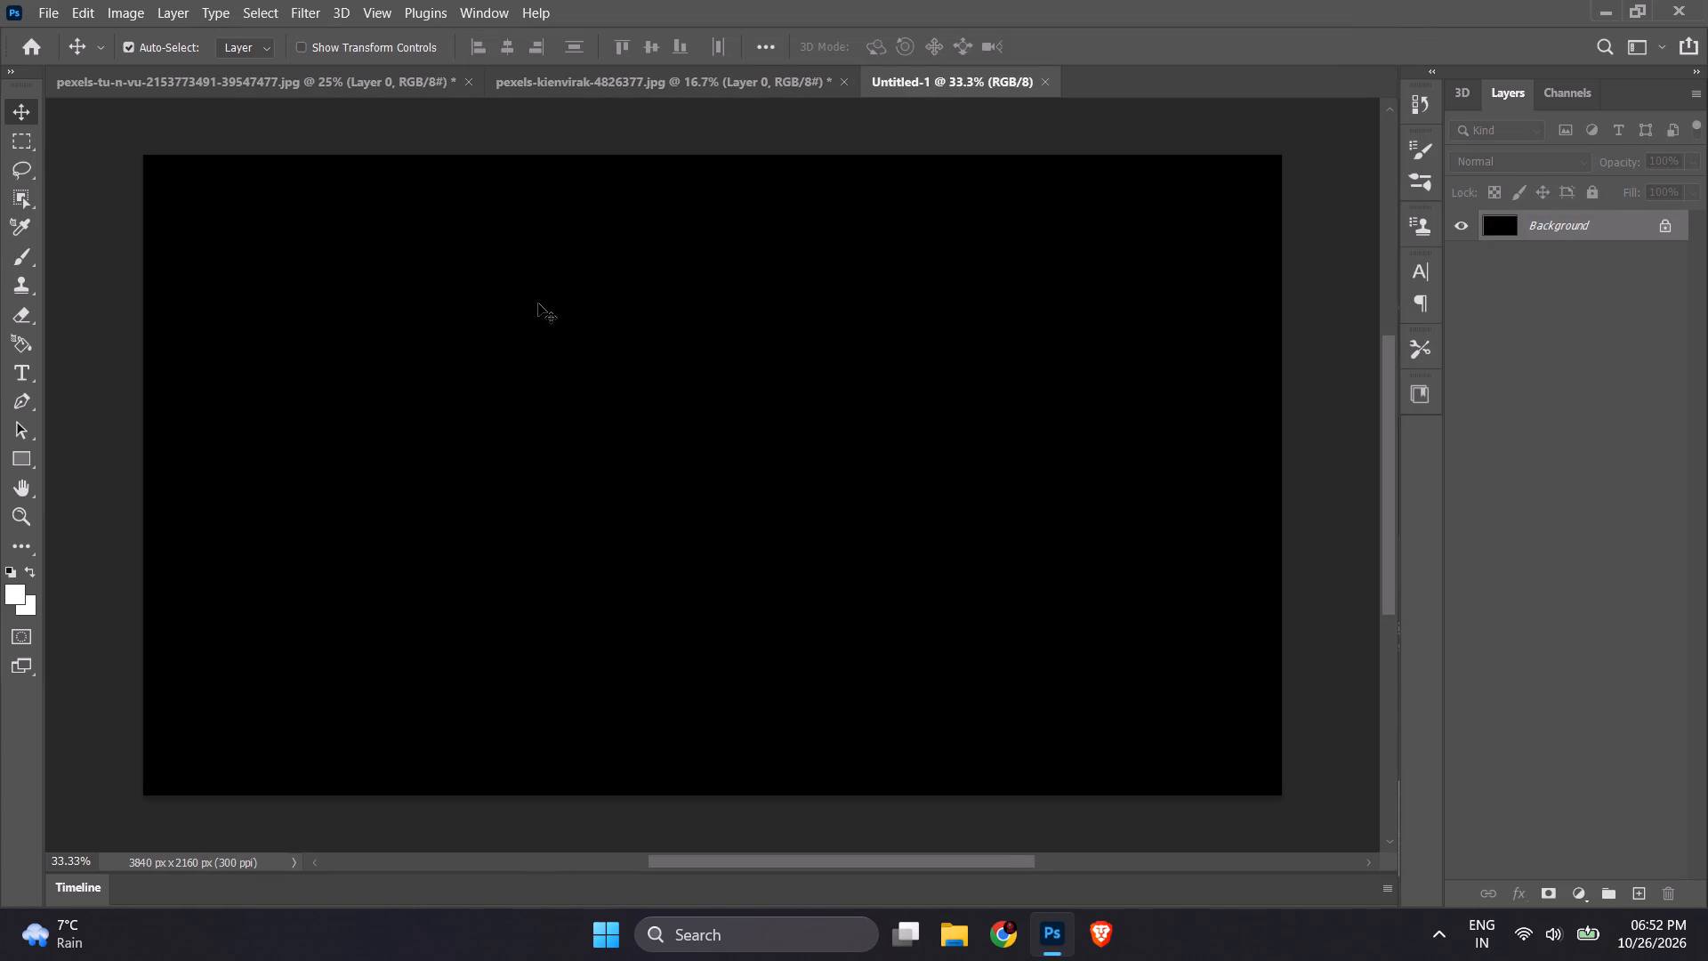
Switch back to the purple sunset photo, pexels-kienvirak-4826377.jpg.
click(581, 93)
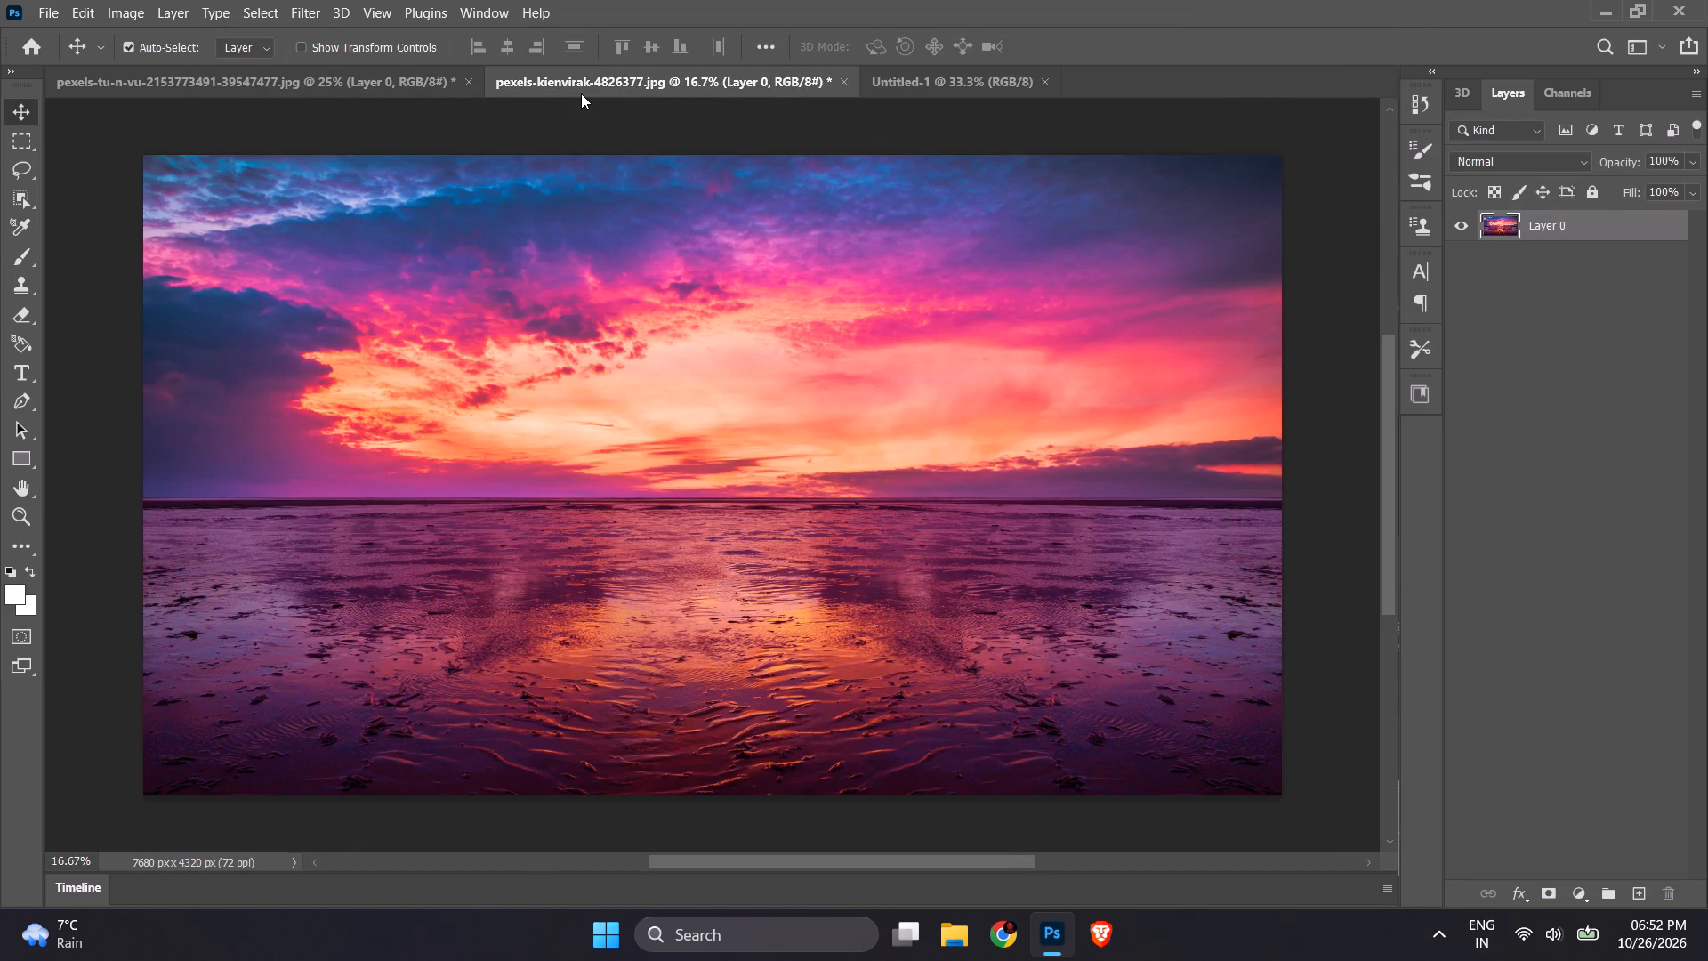
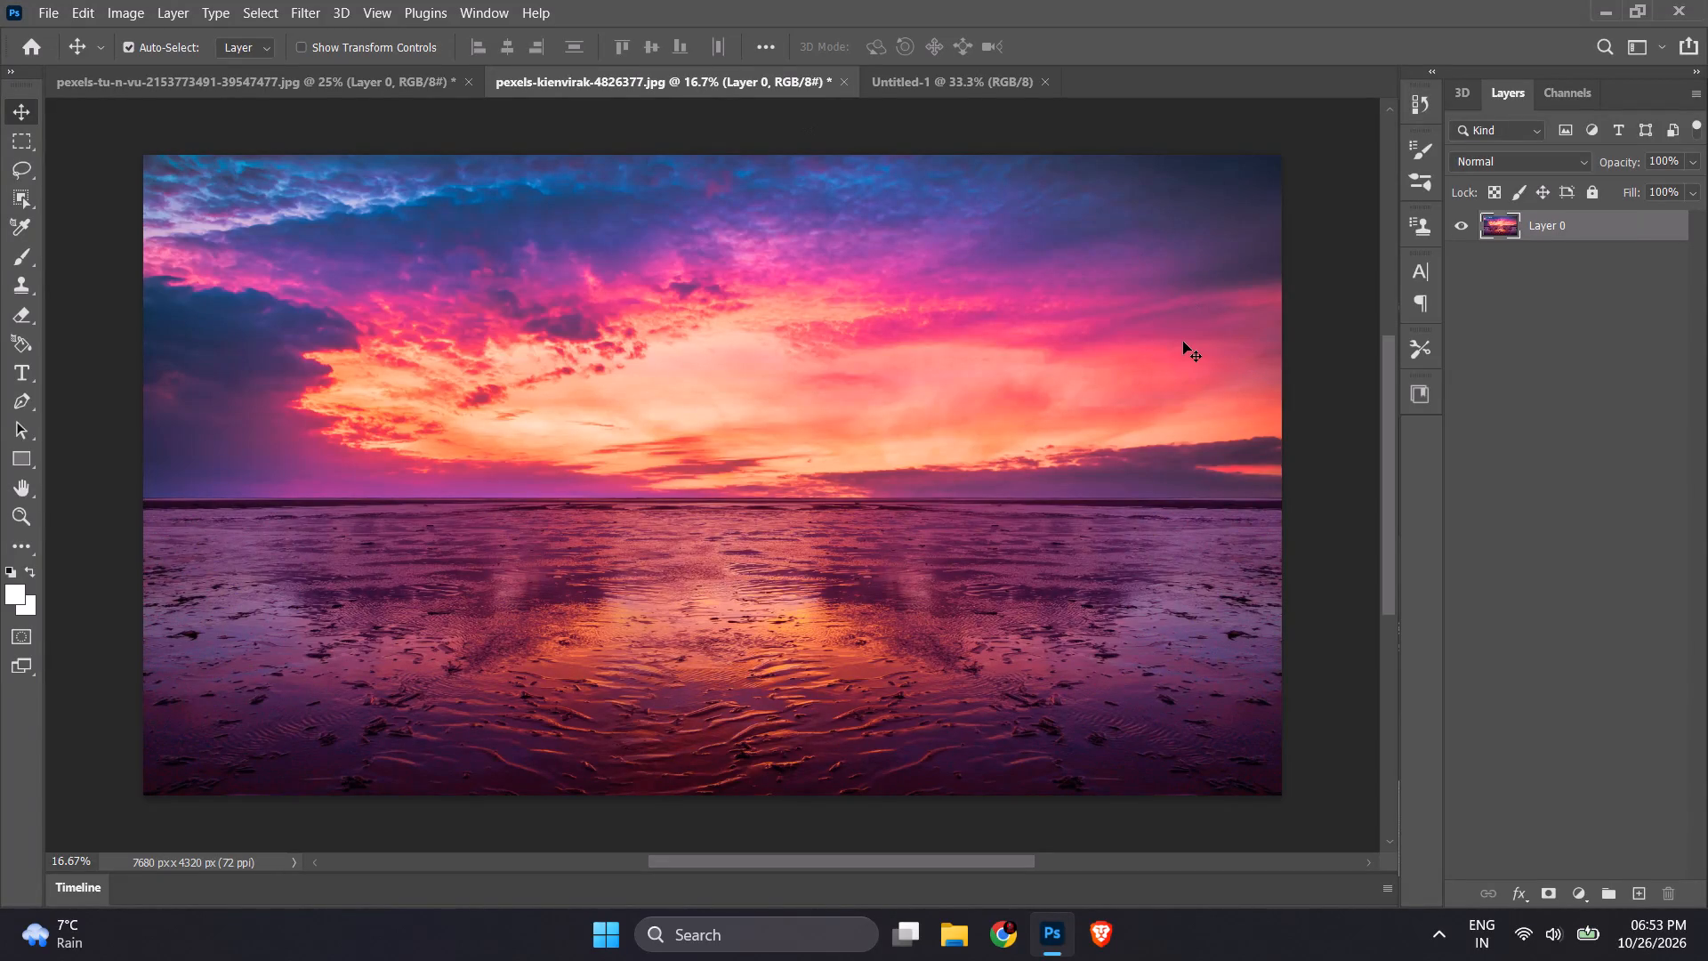
Copy the purple sunset layer into Untitled-1 and move it until its upper-left corner lies inside the black canvas.
drag(906, 238, 952, 132)
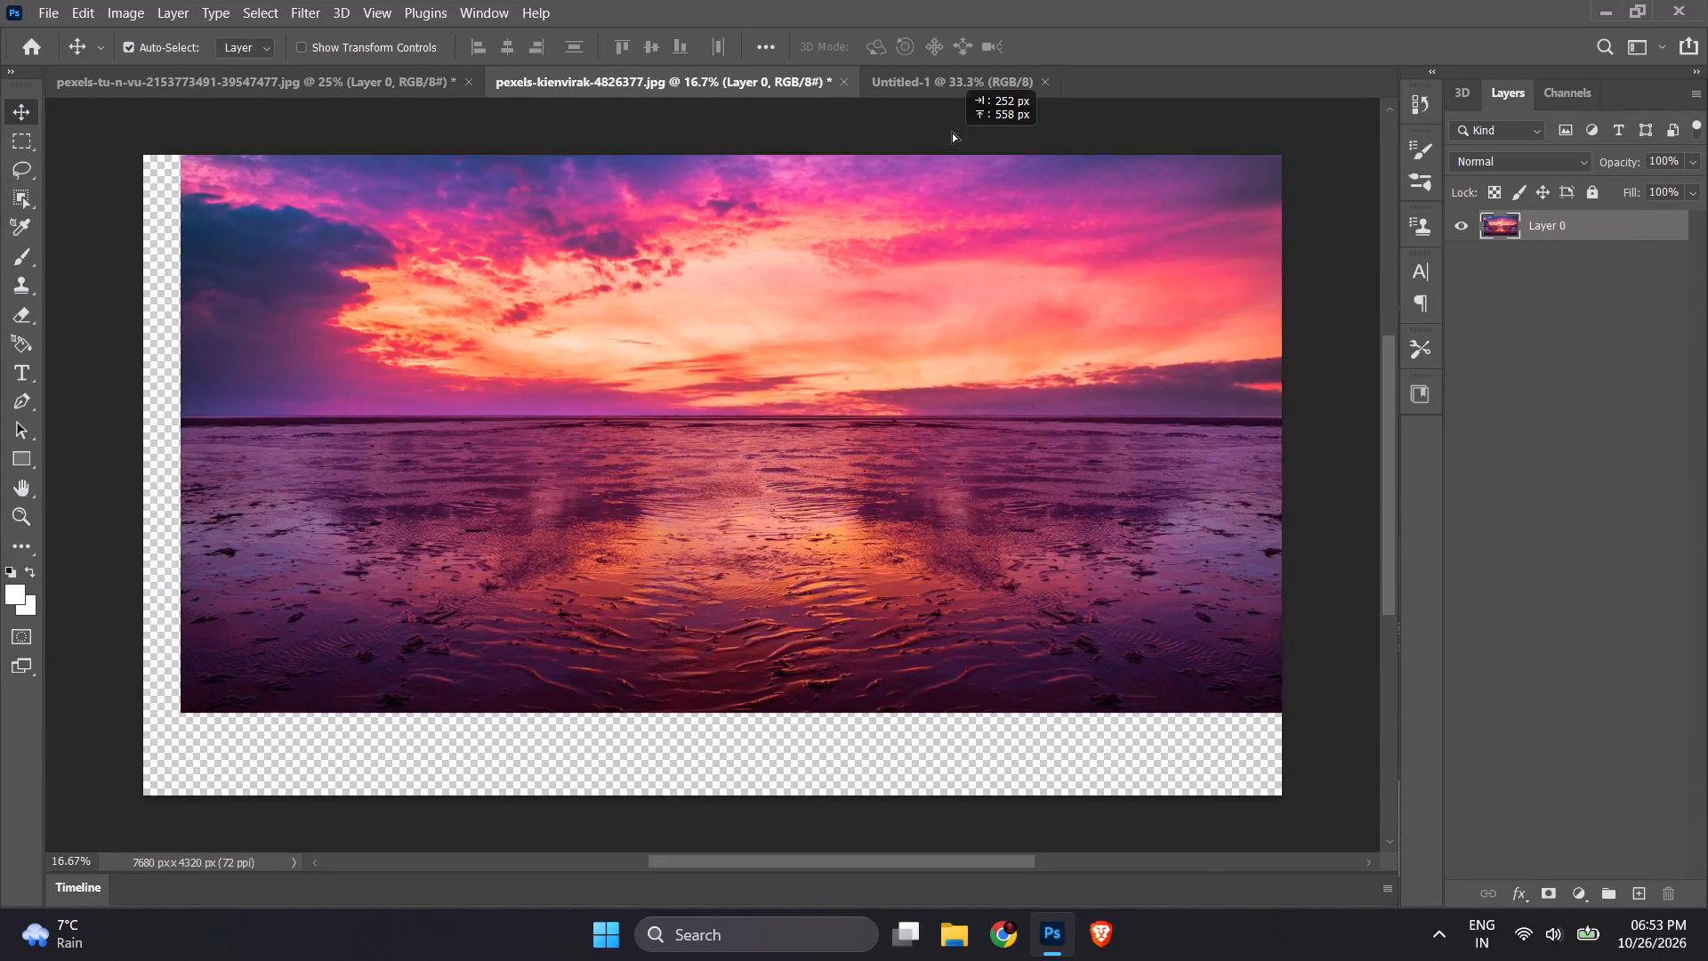
drag(952, 132, 910, 288)
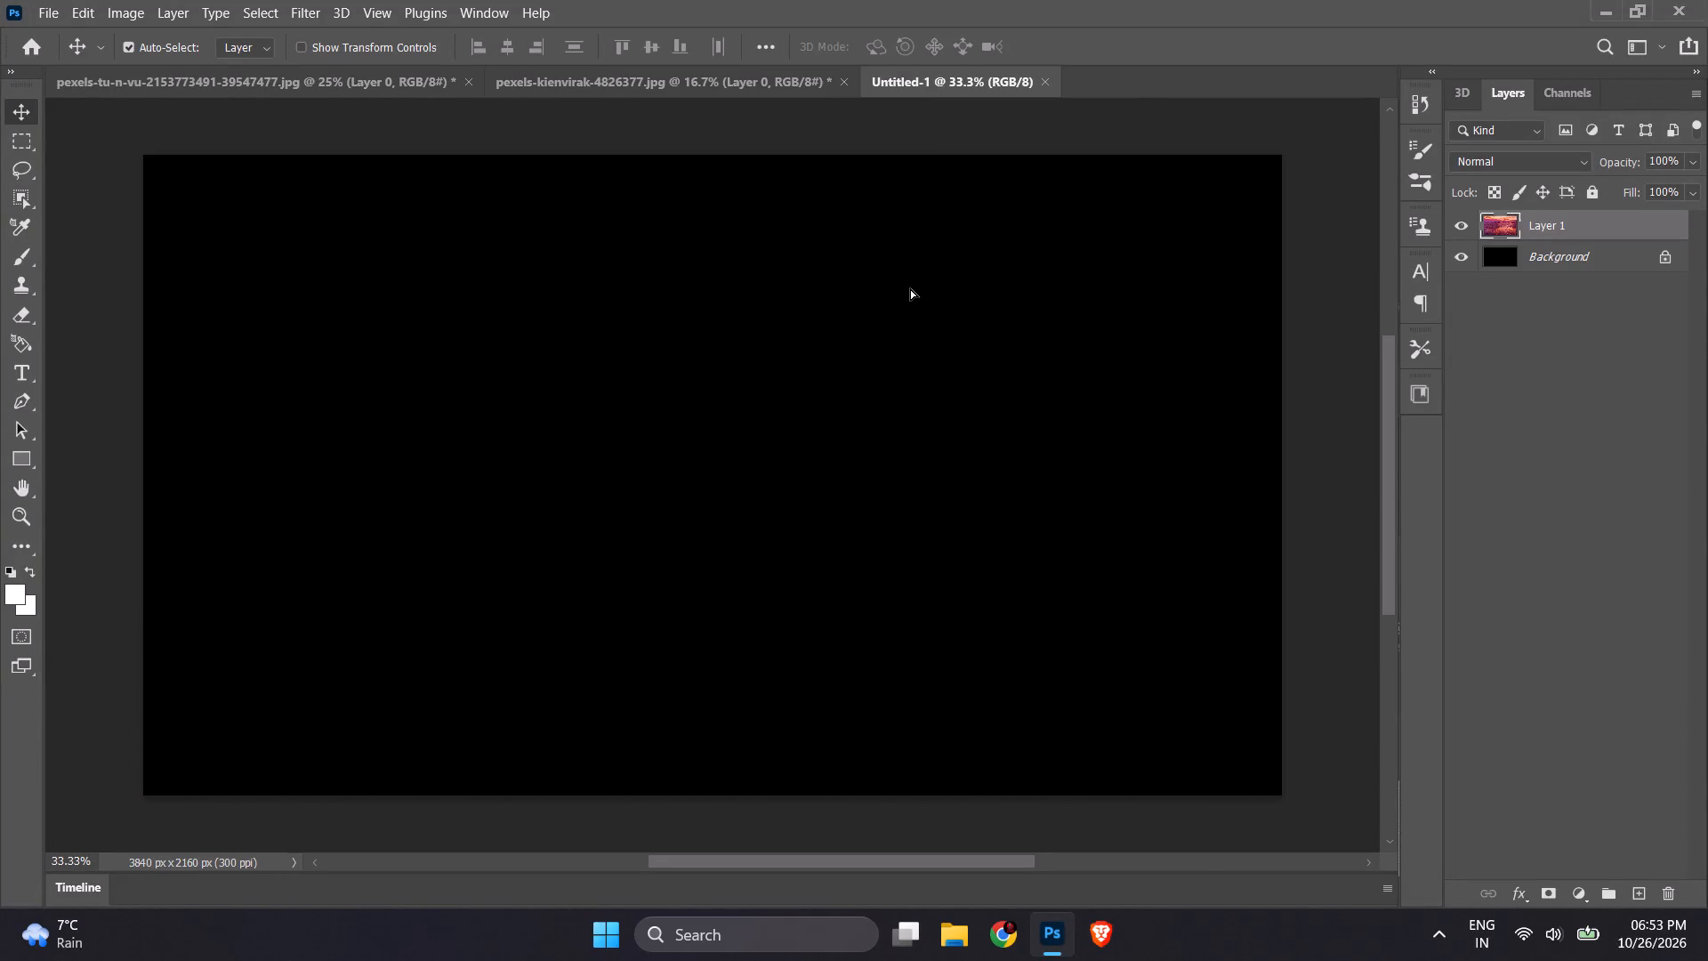
drag(853, 319, 758, 326)
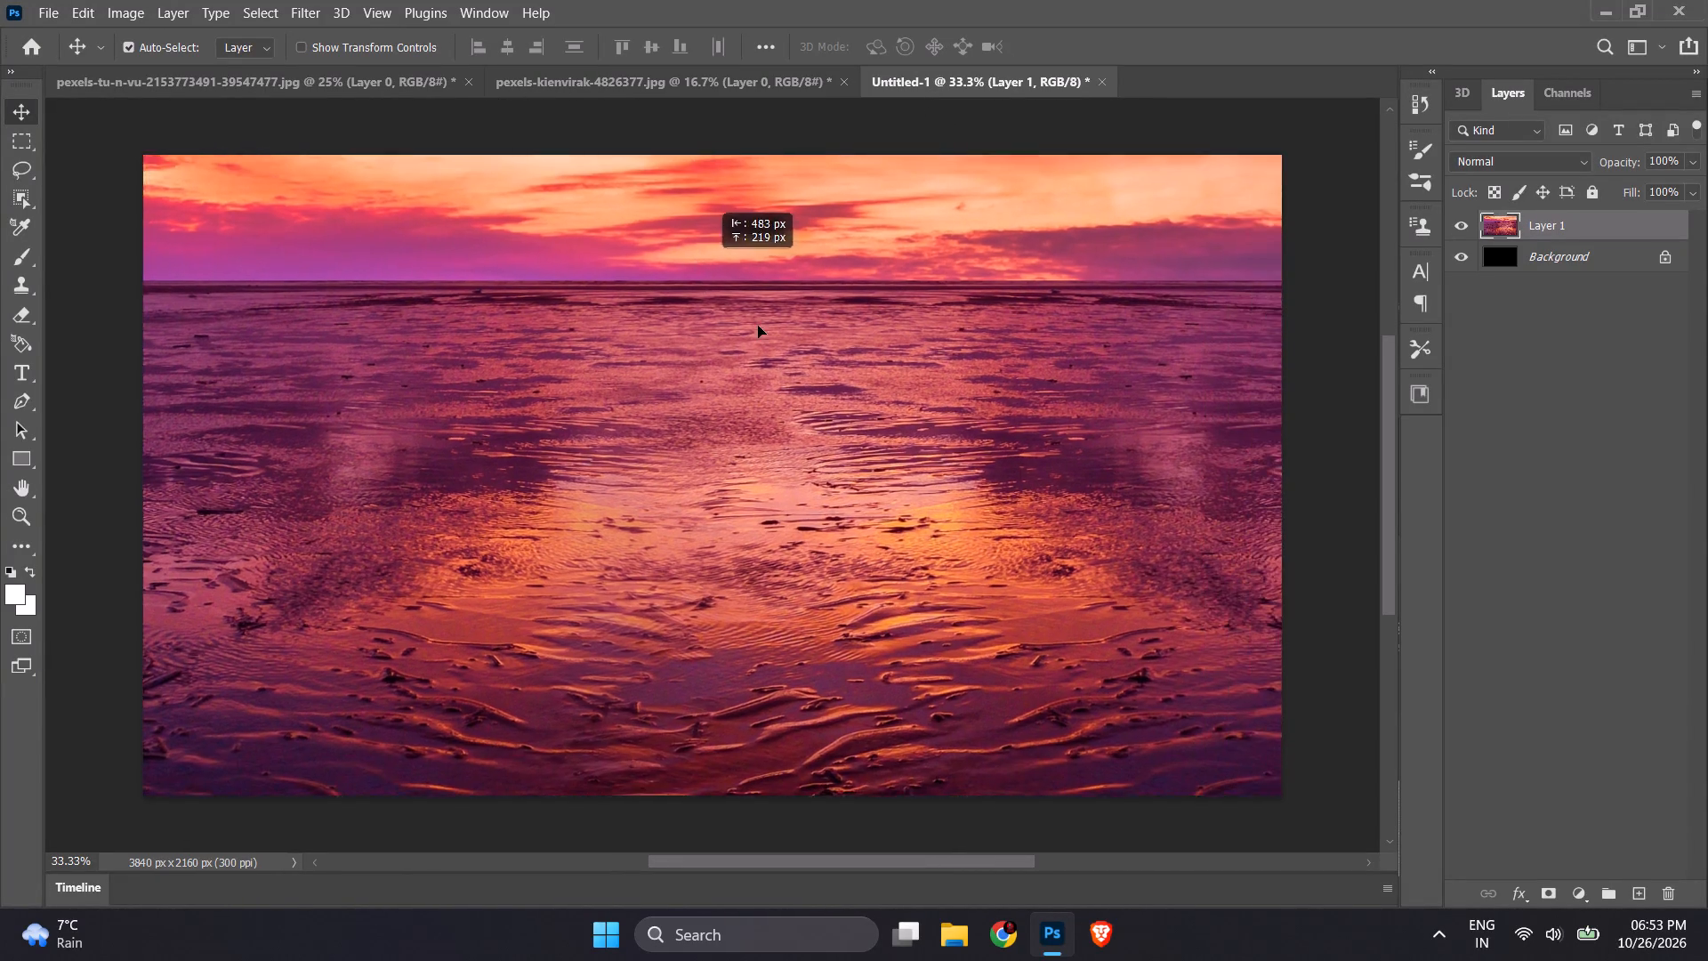
drag(758, 326, 1132, 627)
drag(670, 466, 949, 538)
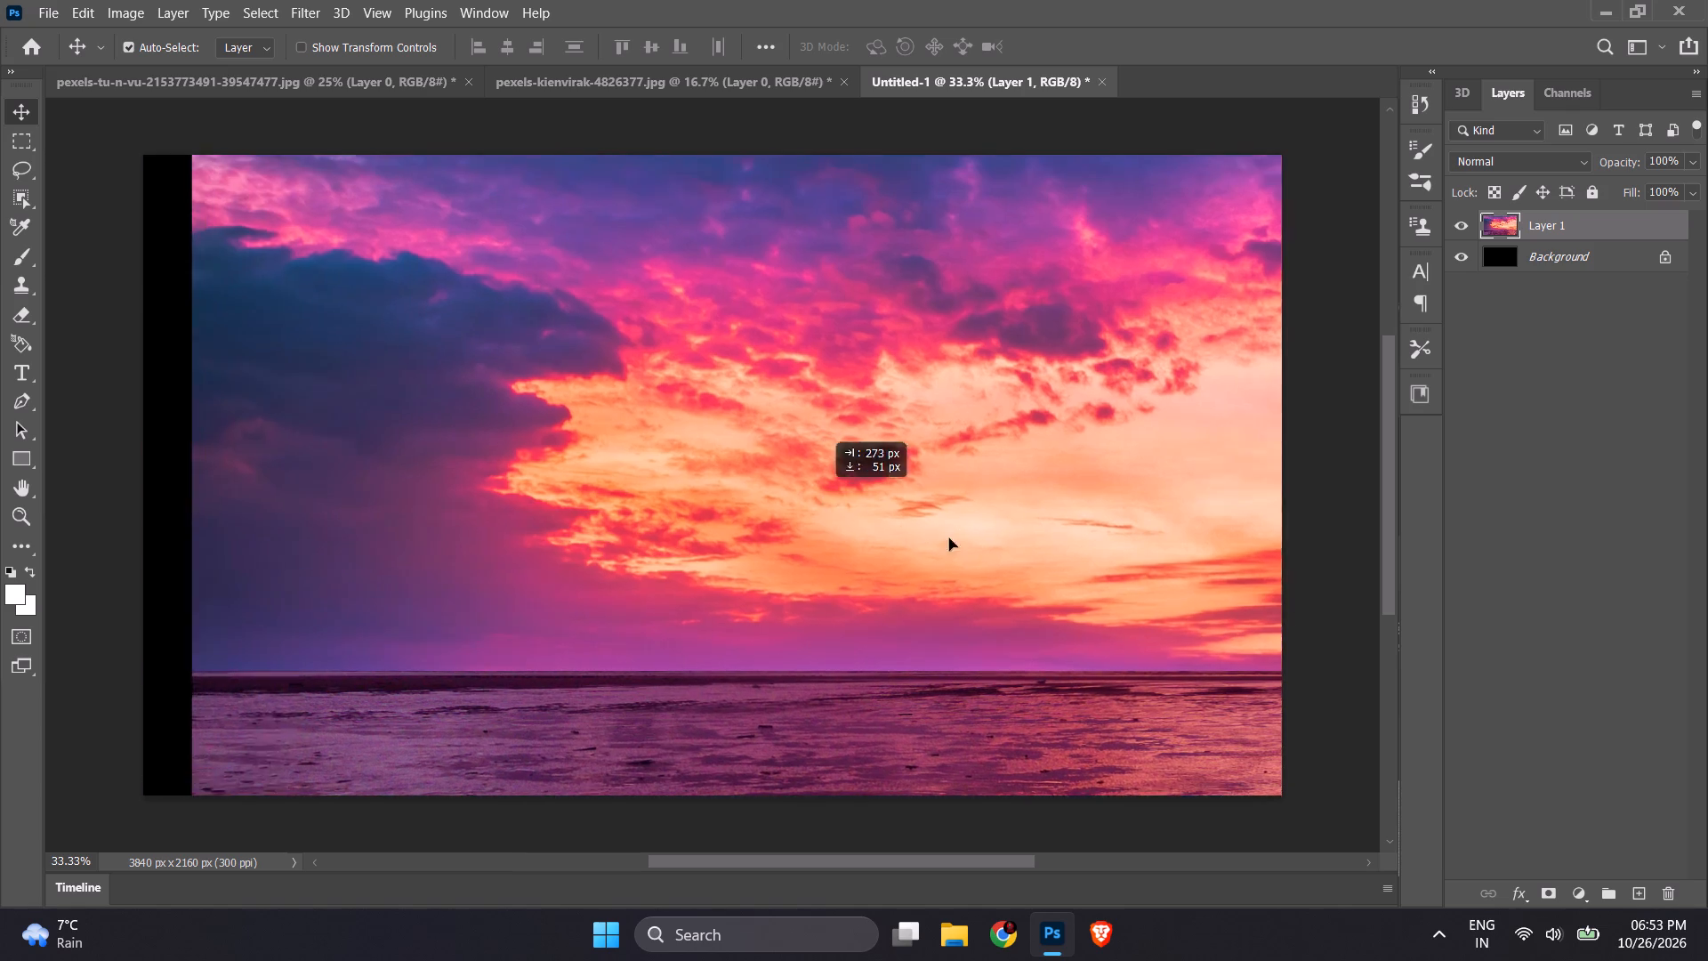
drag(949, 538, 973, 821)
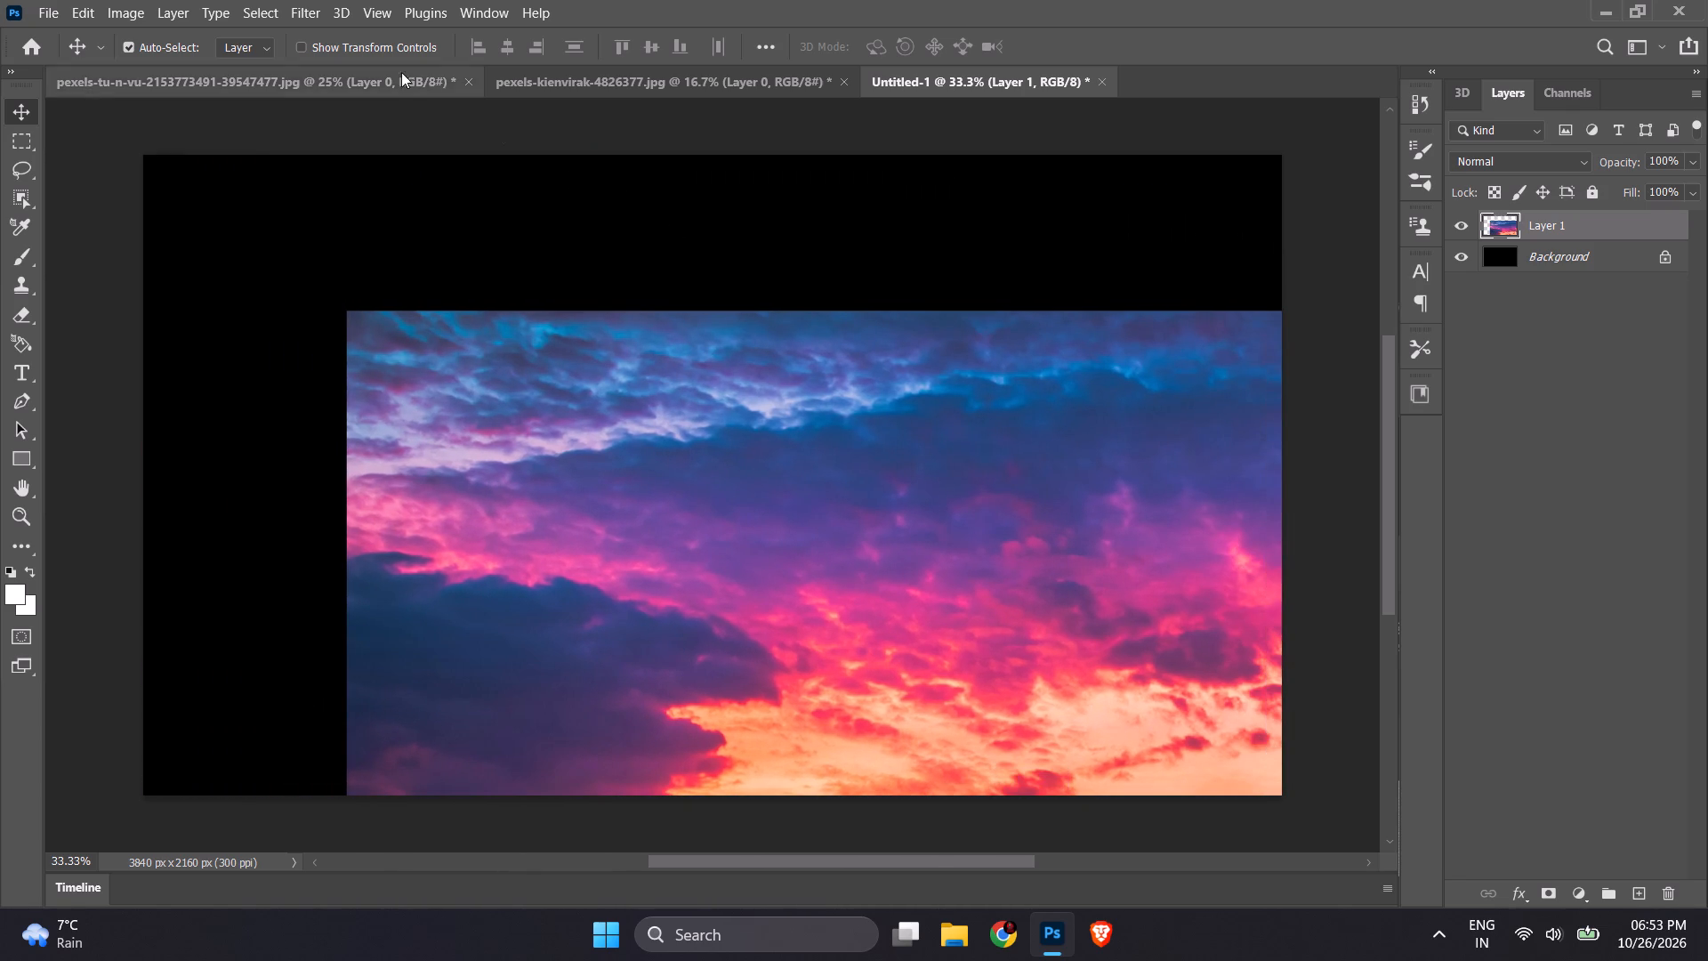
Show transform controls, shrink the sunset layer proportionally to about 36%, and align its upper-left corner with the canvas corner.
click(316, 44)
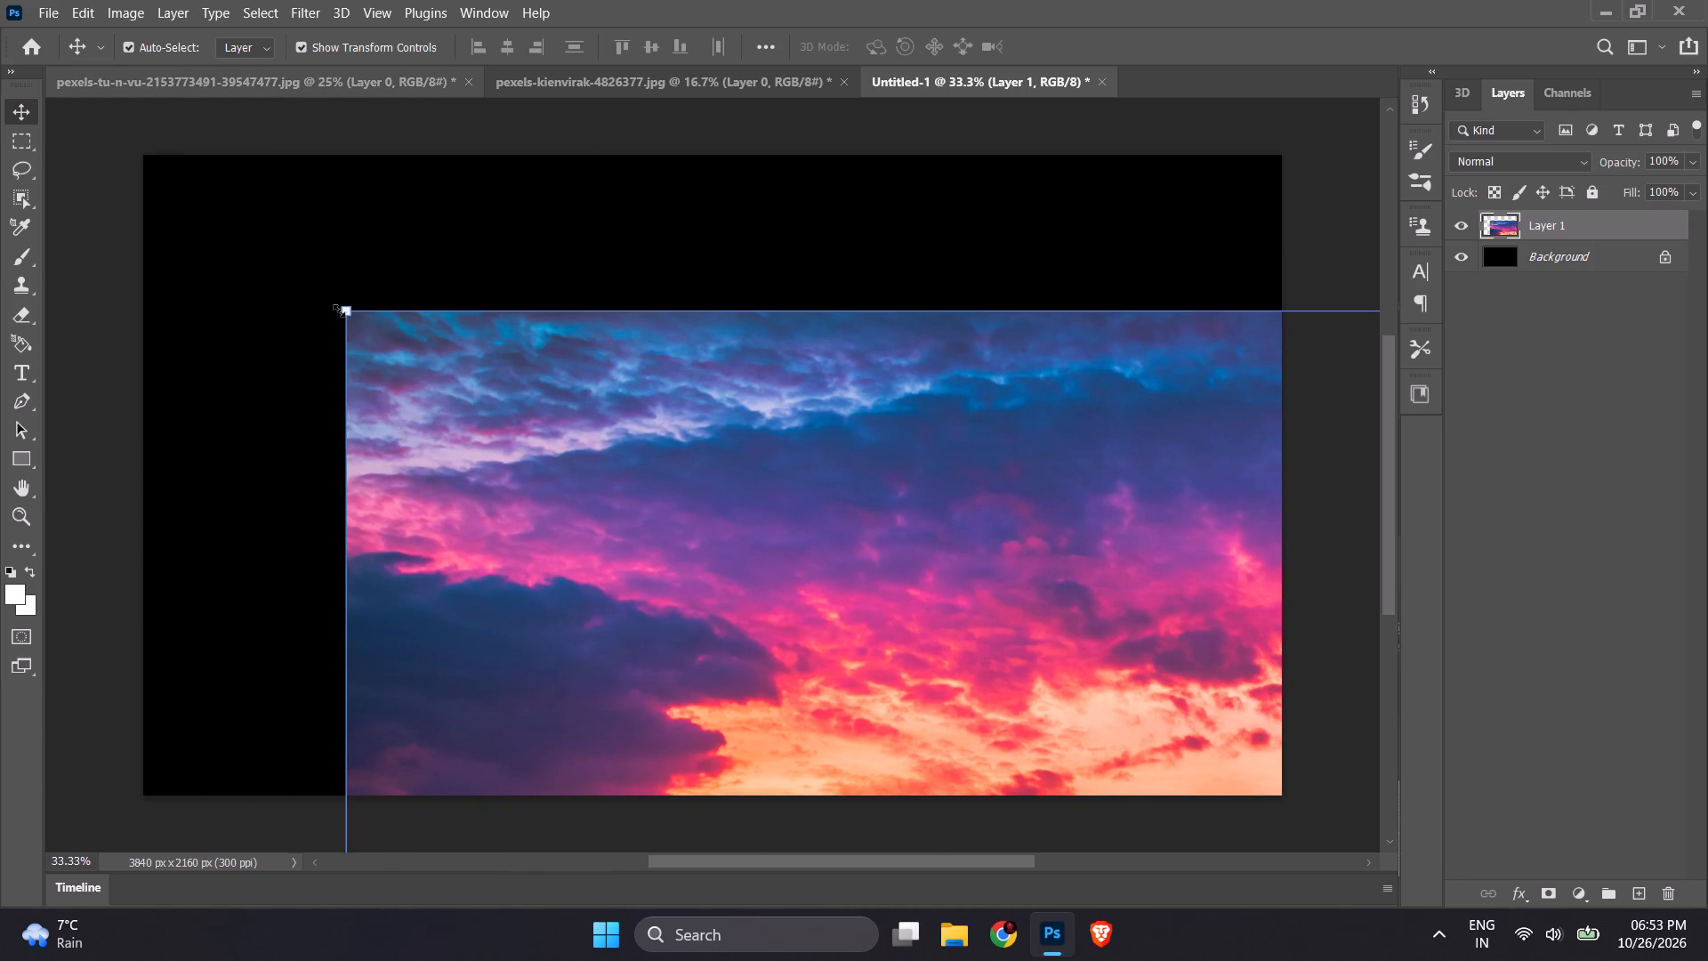
drag(337, 309, 814, 724)
drag(1059, 764, 637, 344)
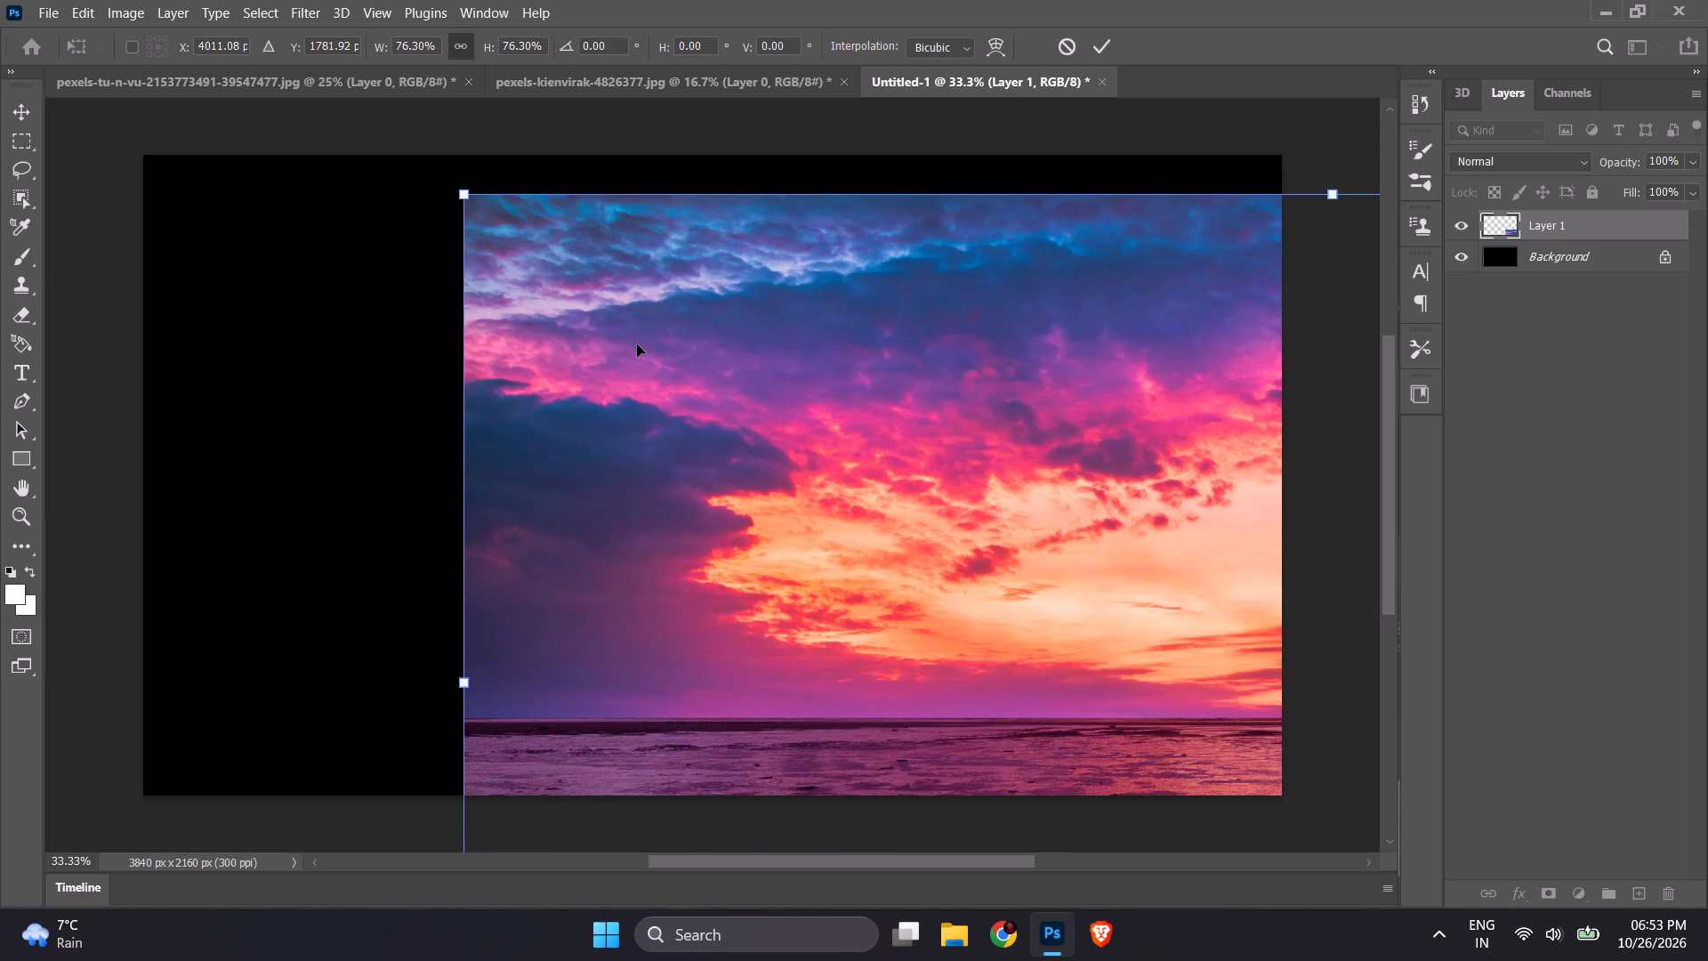
drag(463, 205, 827, 628)
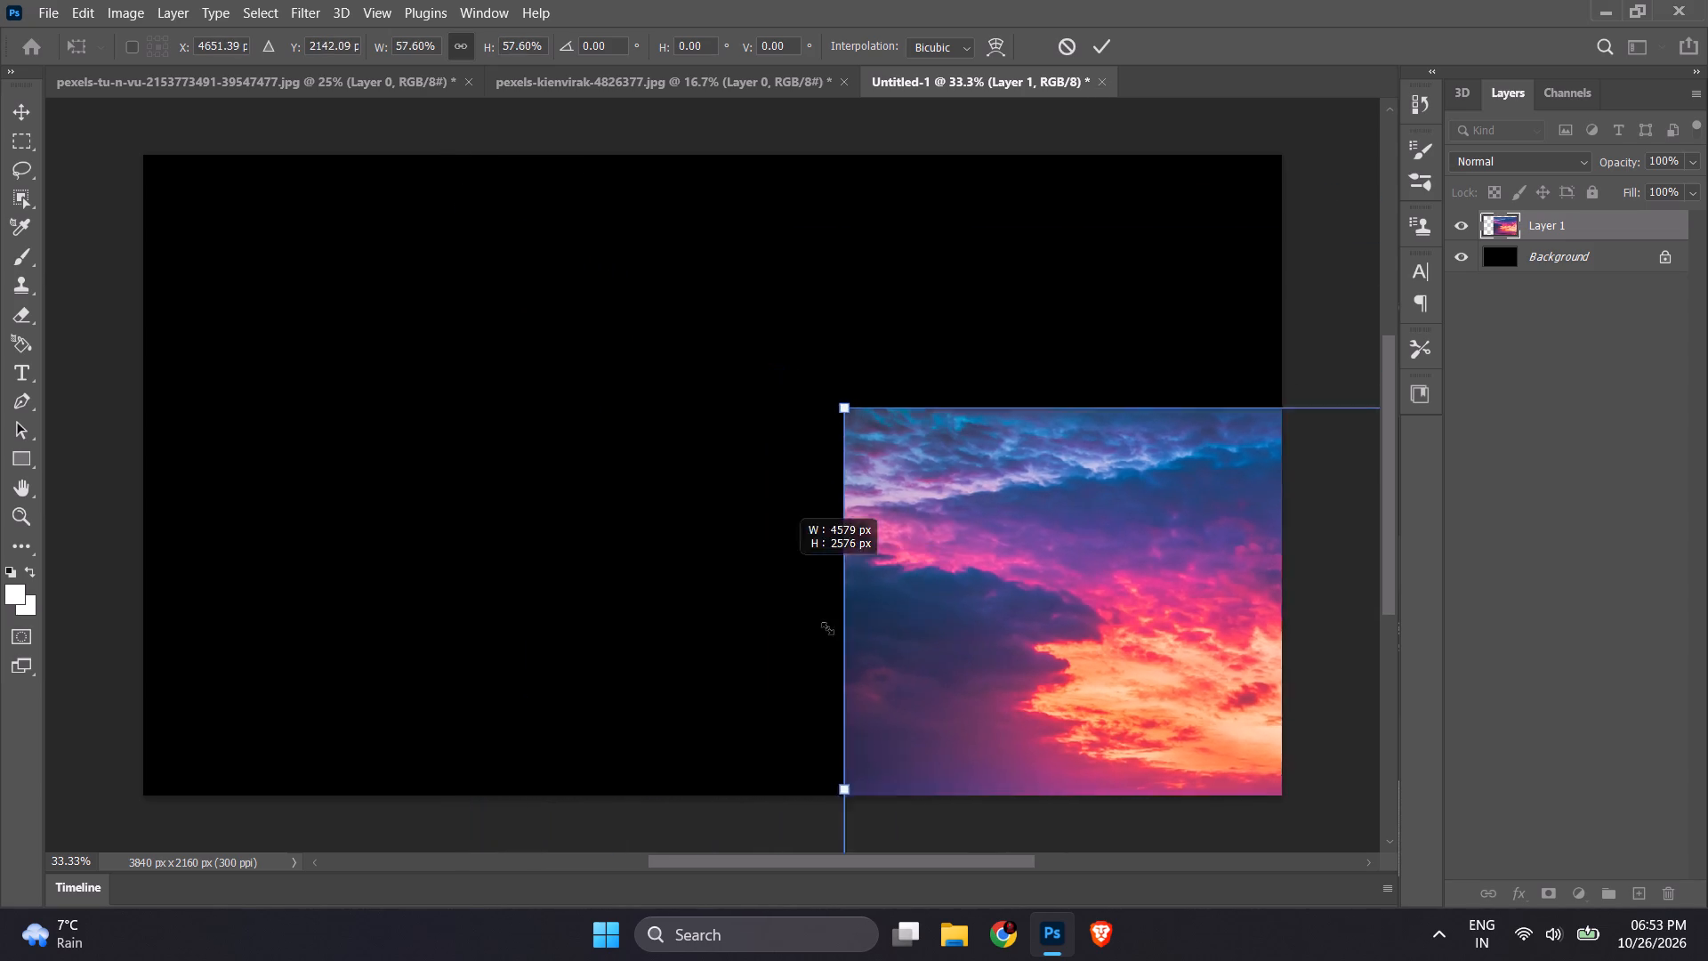
drag(827, 628, 847, 658)
drag(1042, 723, 590, 417)
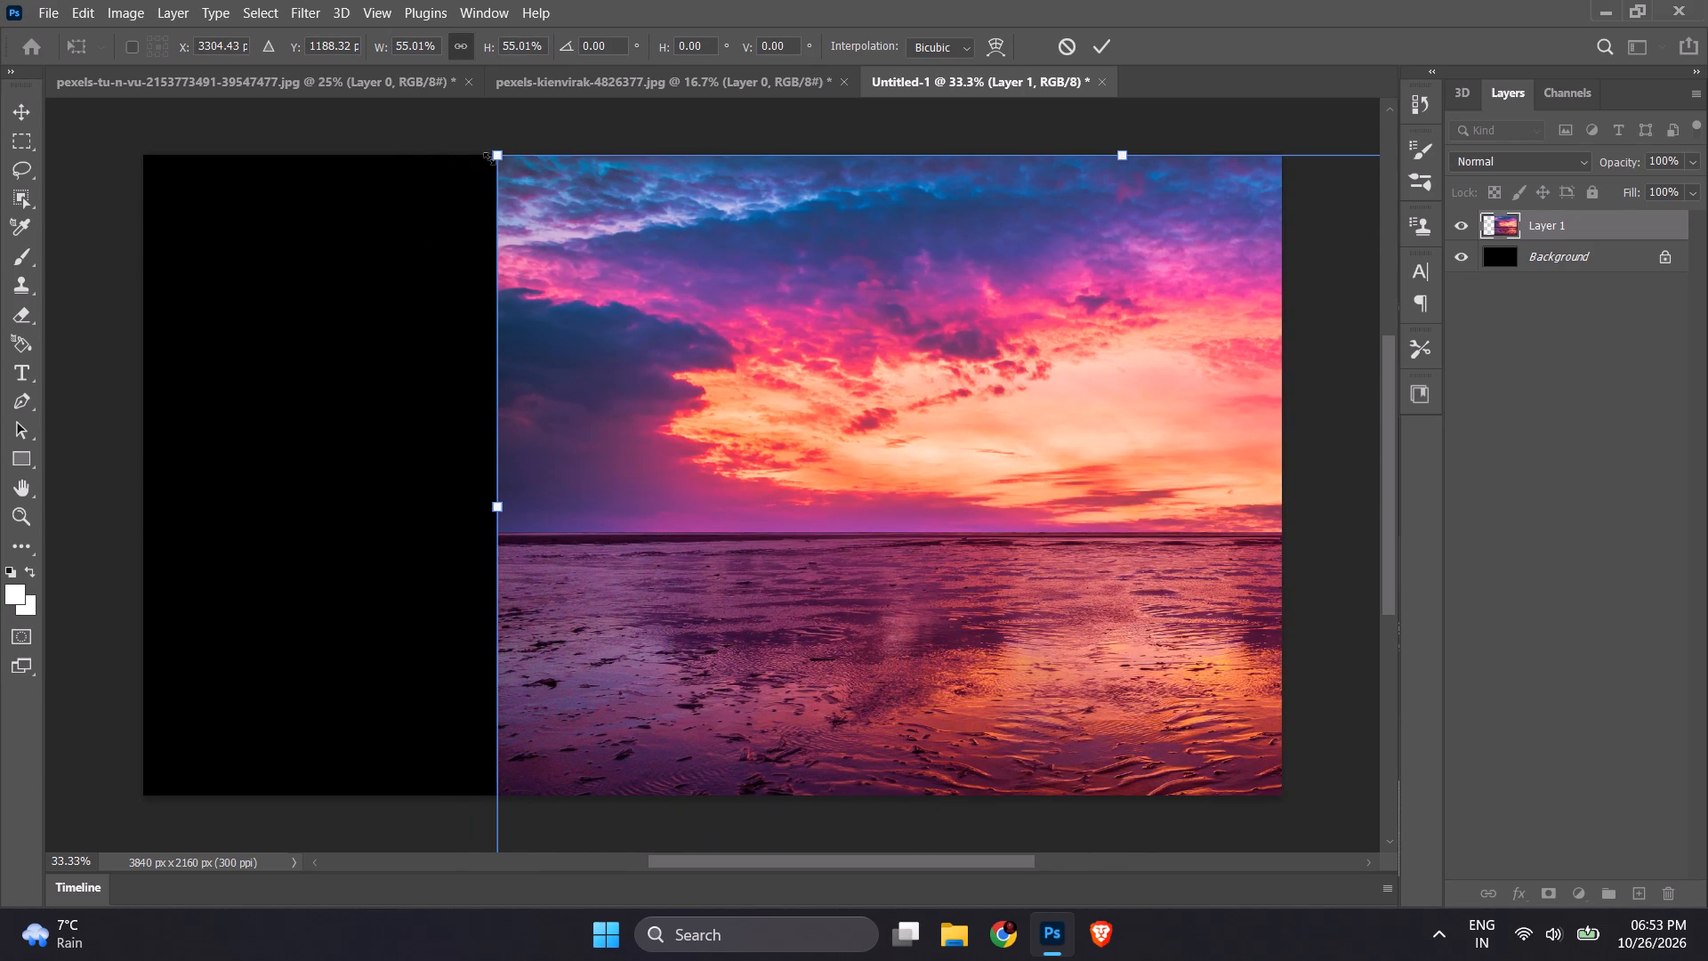
drag(489, 157, 786, 617)
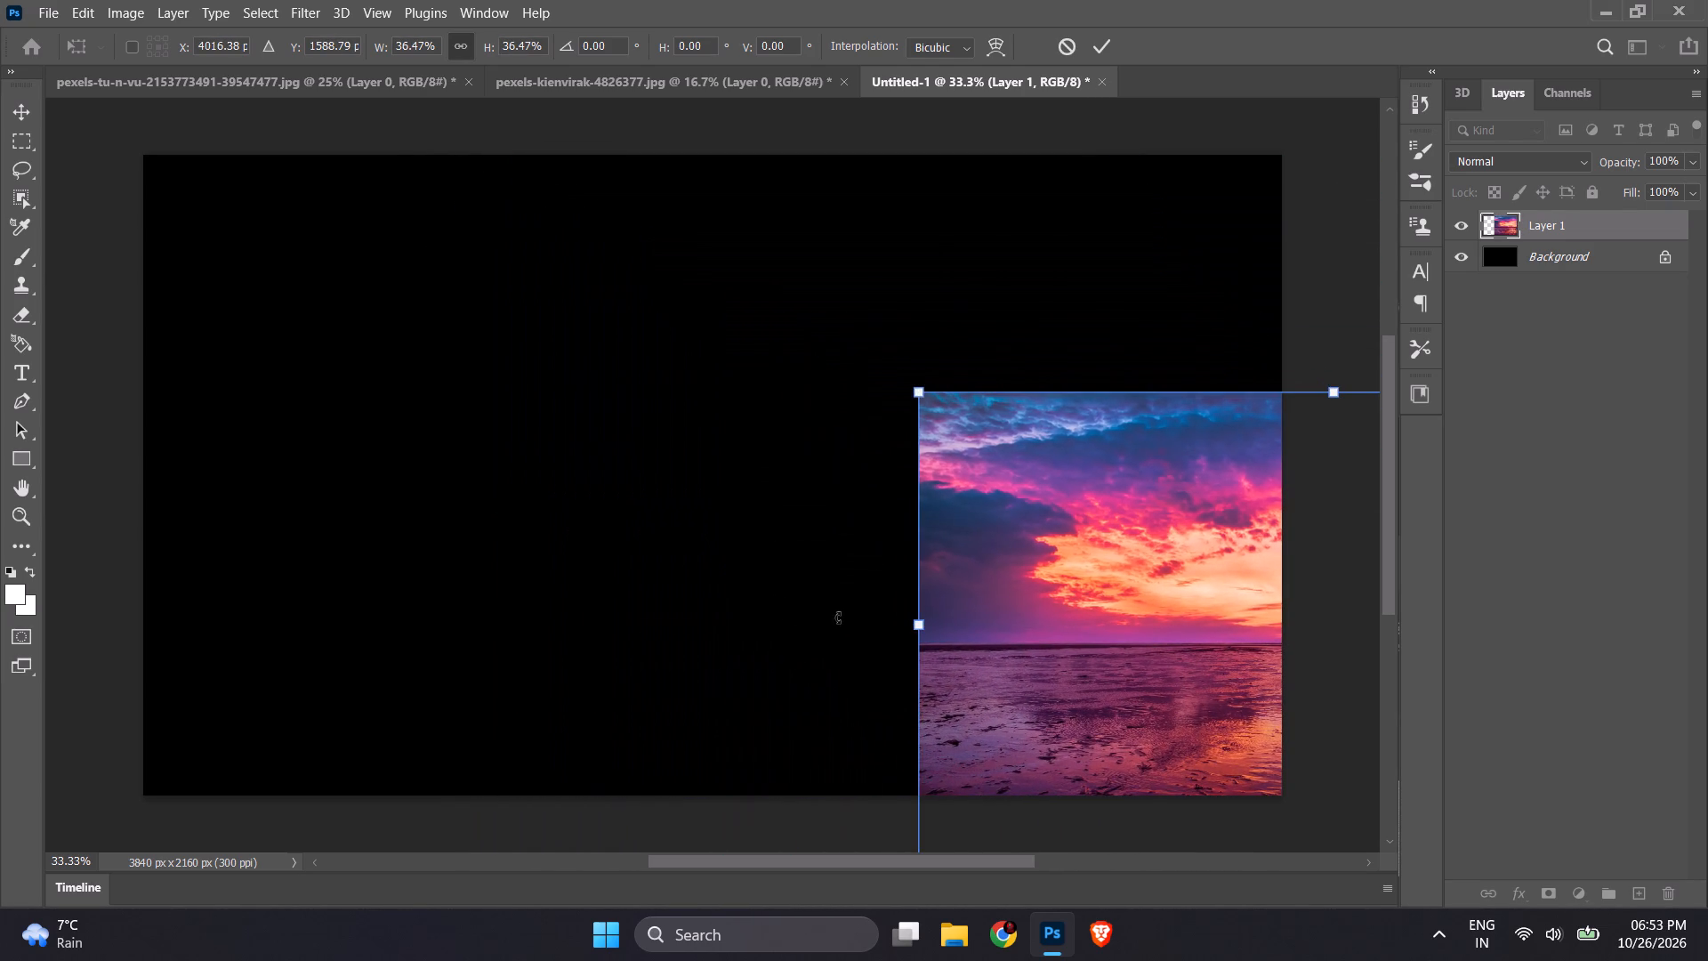
drag(1042, 660, 316, 452)
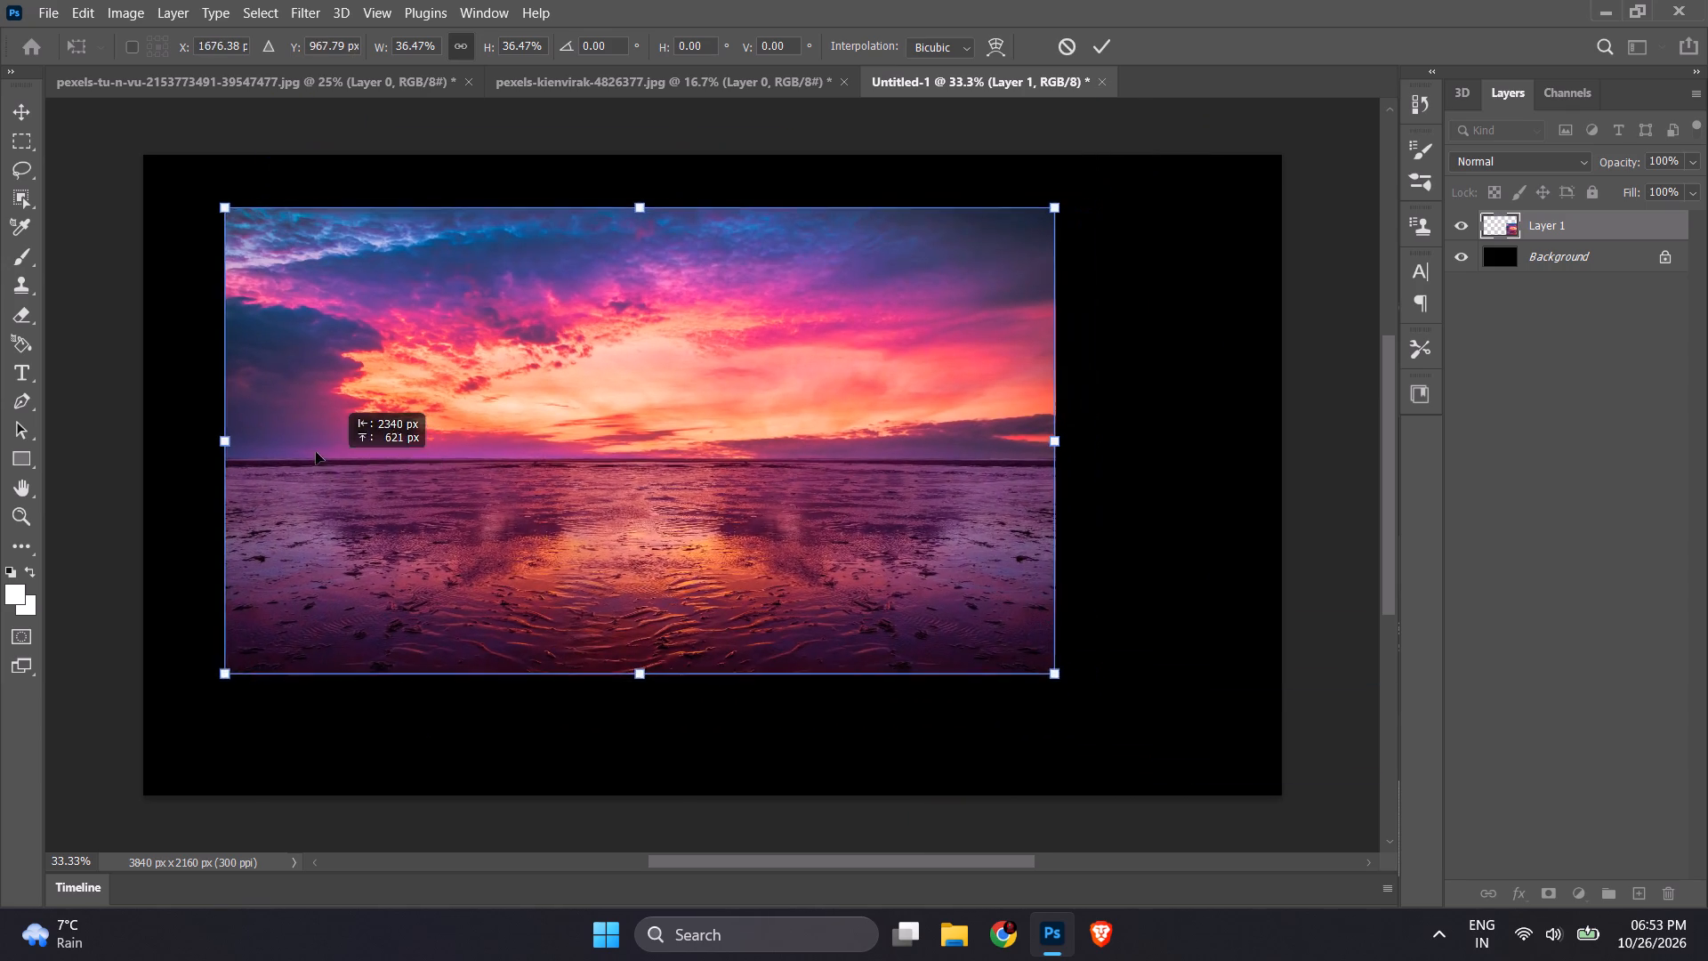
drag(316, 452, 265, 418)
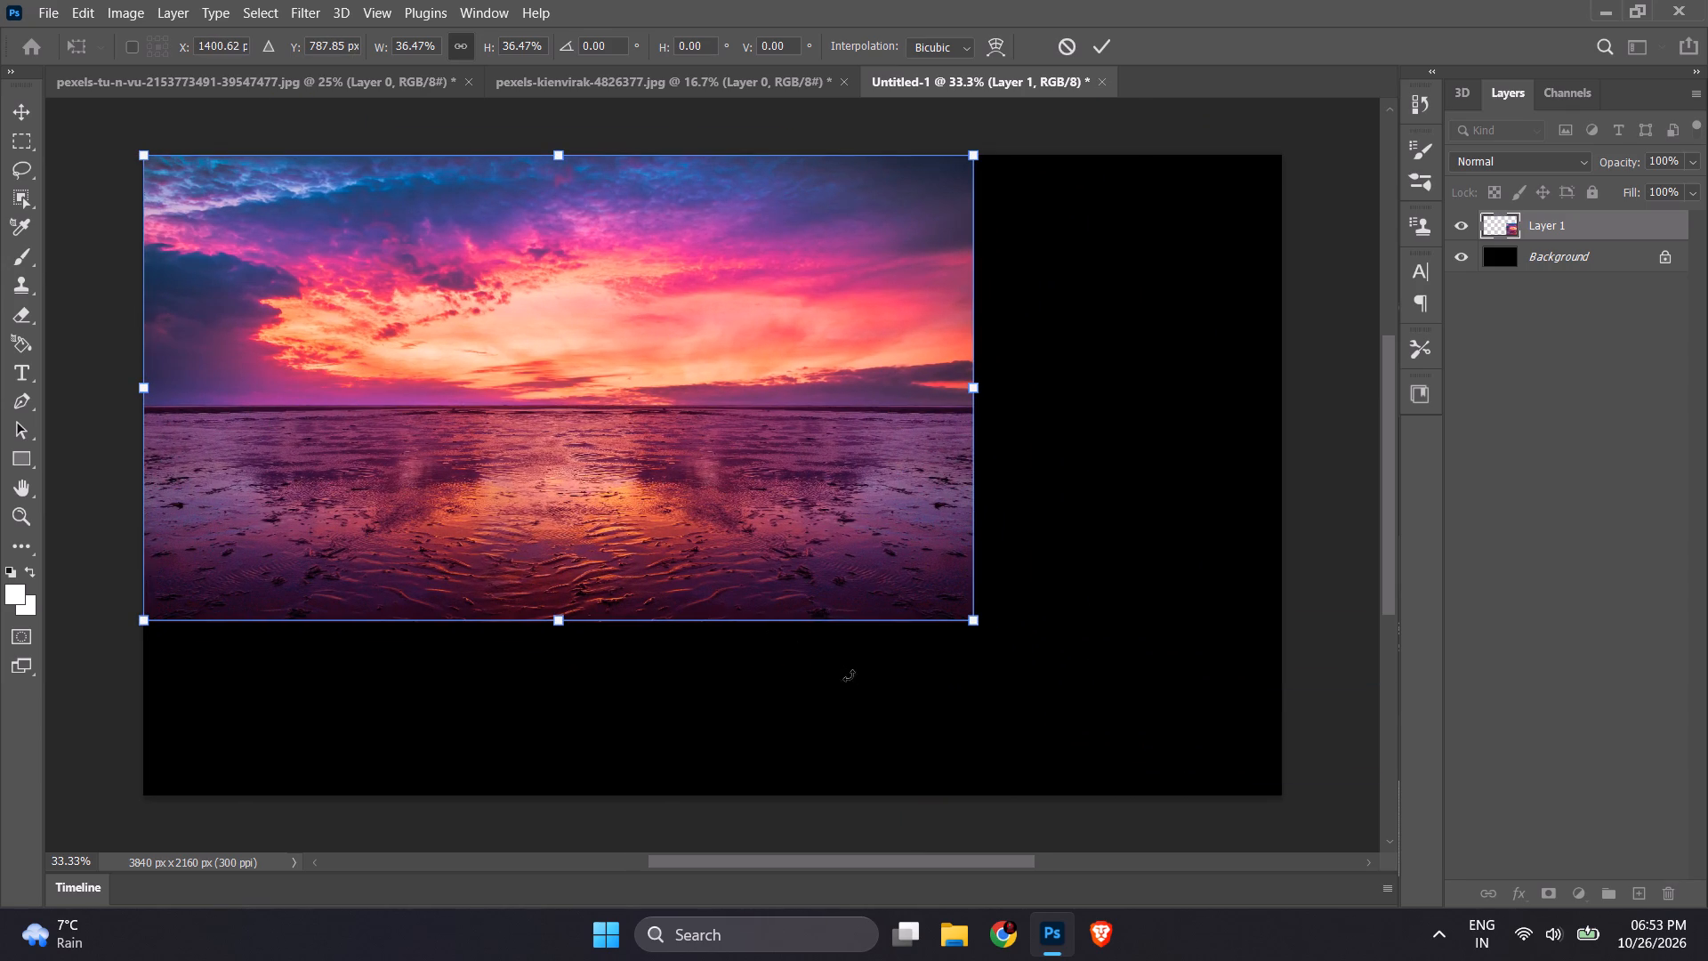
Enlarge the sunset layer proportionally from its lower-right corner to about 50% so it spans the canvas, and apply the transform.
drag(973, 623, 1146, 730)
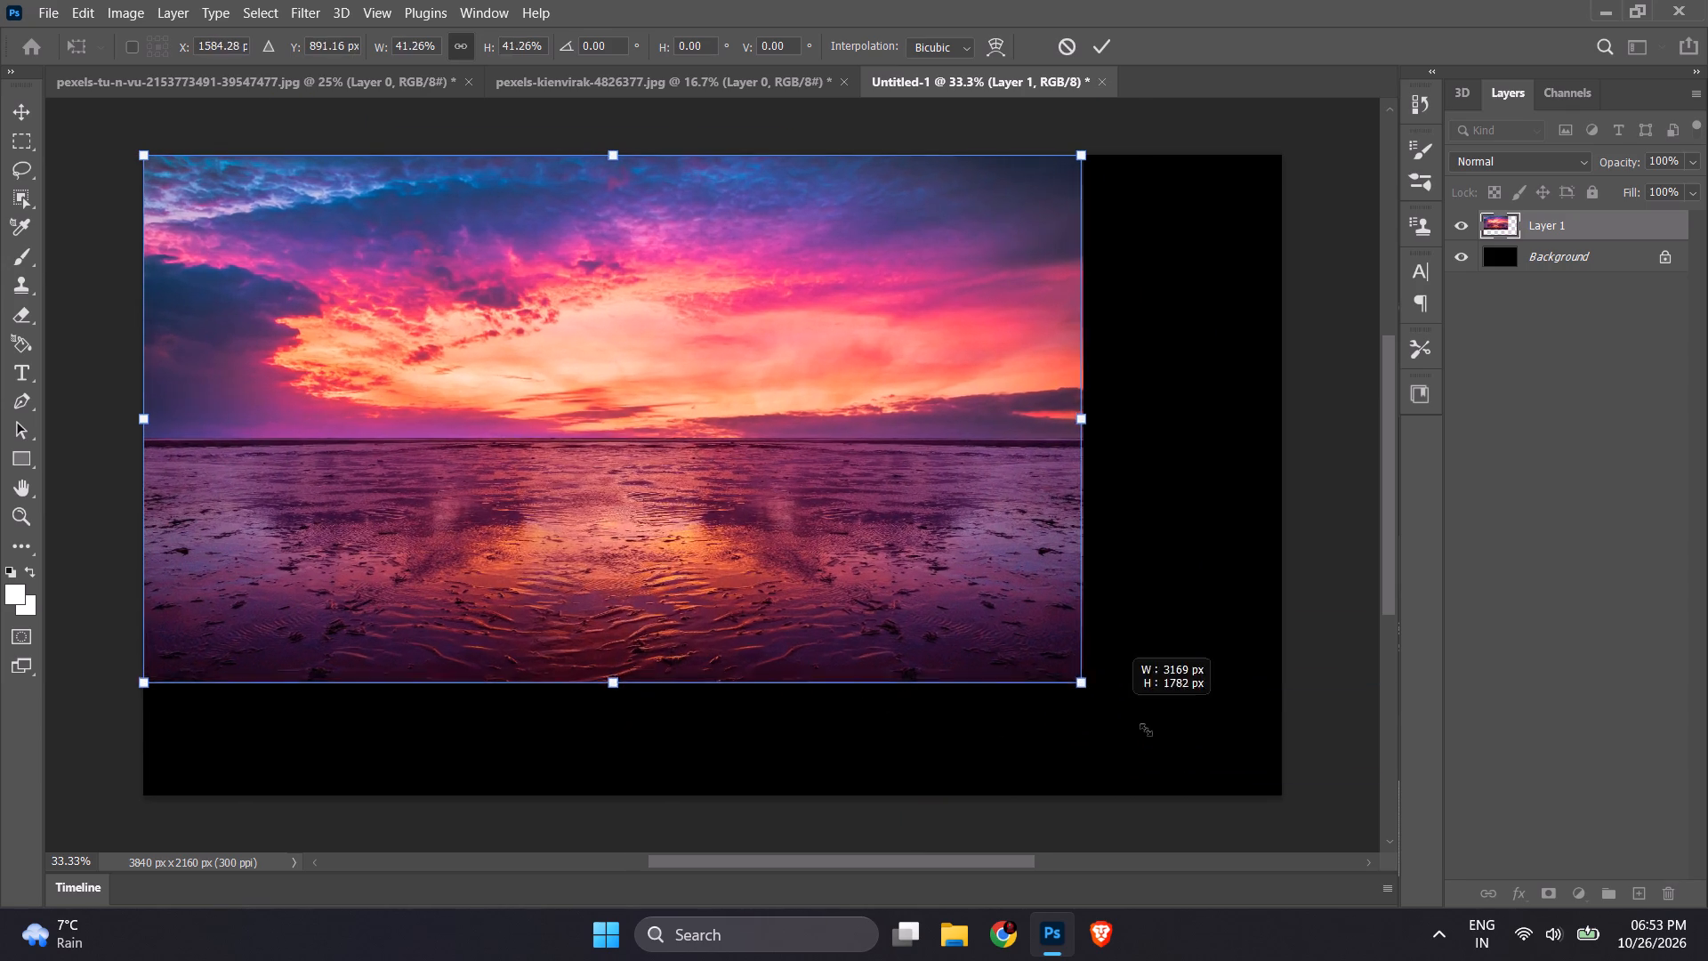
drag(1146, 730, 1283, 731)
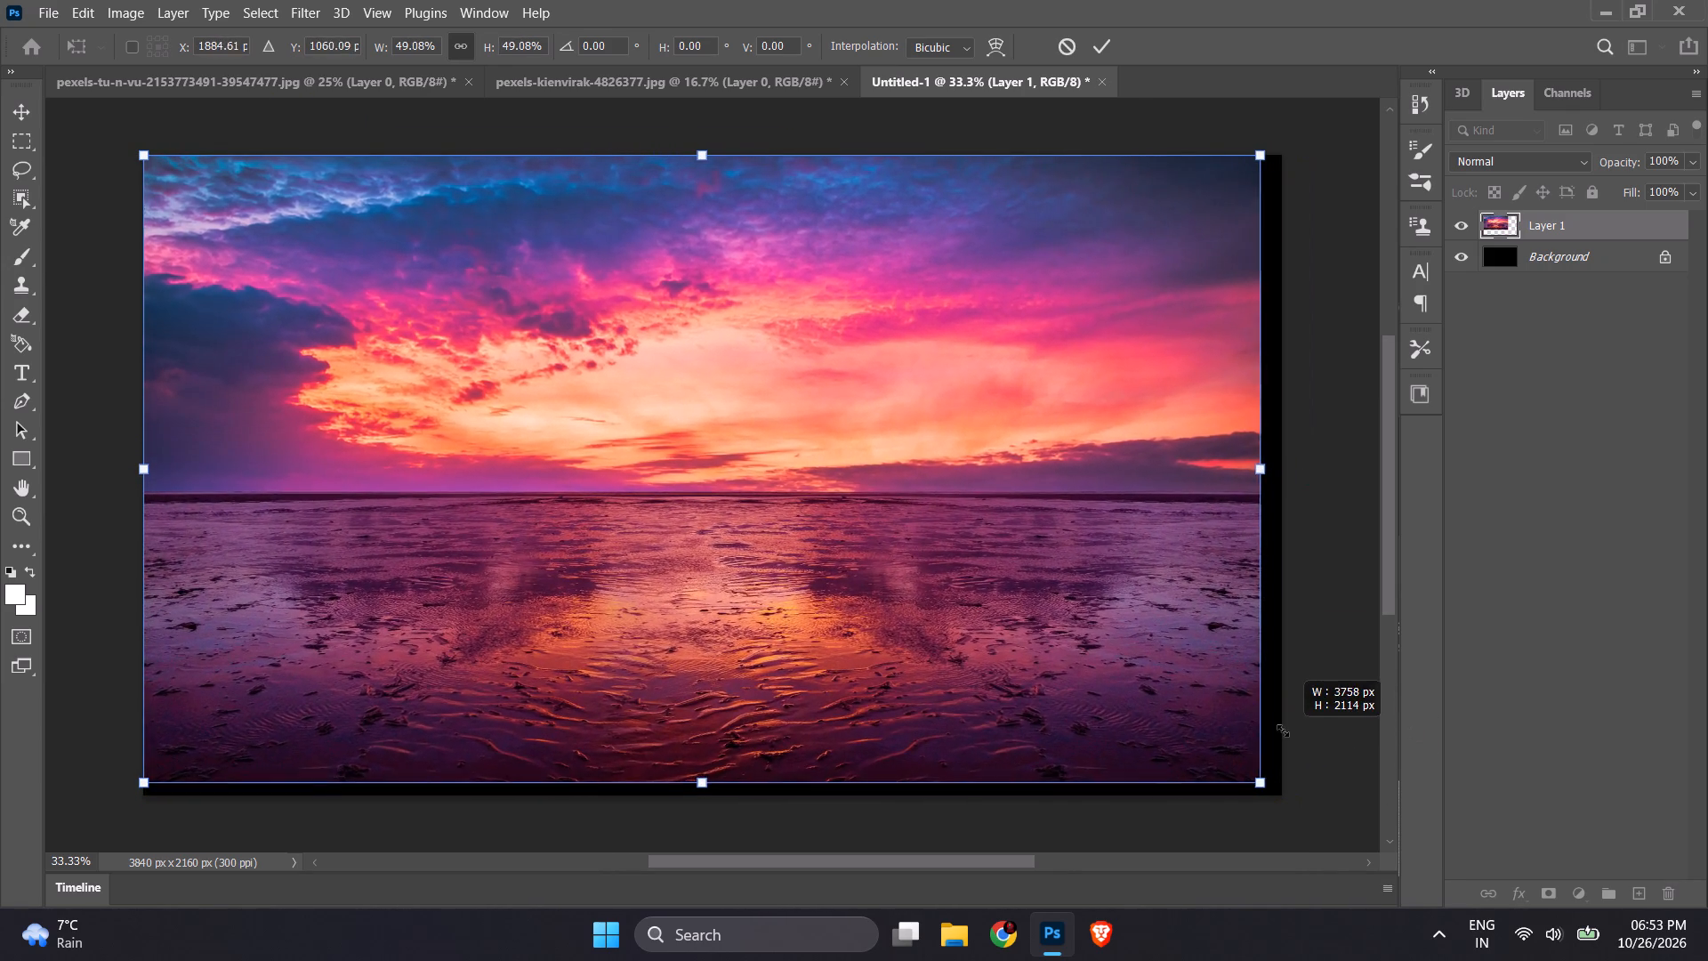
drag(1283, 731, 1301, 760)
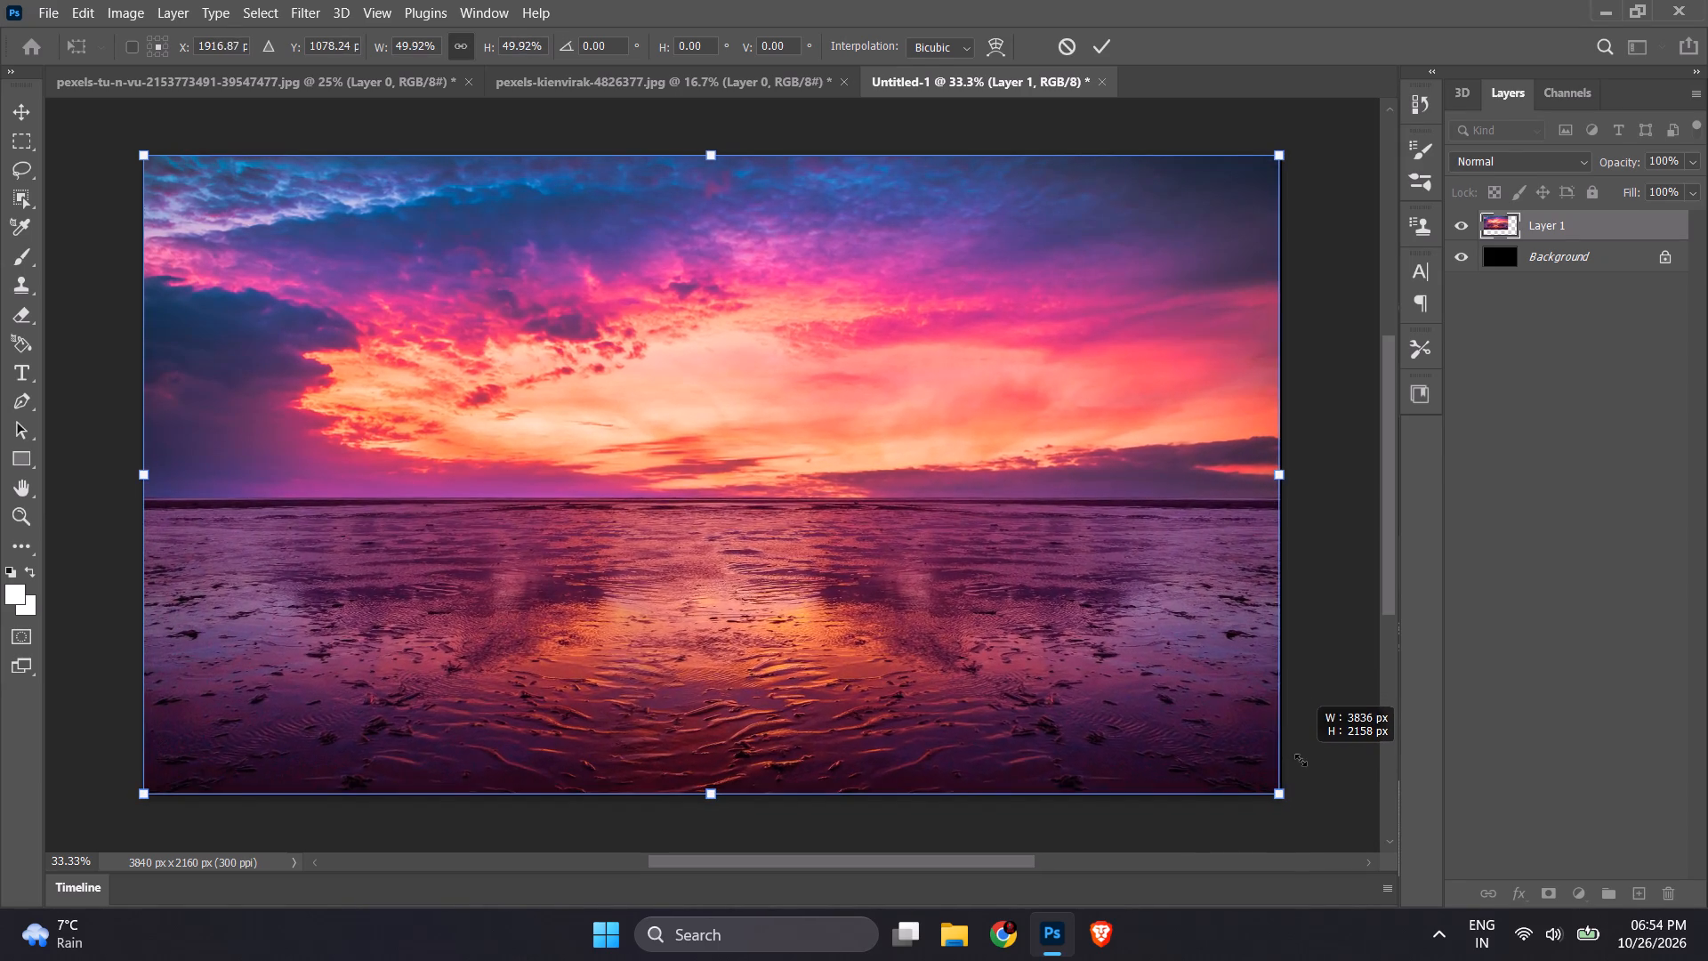
drag(1301, 760, 1301, 761)
click(1362, 731)
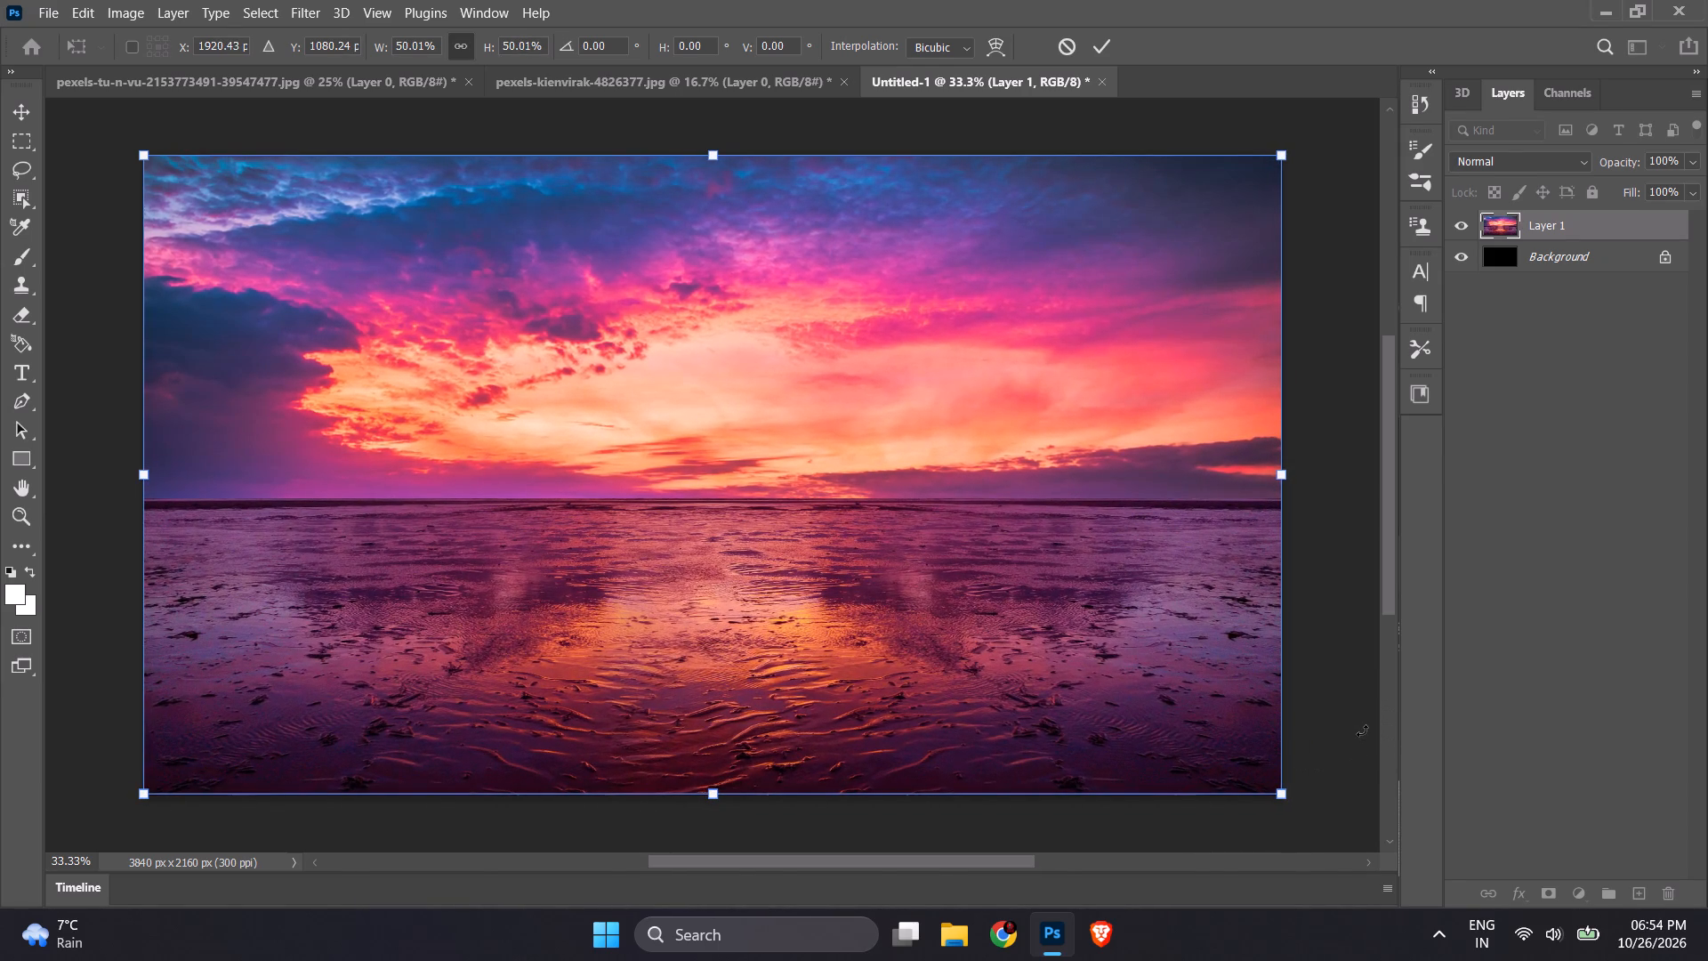
click(1096, 44)
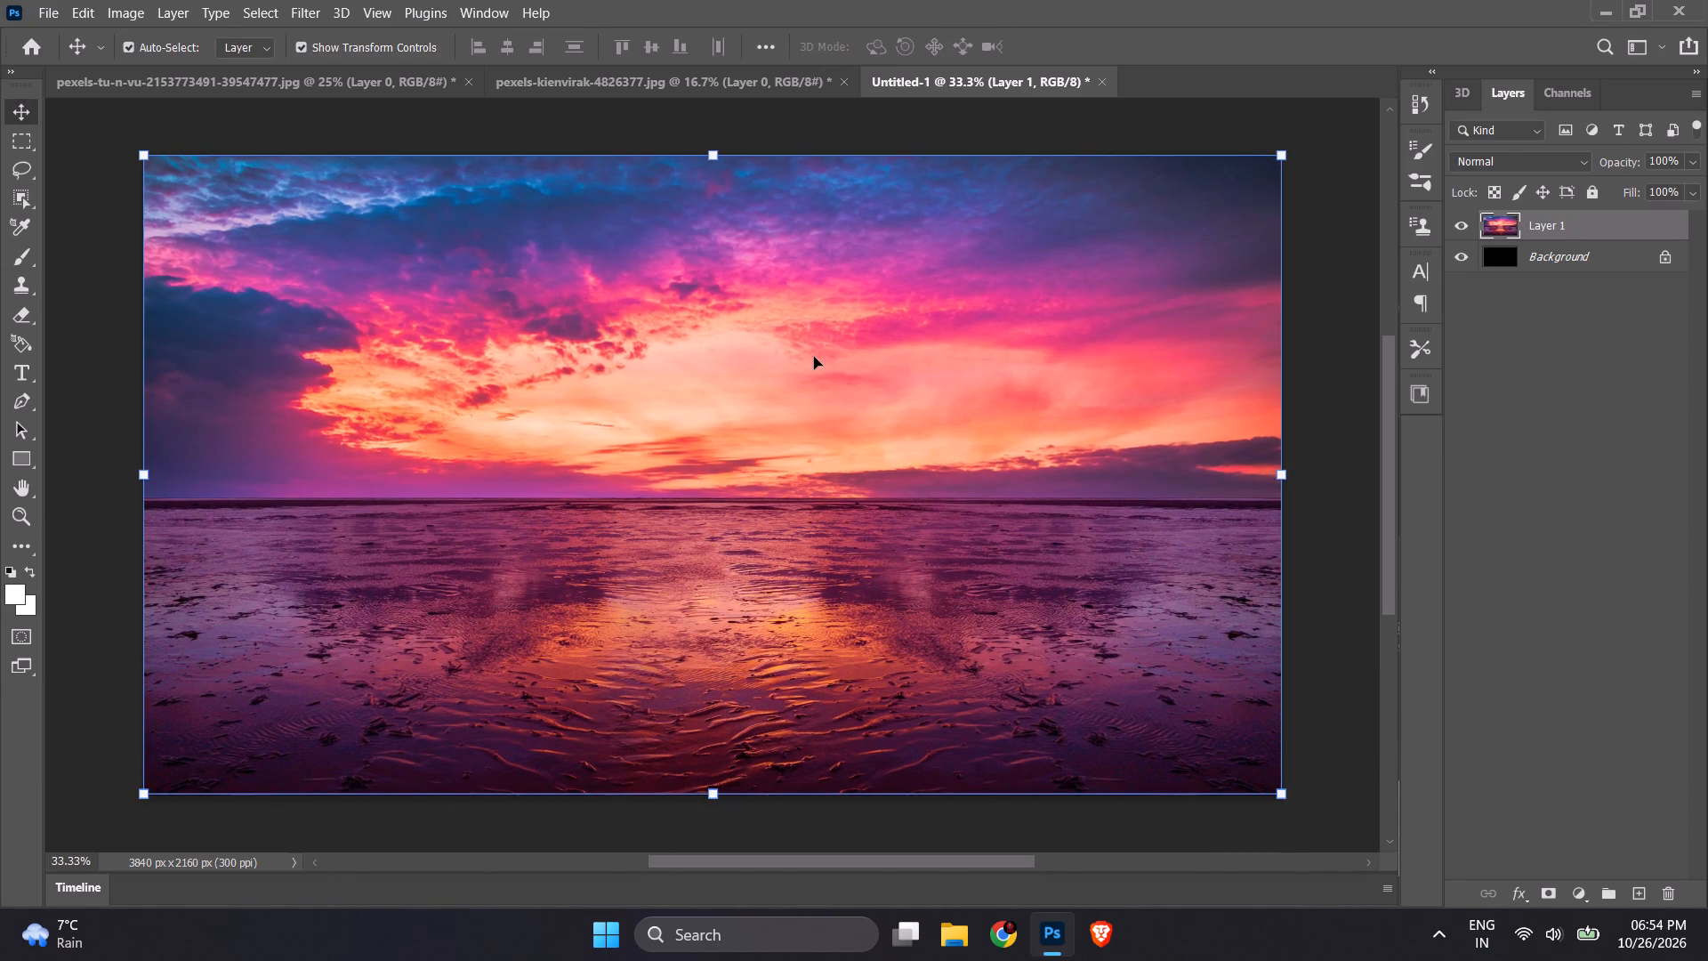
Scale the sunset layer up slightly to about 100.17% to cover the canvas edges, apply it, and hide the transform controls.
click(1280, 795)
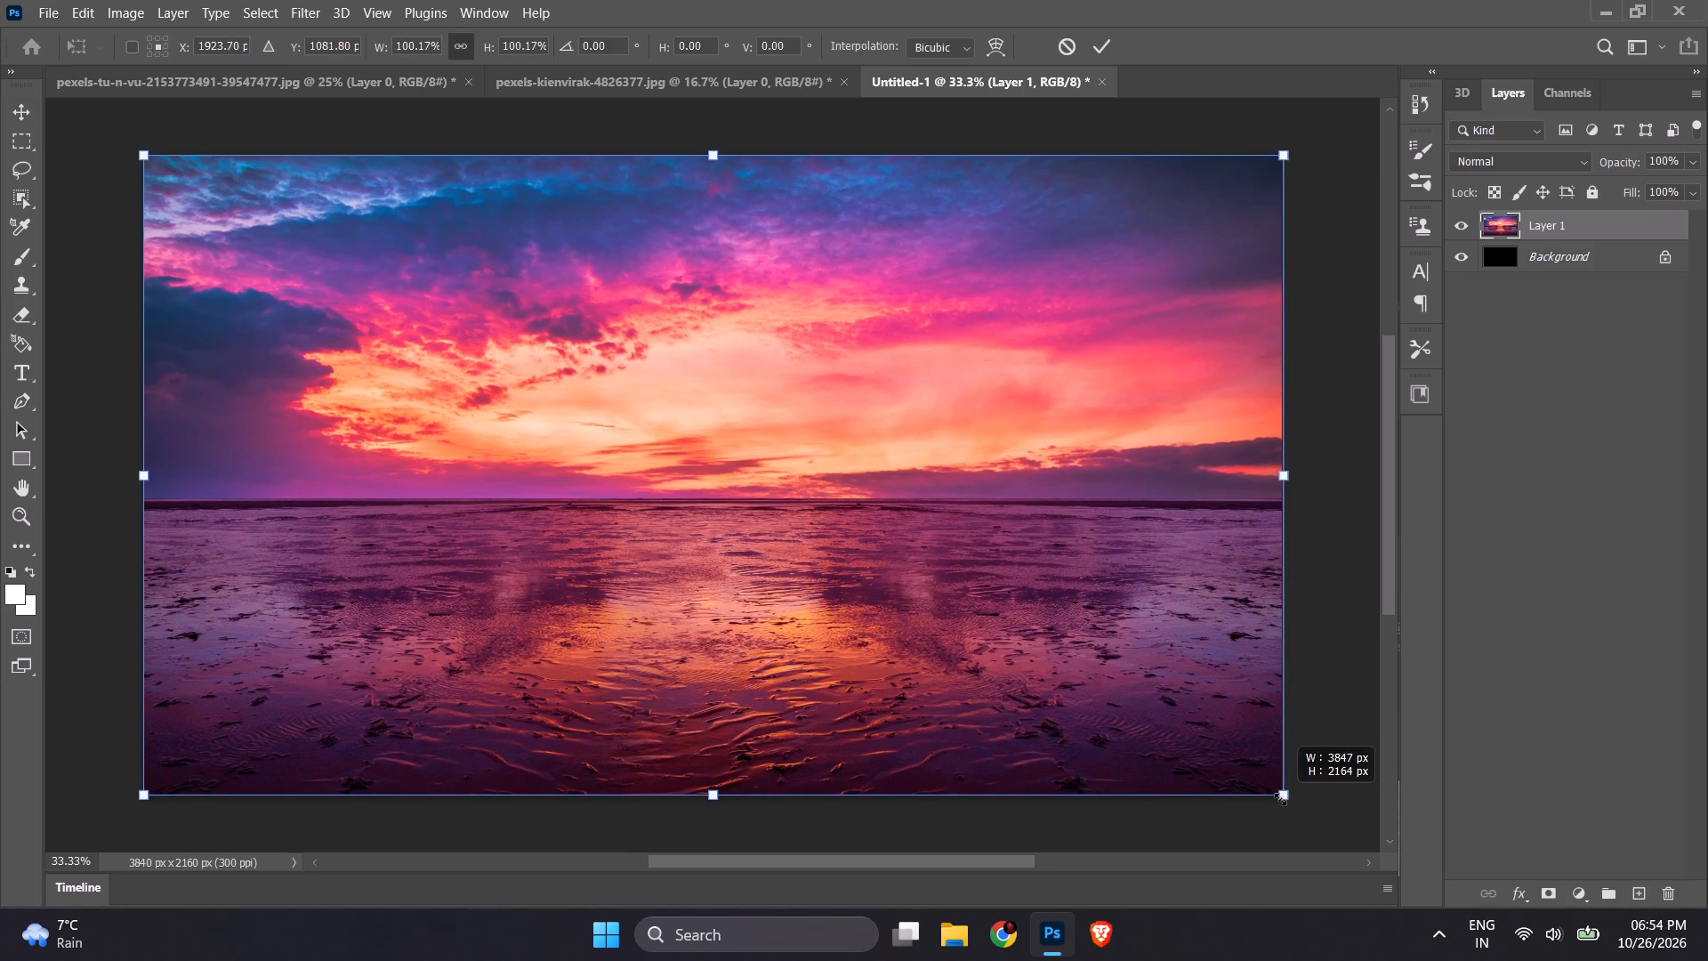
click(1099, 39)
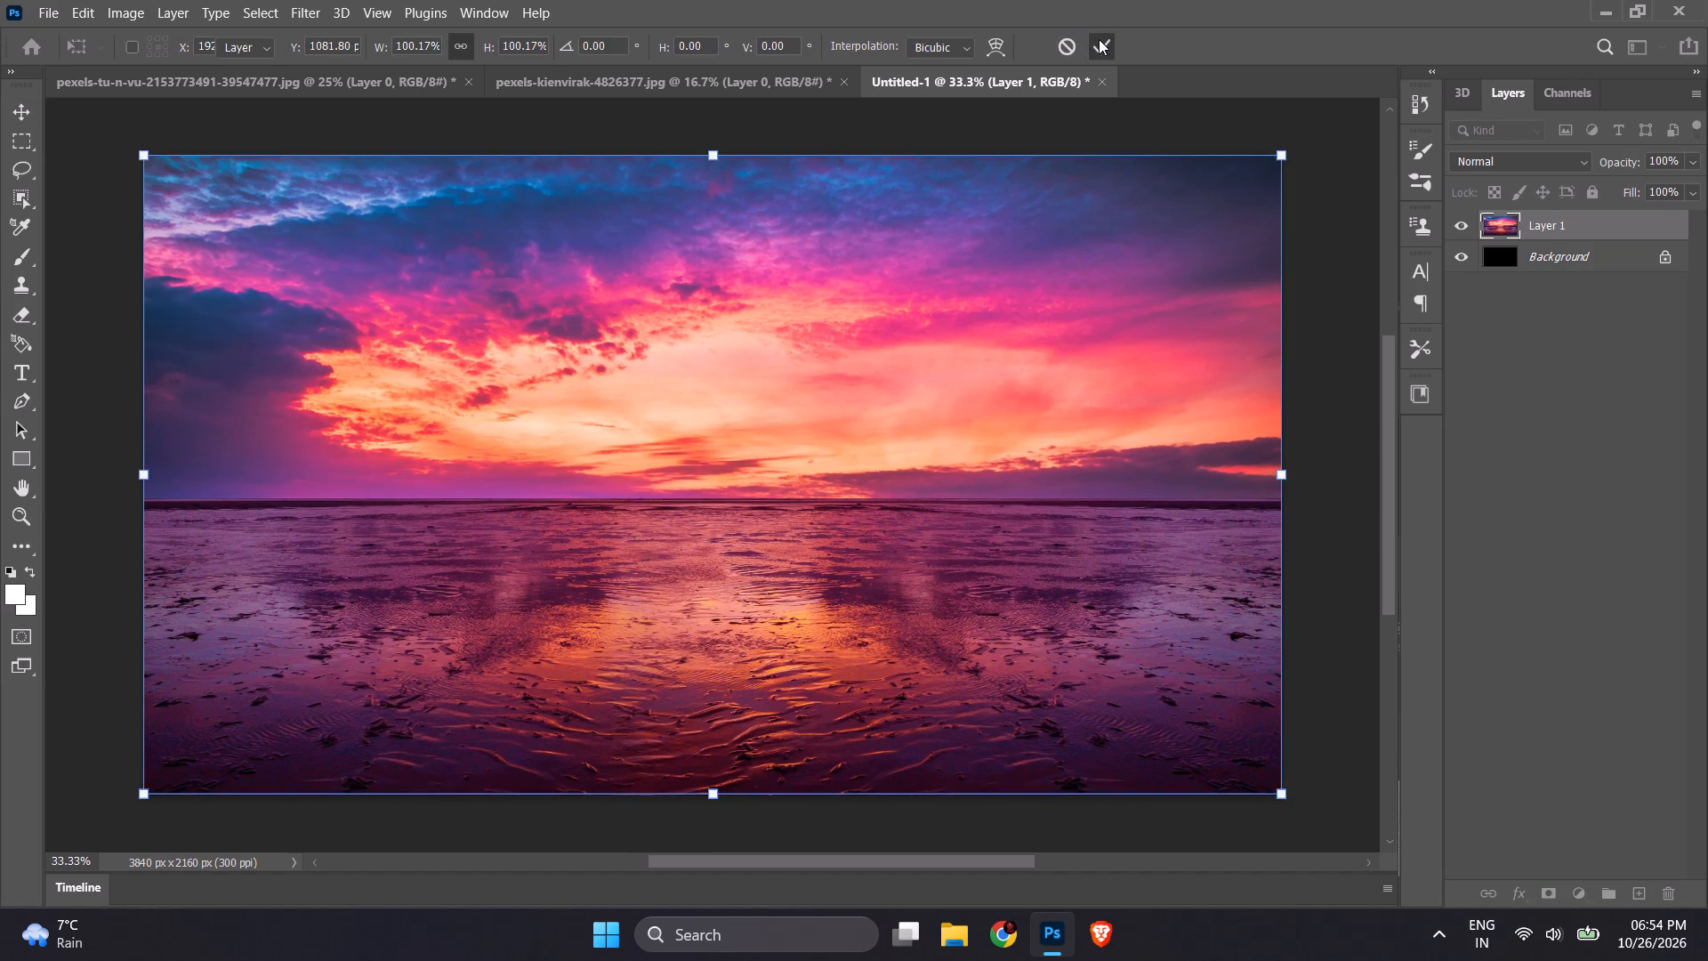
click(374, 44)
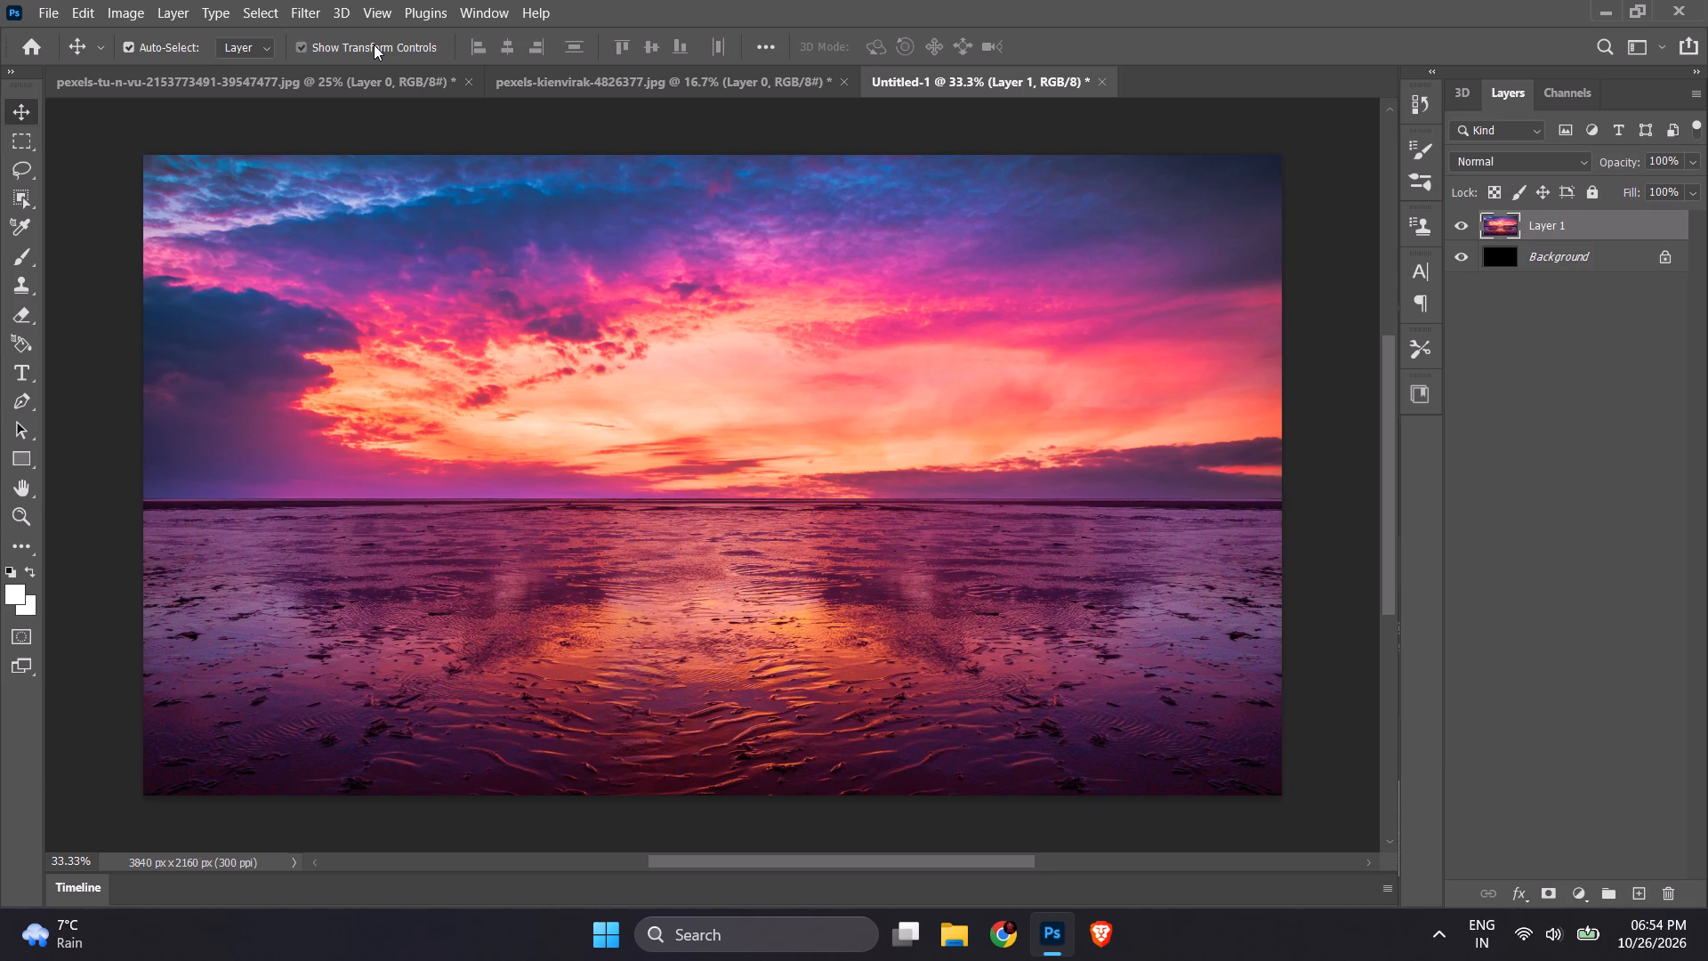
click(848, 85)
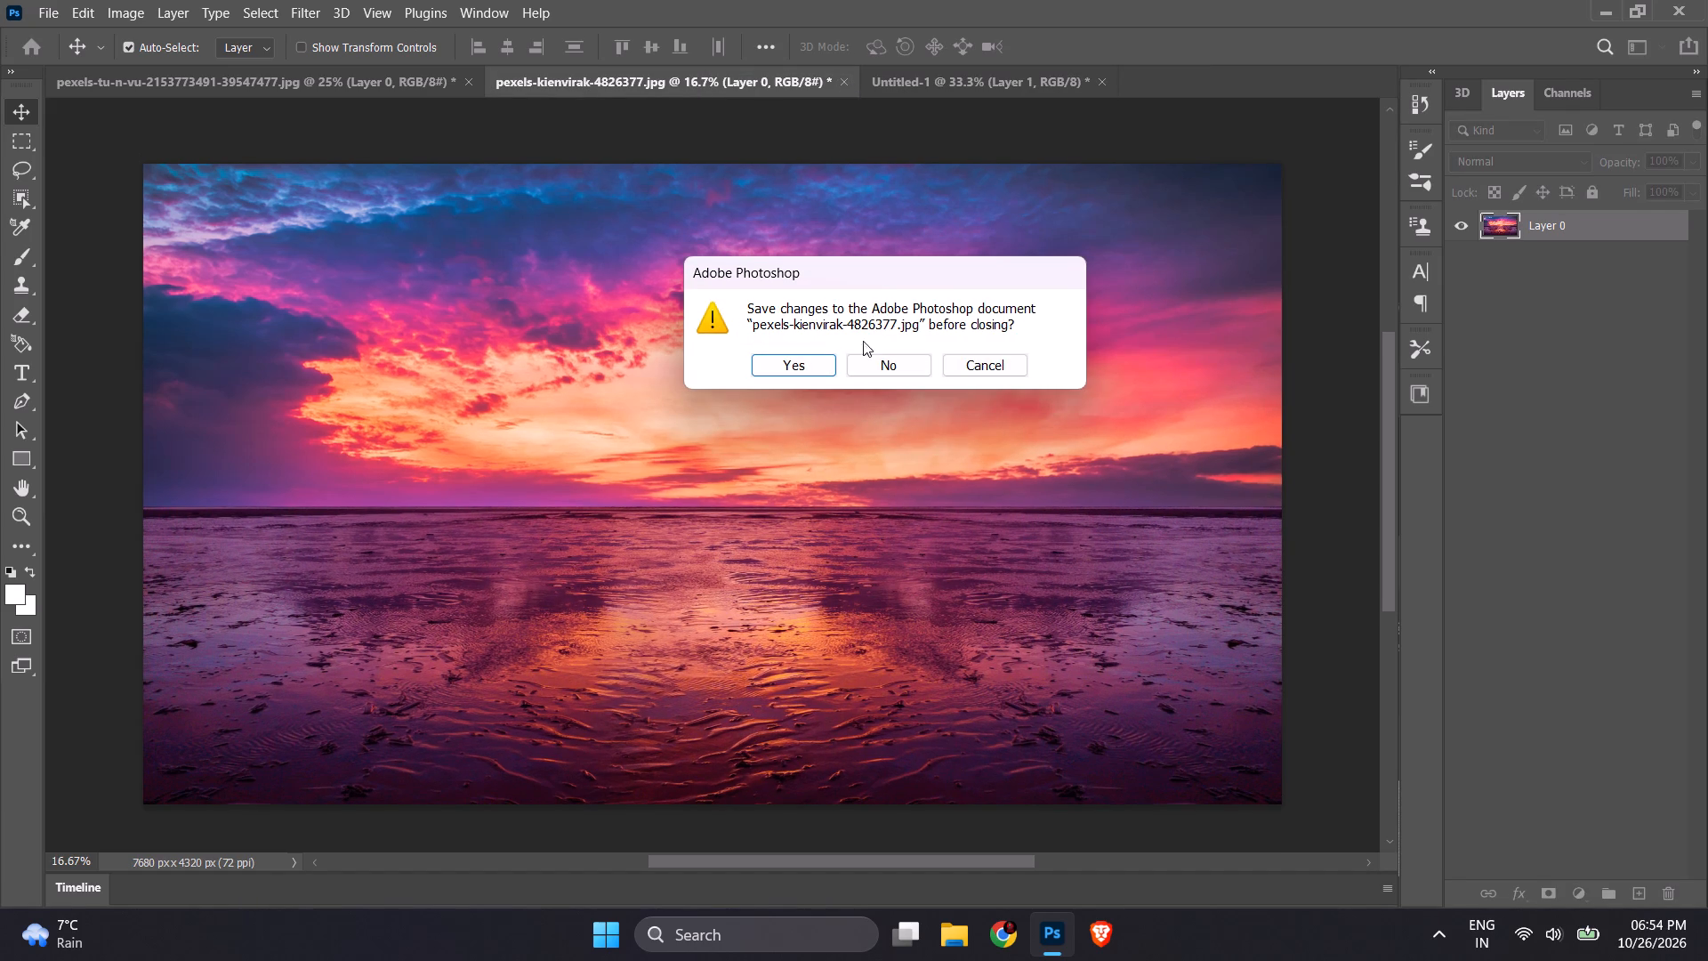
click(872, 362)
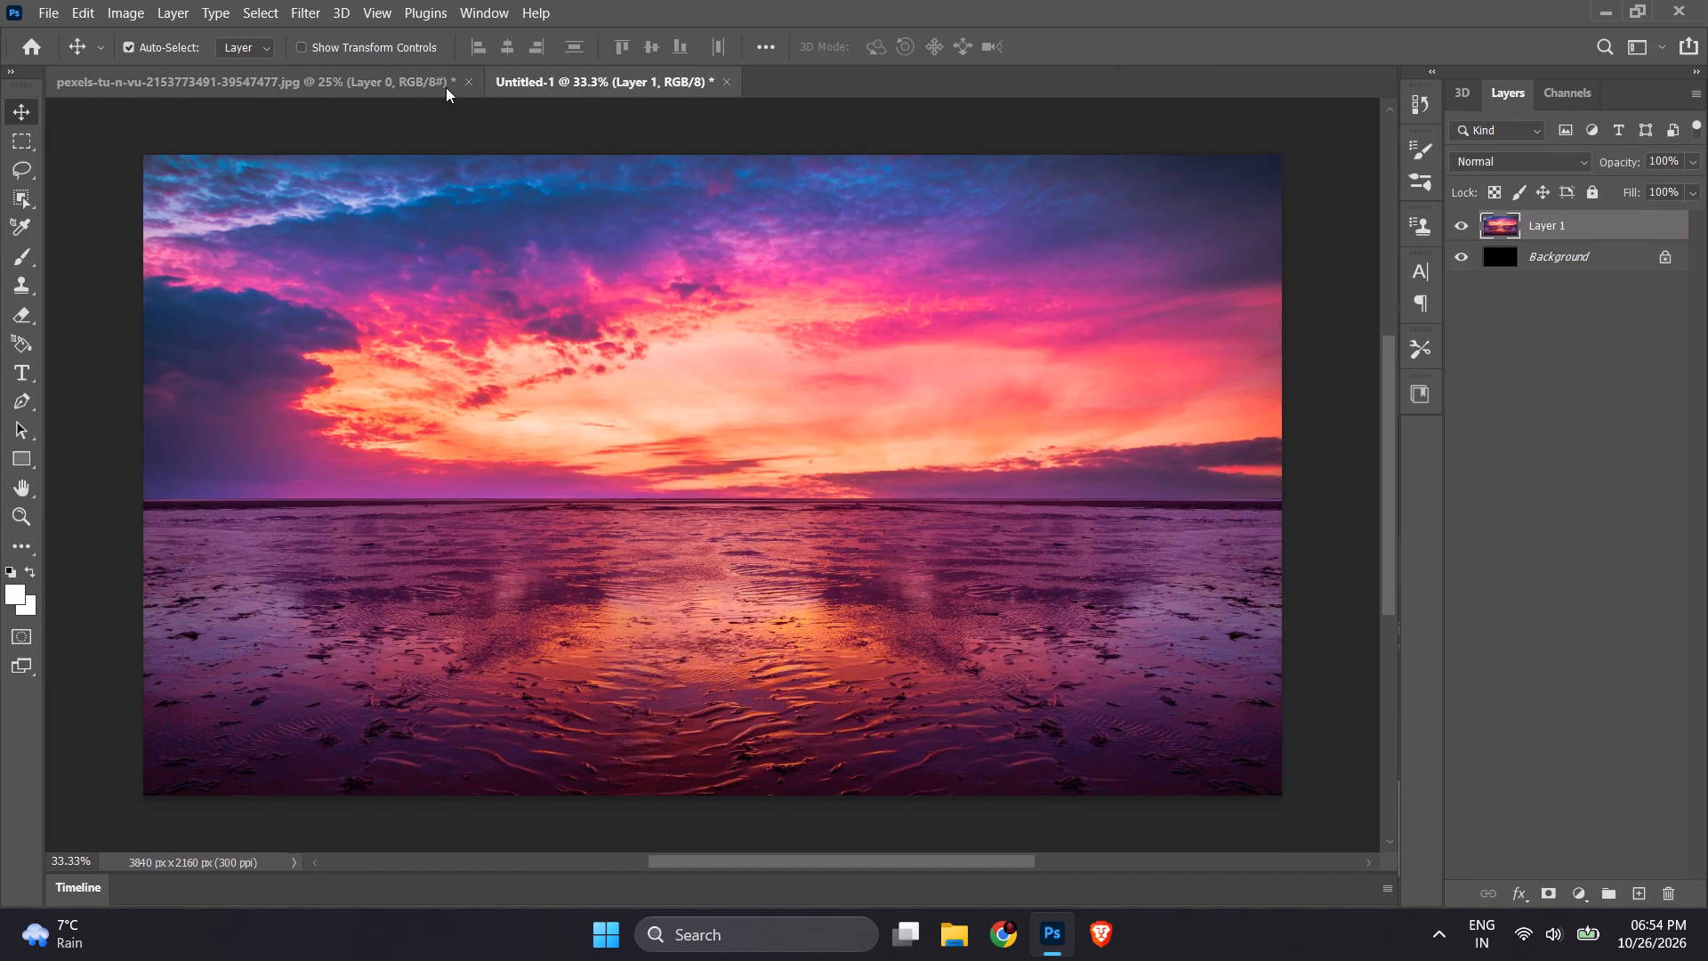
click(464, 84)
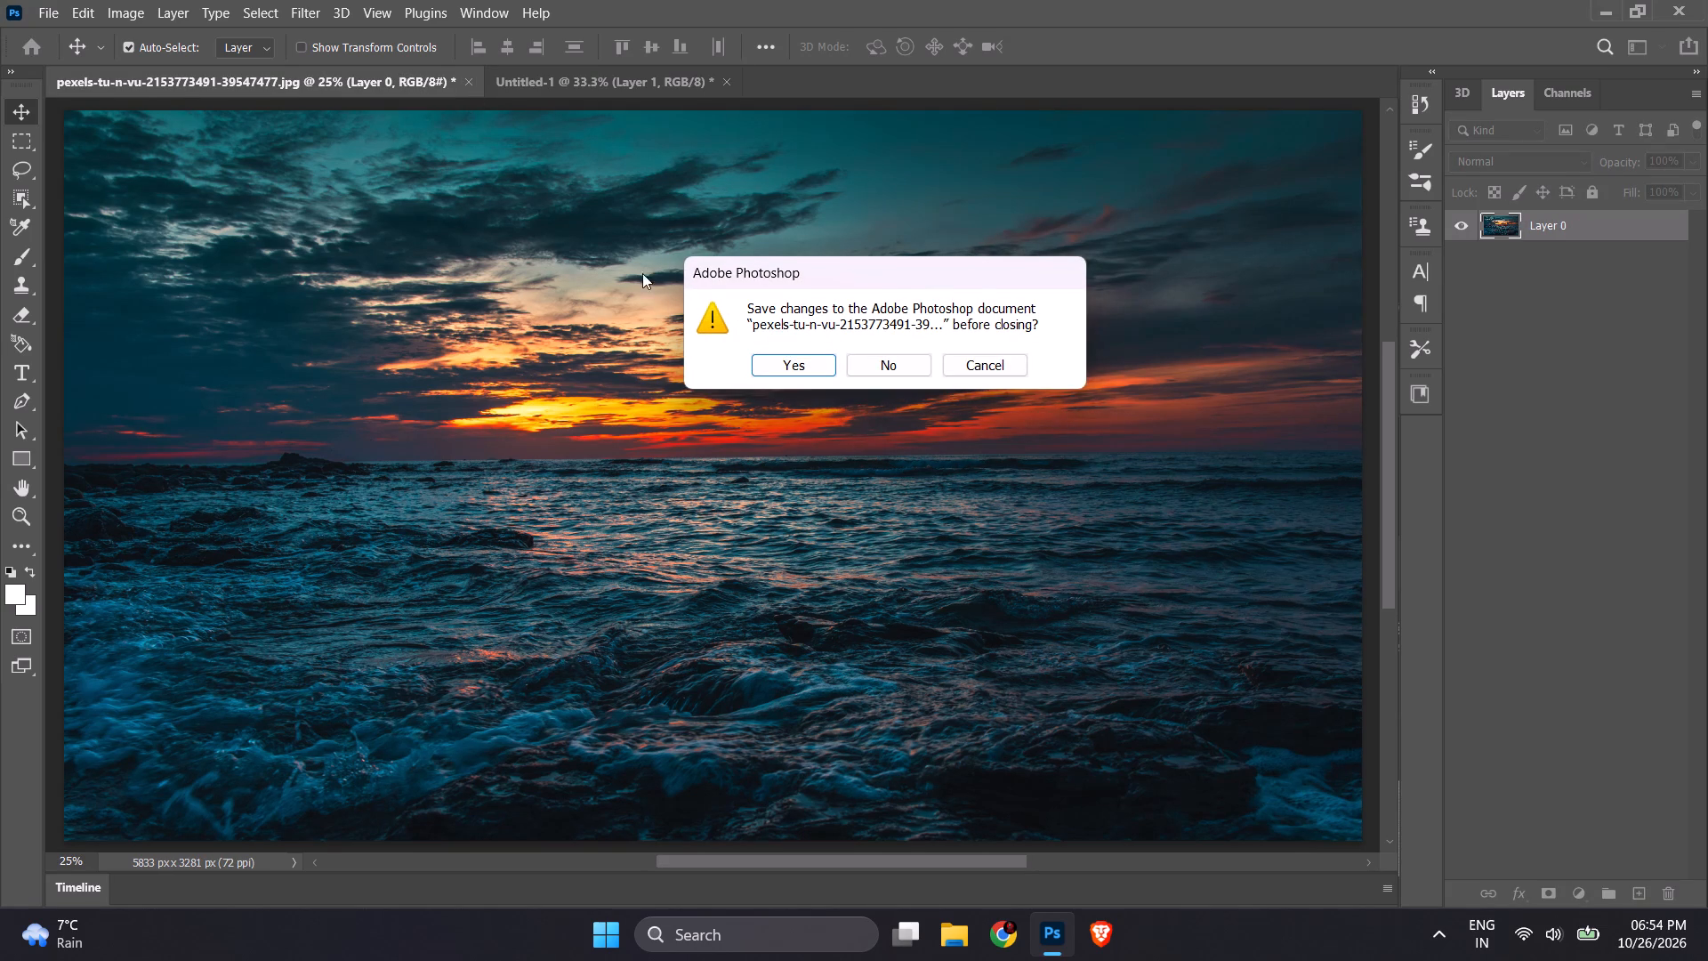
click(906, 370)
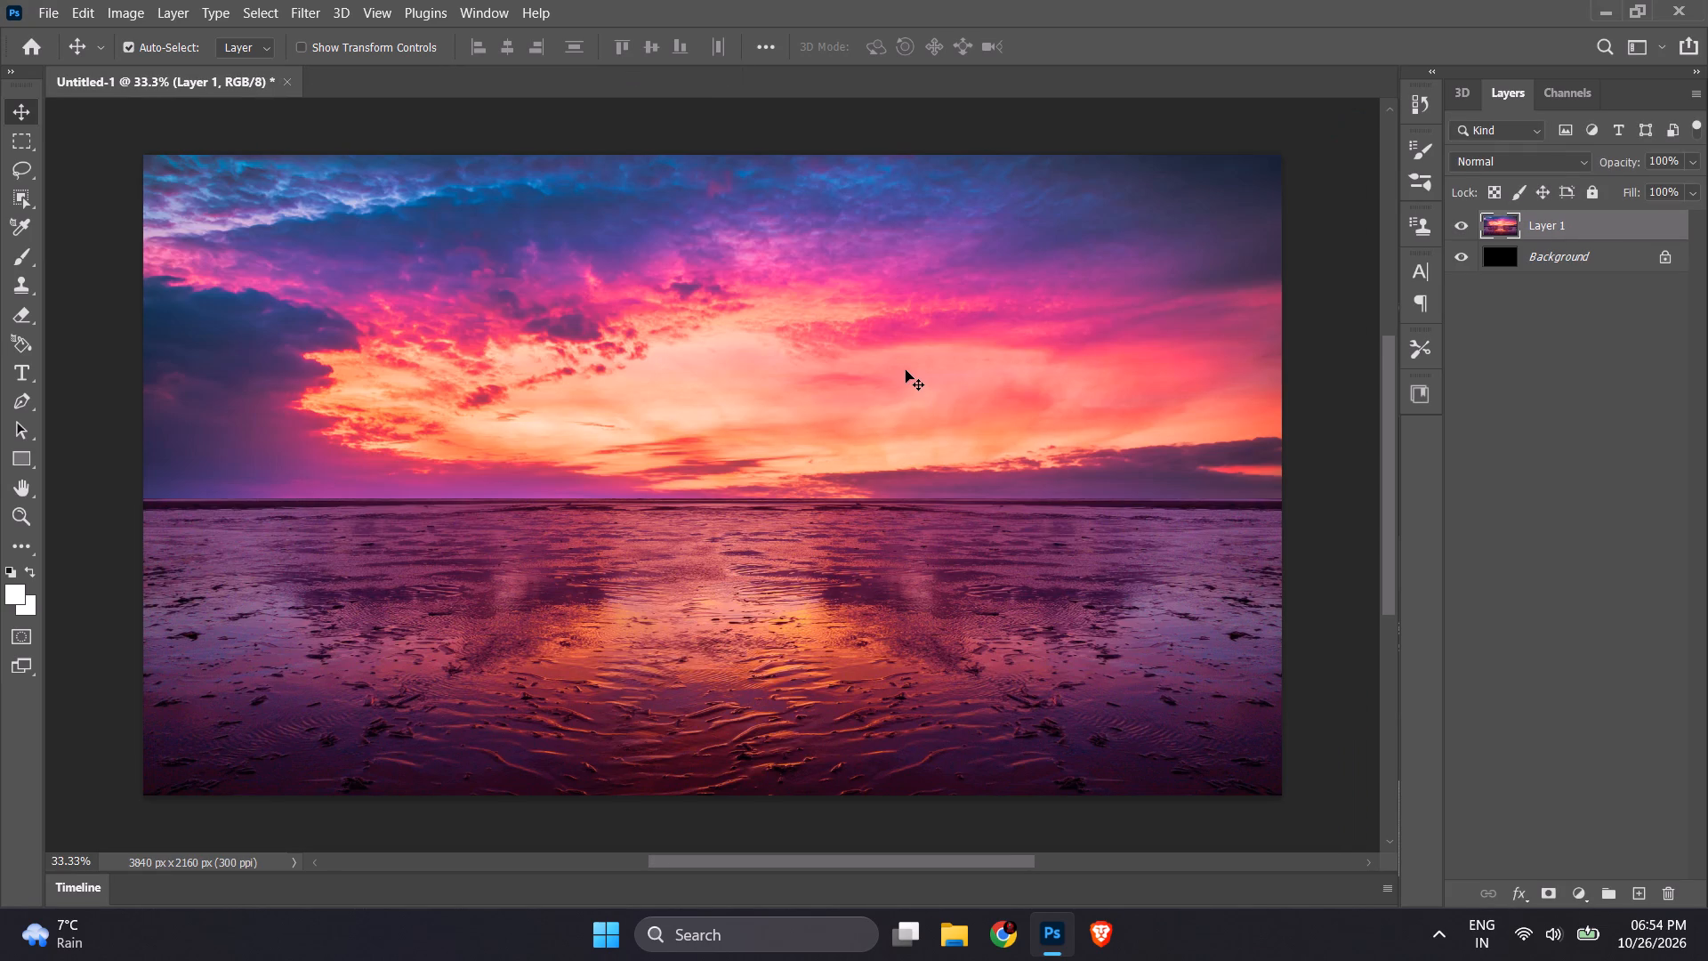
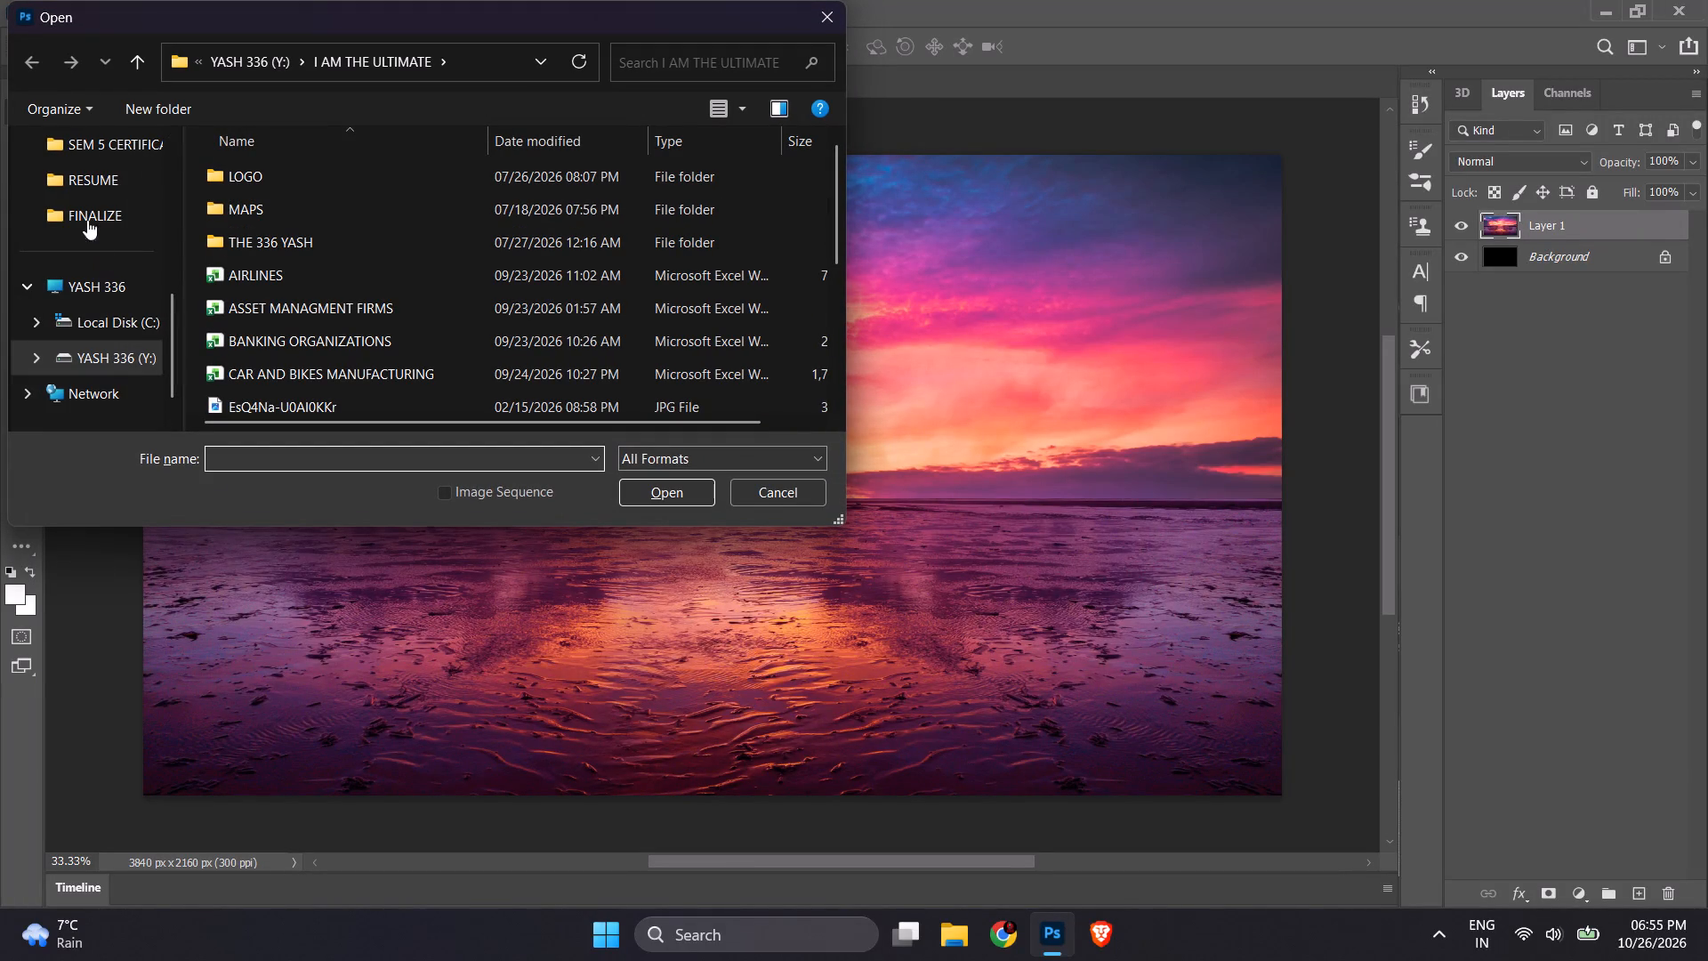
Open the 4K LOGO COLORIFICATION file from the PSD FILES folder inside LOGO.
click(87, 205)
click(294, 62)
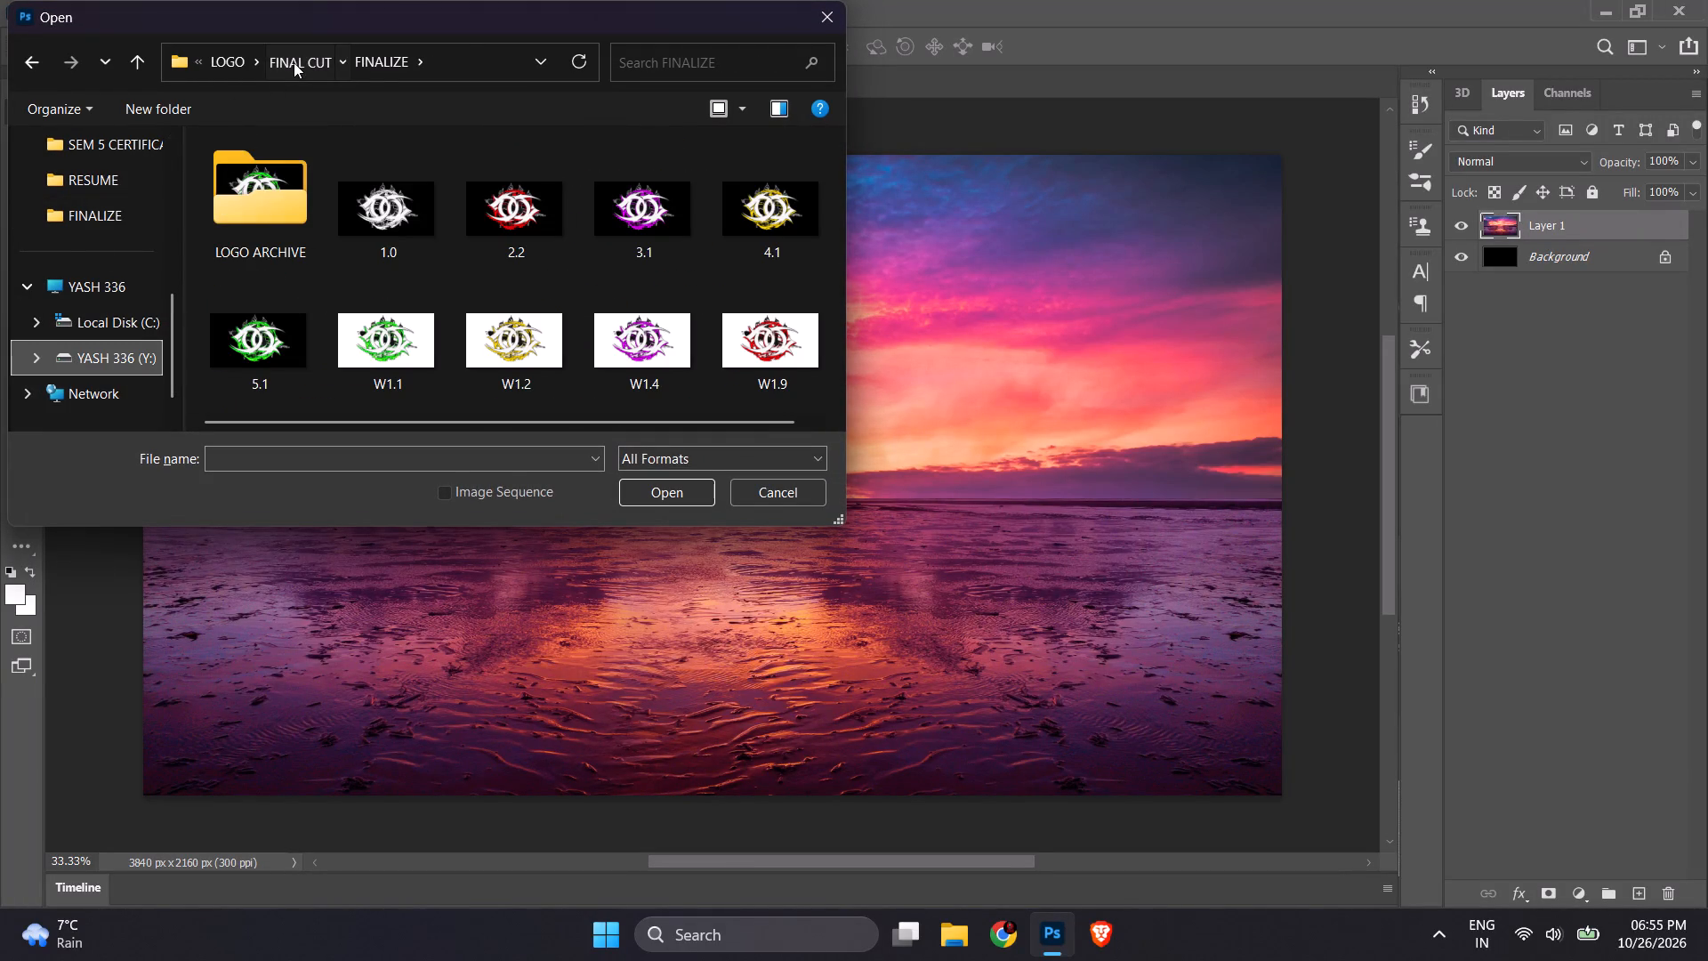
click(237, 67)
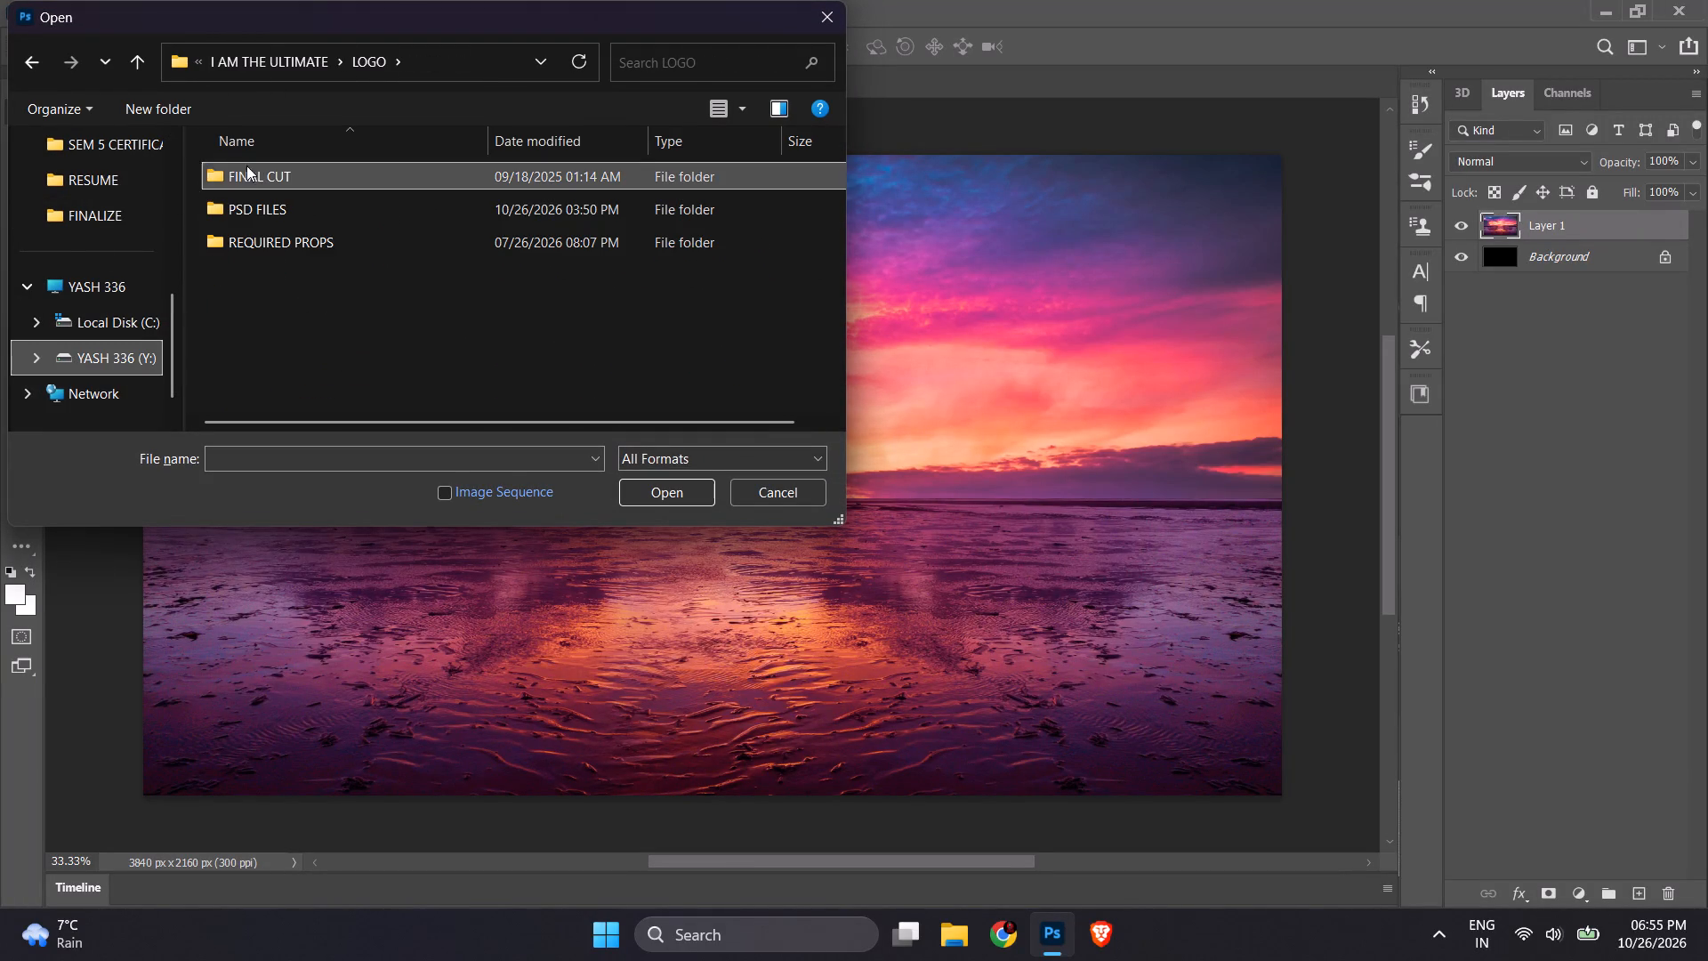
double_click(262, 214)
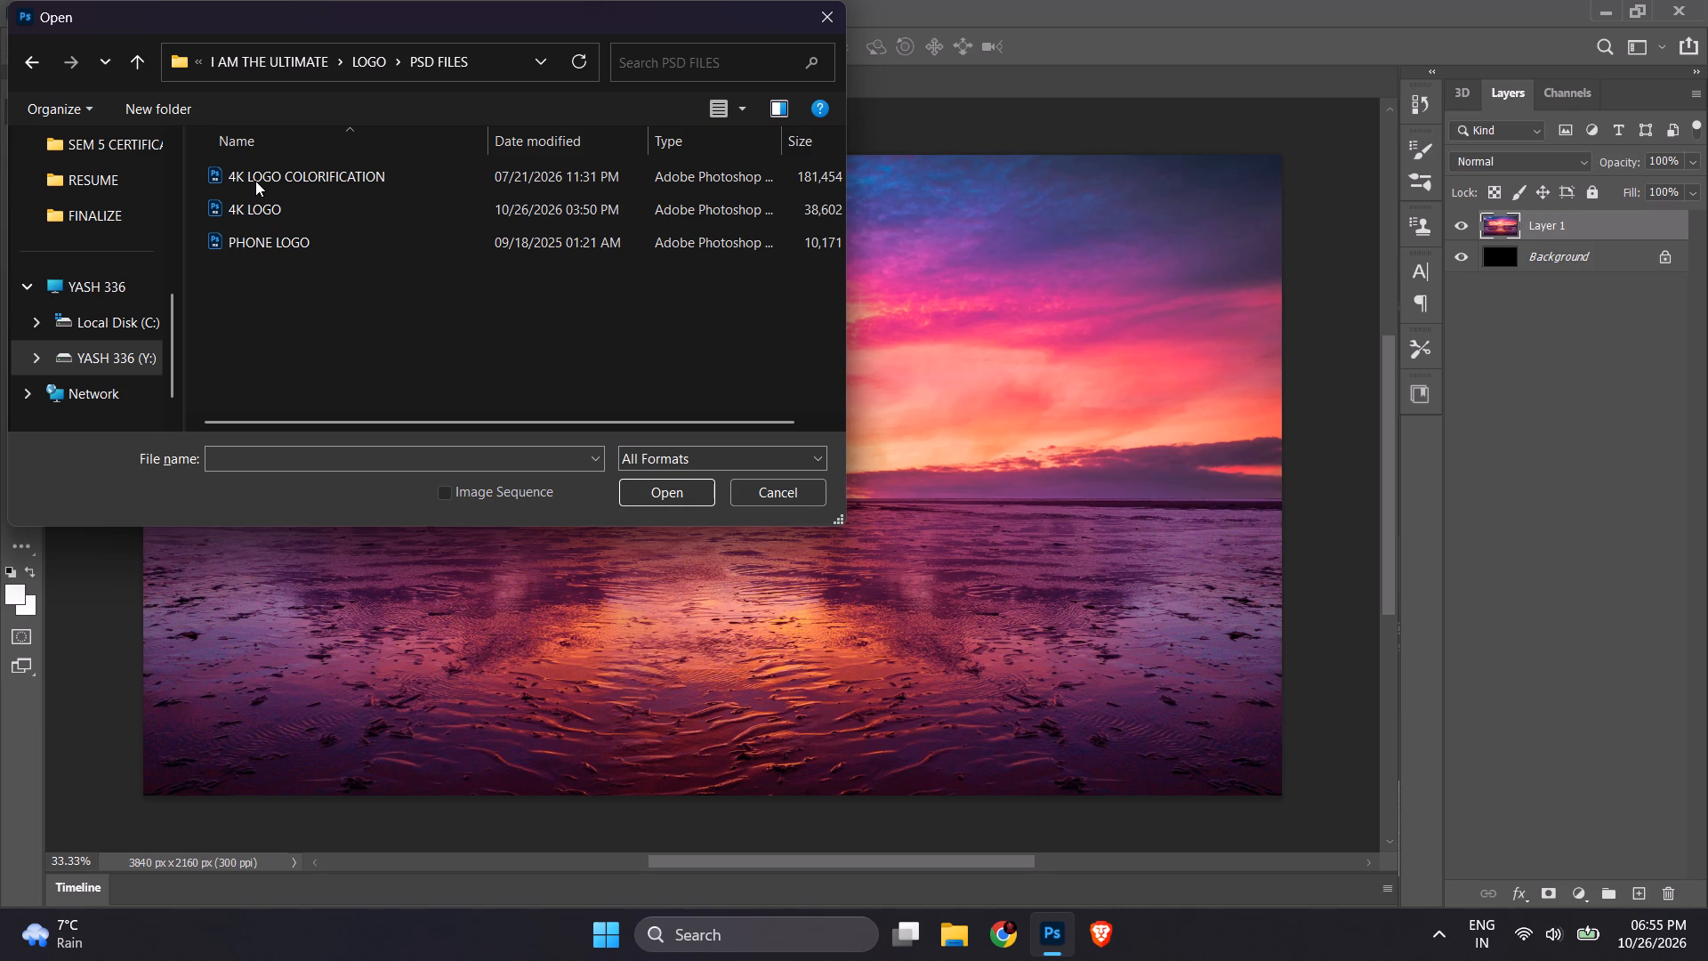
double_click(255, 181)
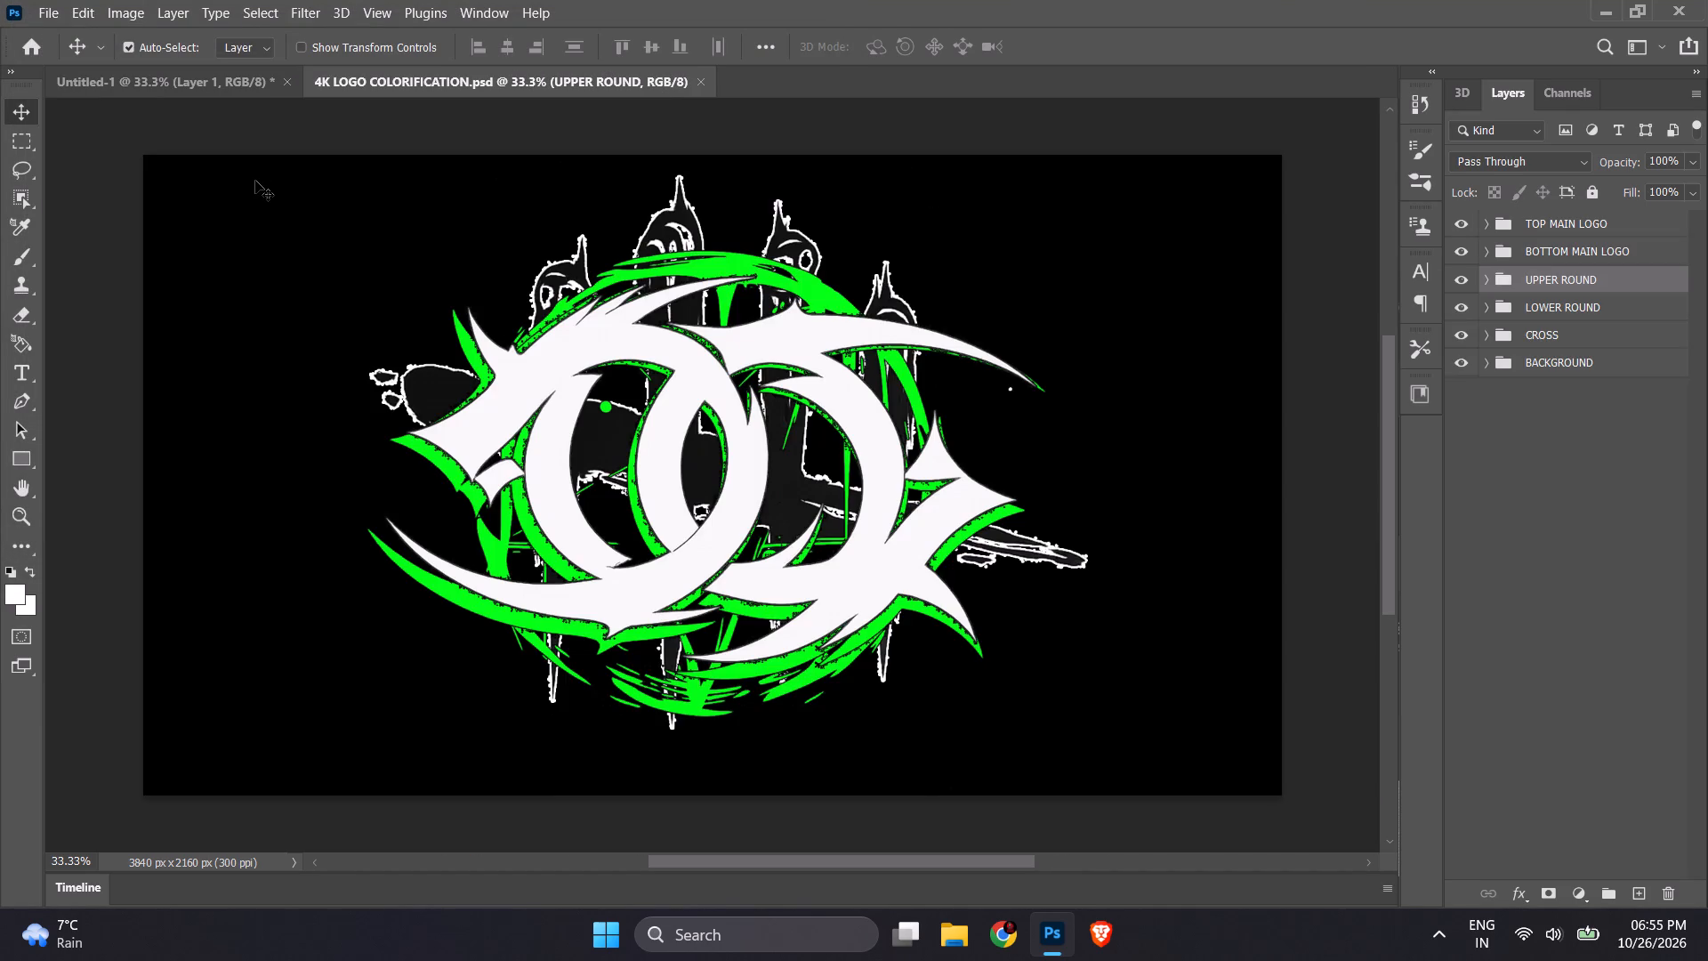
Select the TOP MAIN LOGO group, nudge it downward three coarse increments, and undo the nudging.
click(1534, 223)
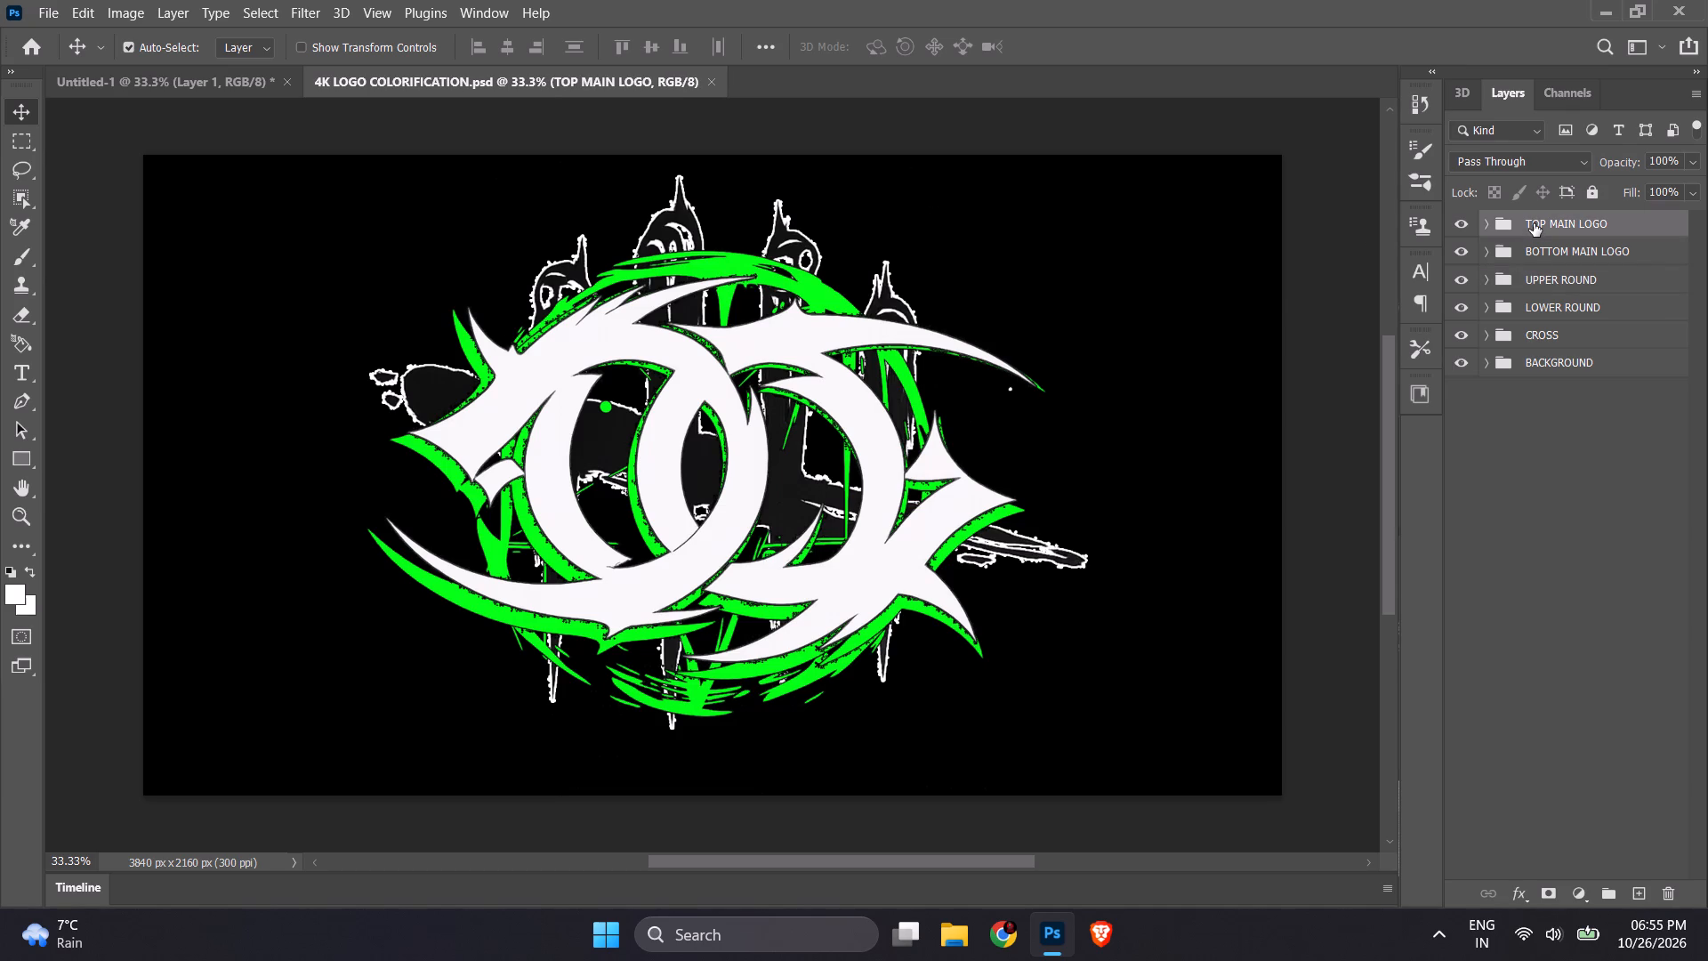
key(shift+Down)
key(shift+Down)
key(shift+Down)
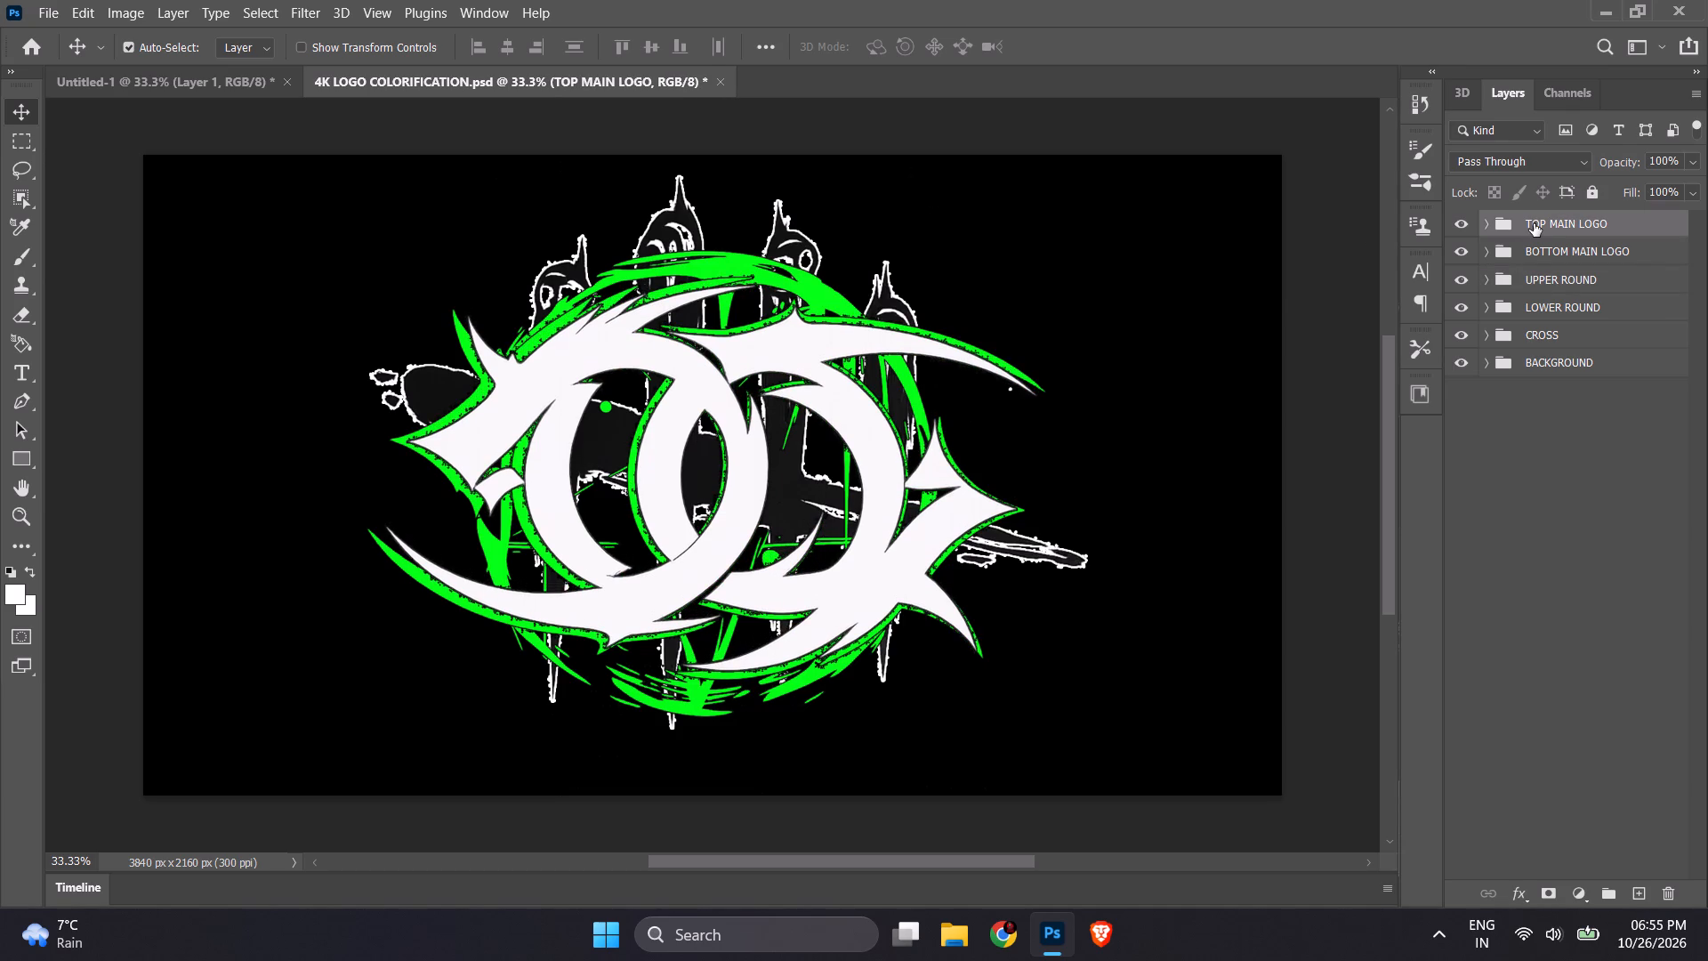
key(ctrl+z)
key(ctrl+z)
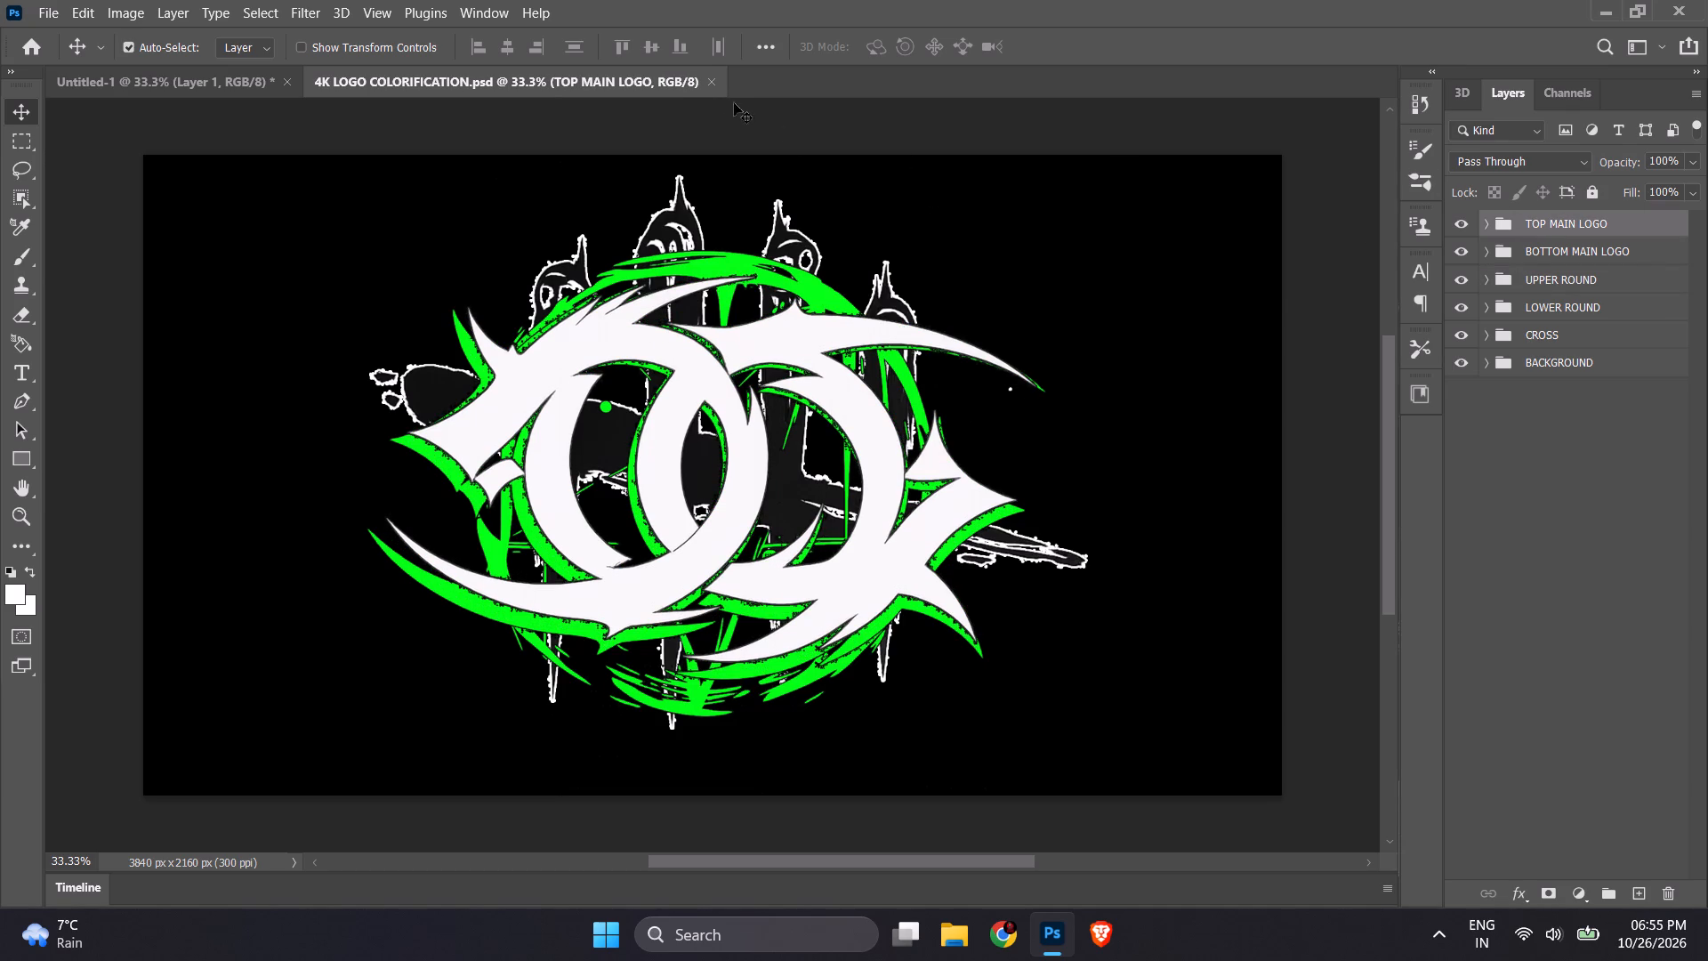
Close 4K LOGO COLORIFICATION.psd and reopen it from the PSD FILES folder.
click(715, 85)
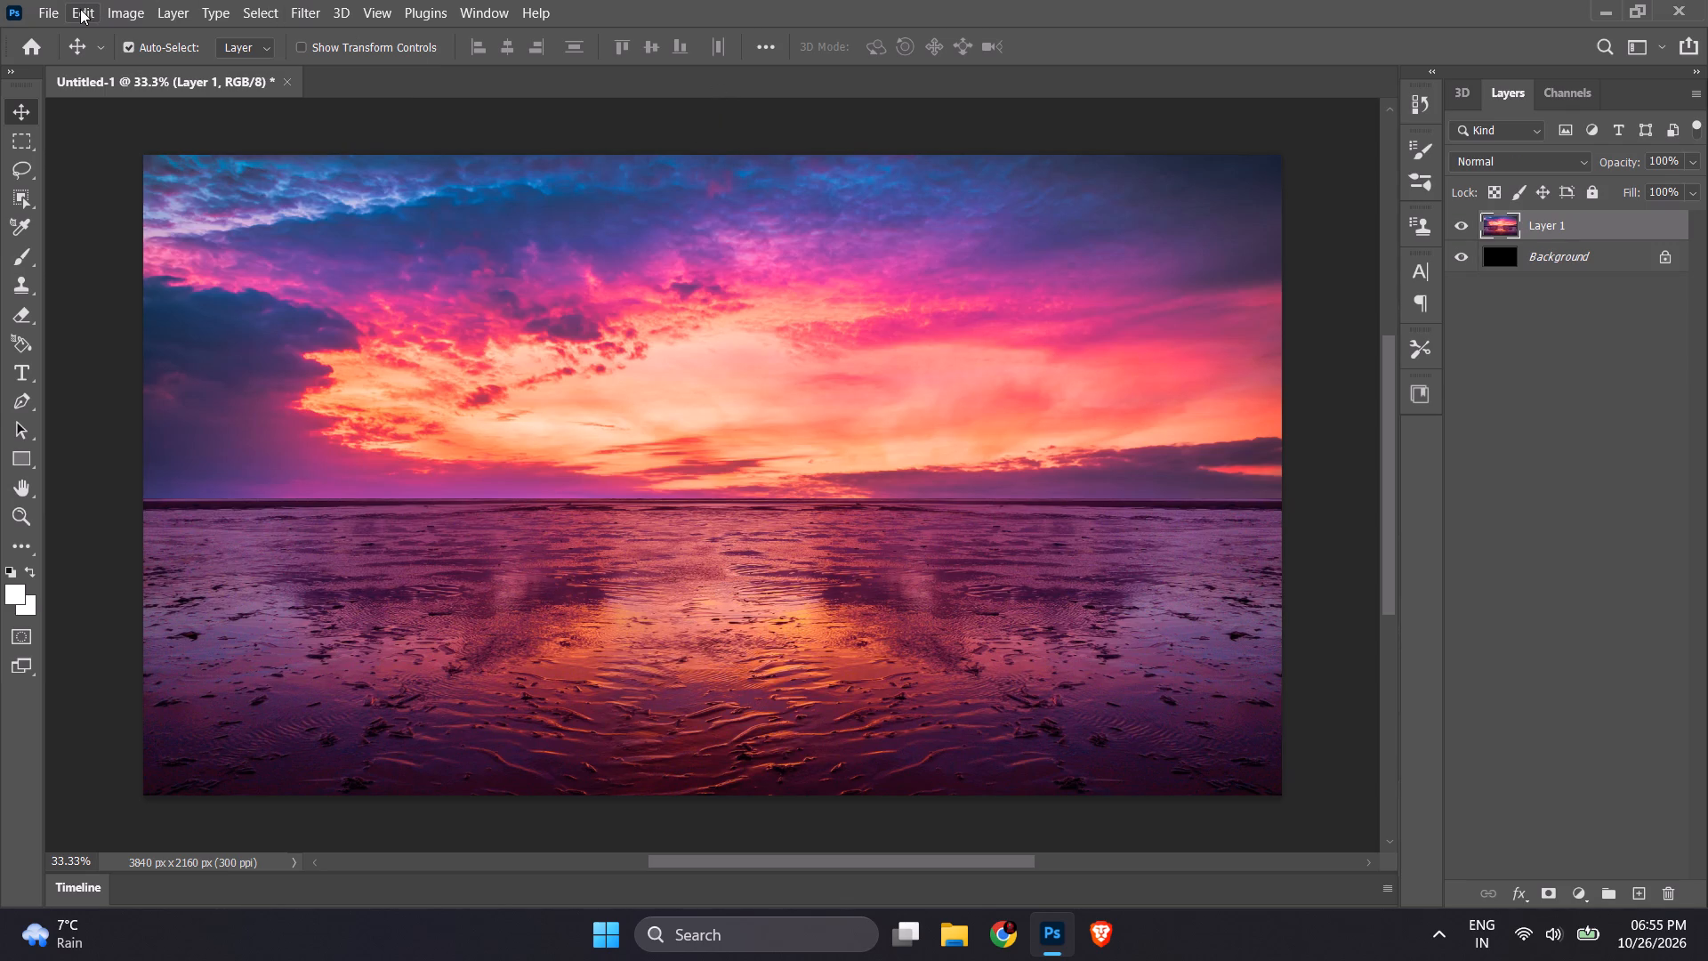
key(ctrl+o)
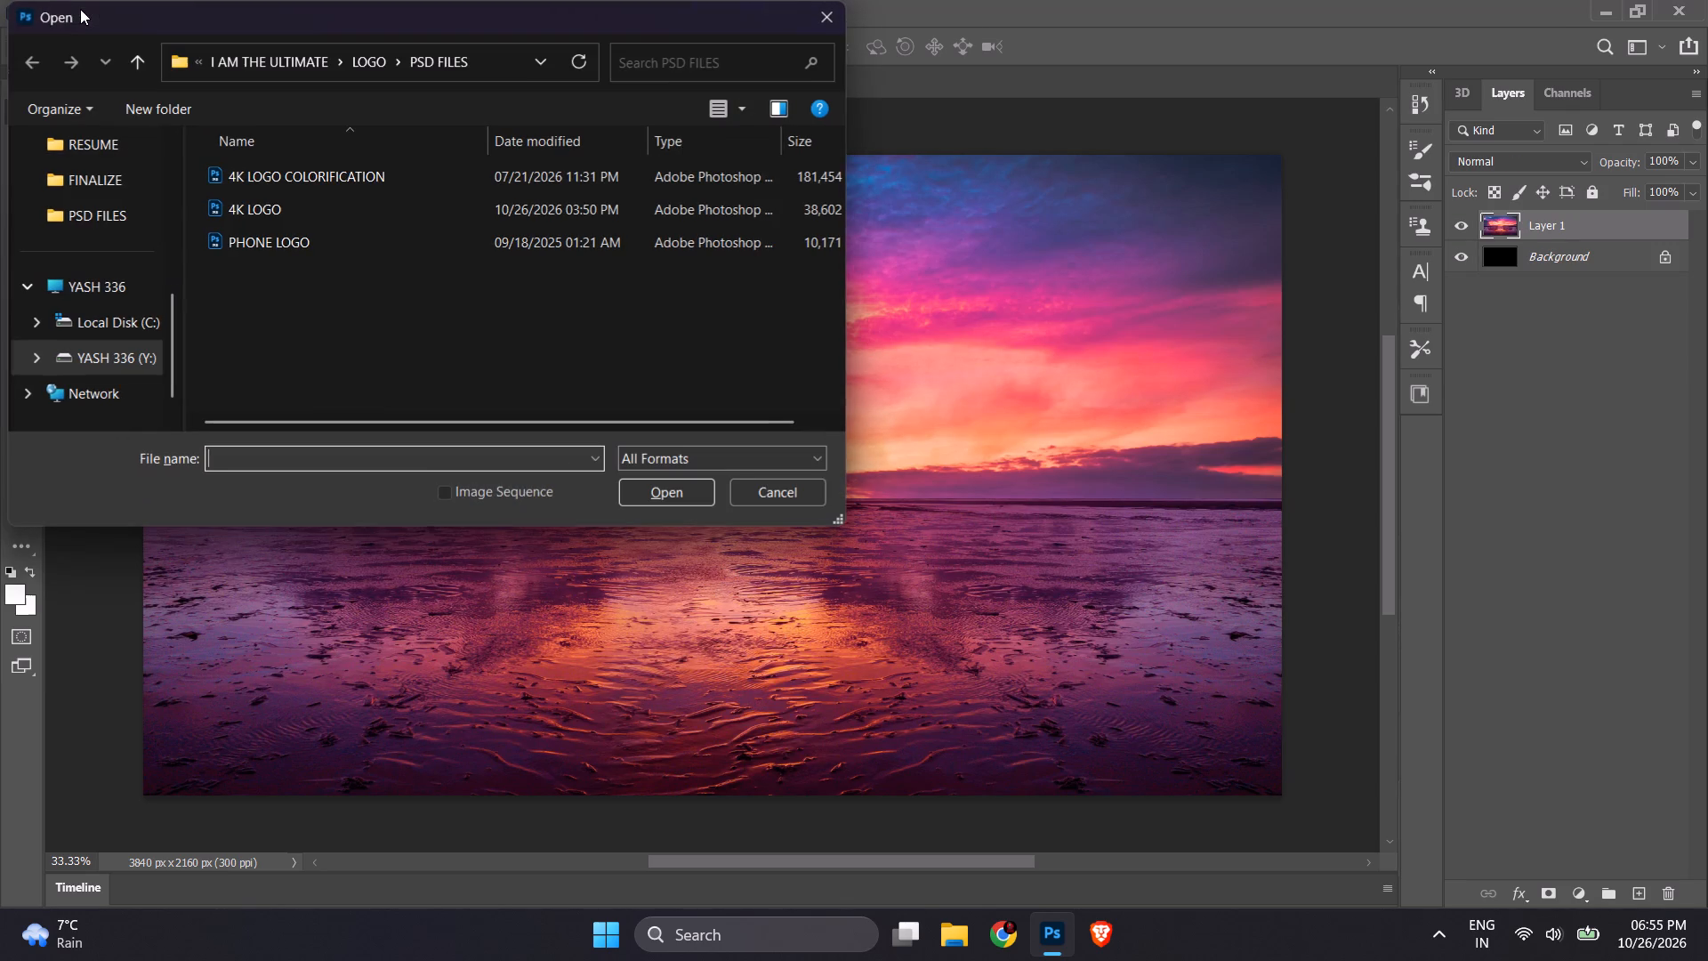
double_click(228, 184)
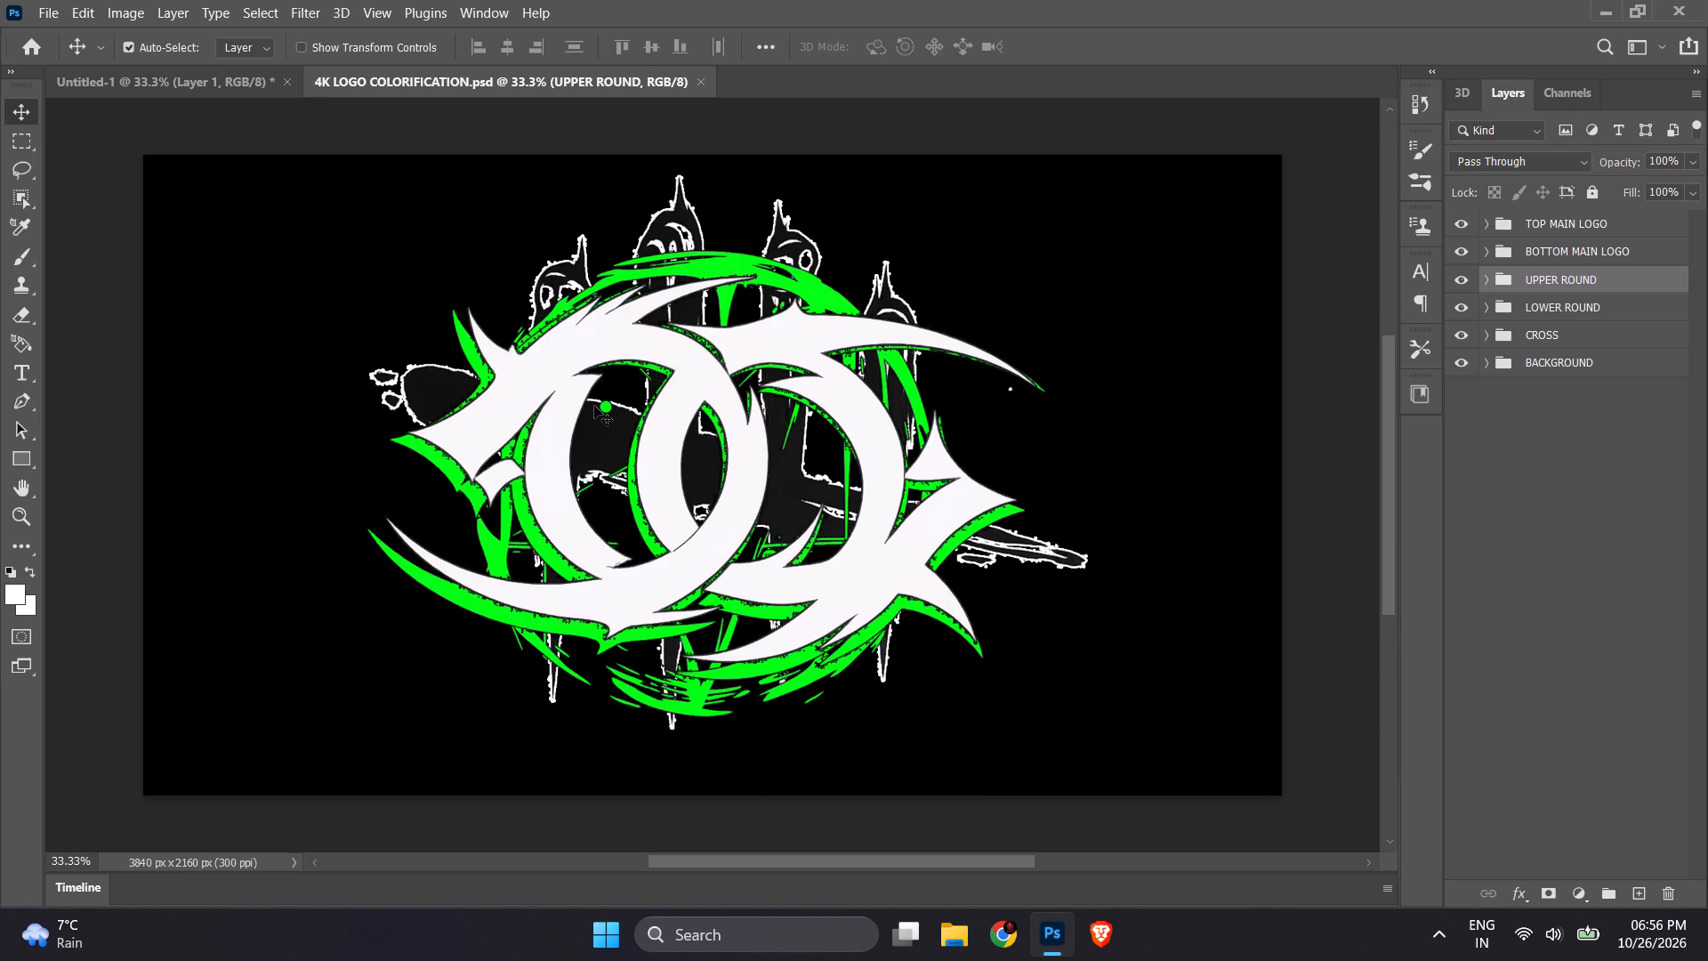
Nudge the UPPER ROUND group up three coarse increments and back down two.
key(shift+Up)
key(shift+Up)
key(shift+Up)
key(shift+Down)
key(shift+Down)
Expand the LOWER ROUND group and toggle its GOLD and GREEN layers to compare ring colours, ending with only GREEN shown.
click(989, 575)
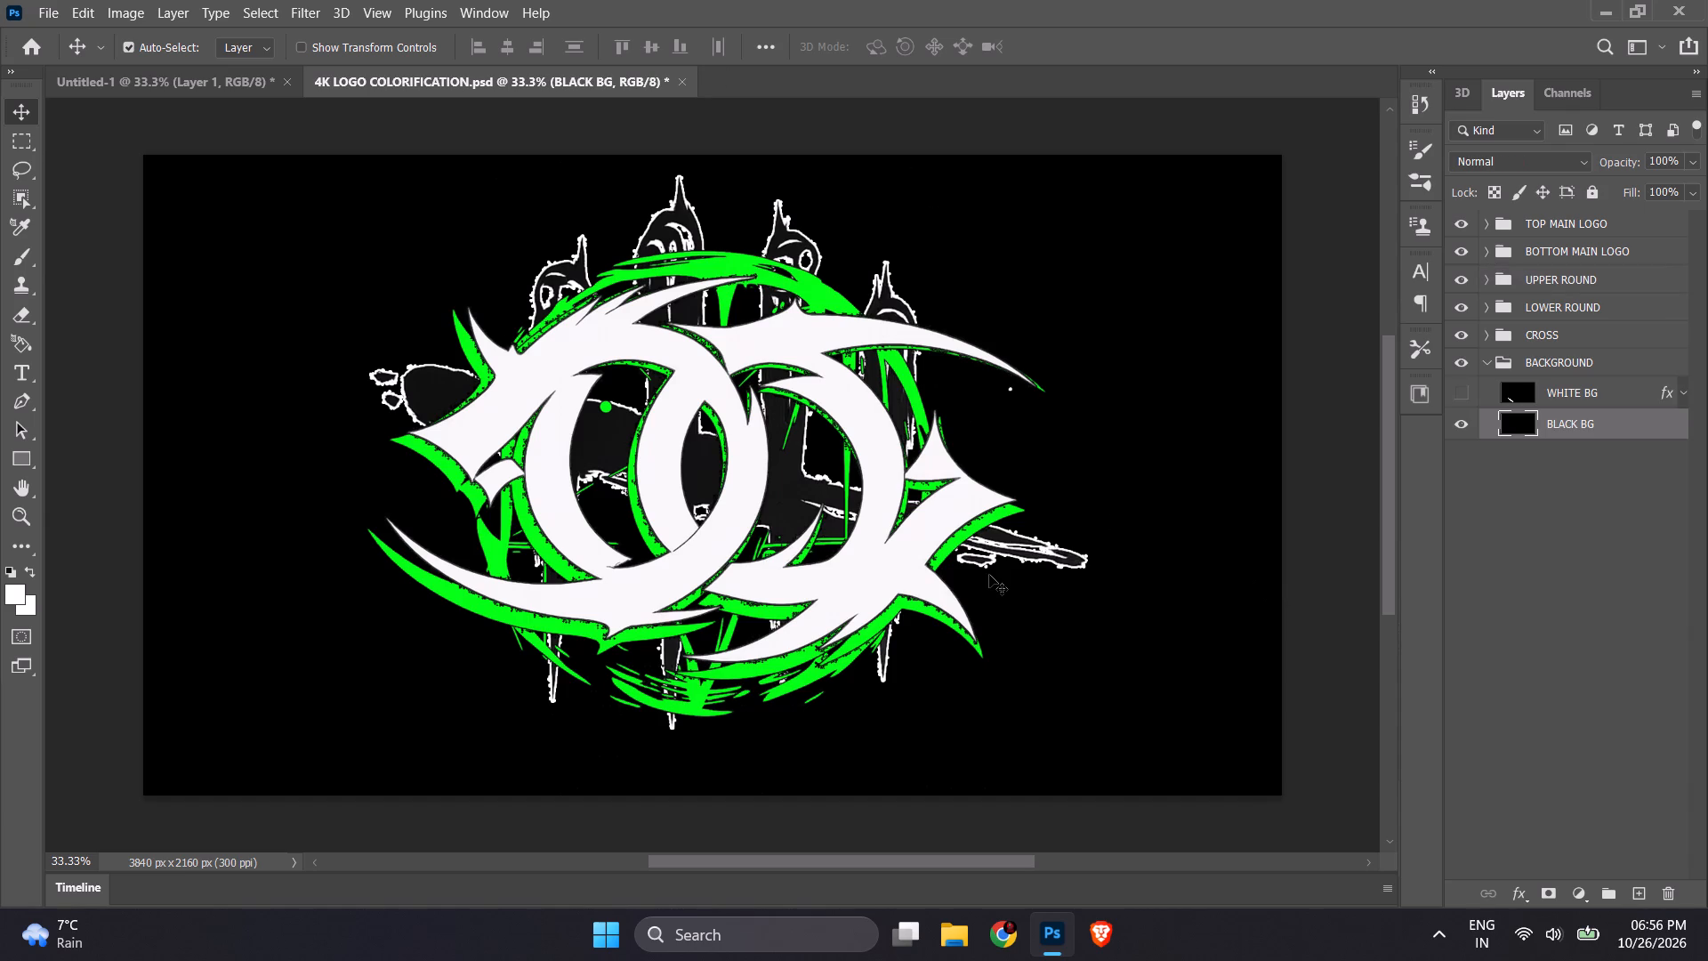
click(1491, 361)
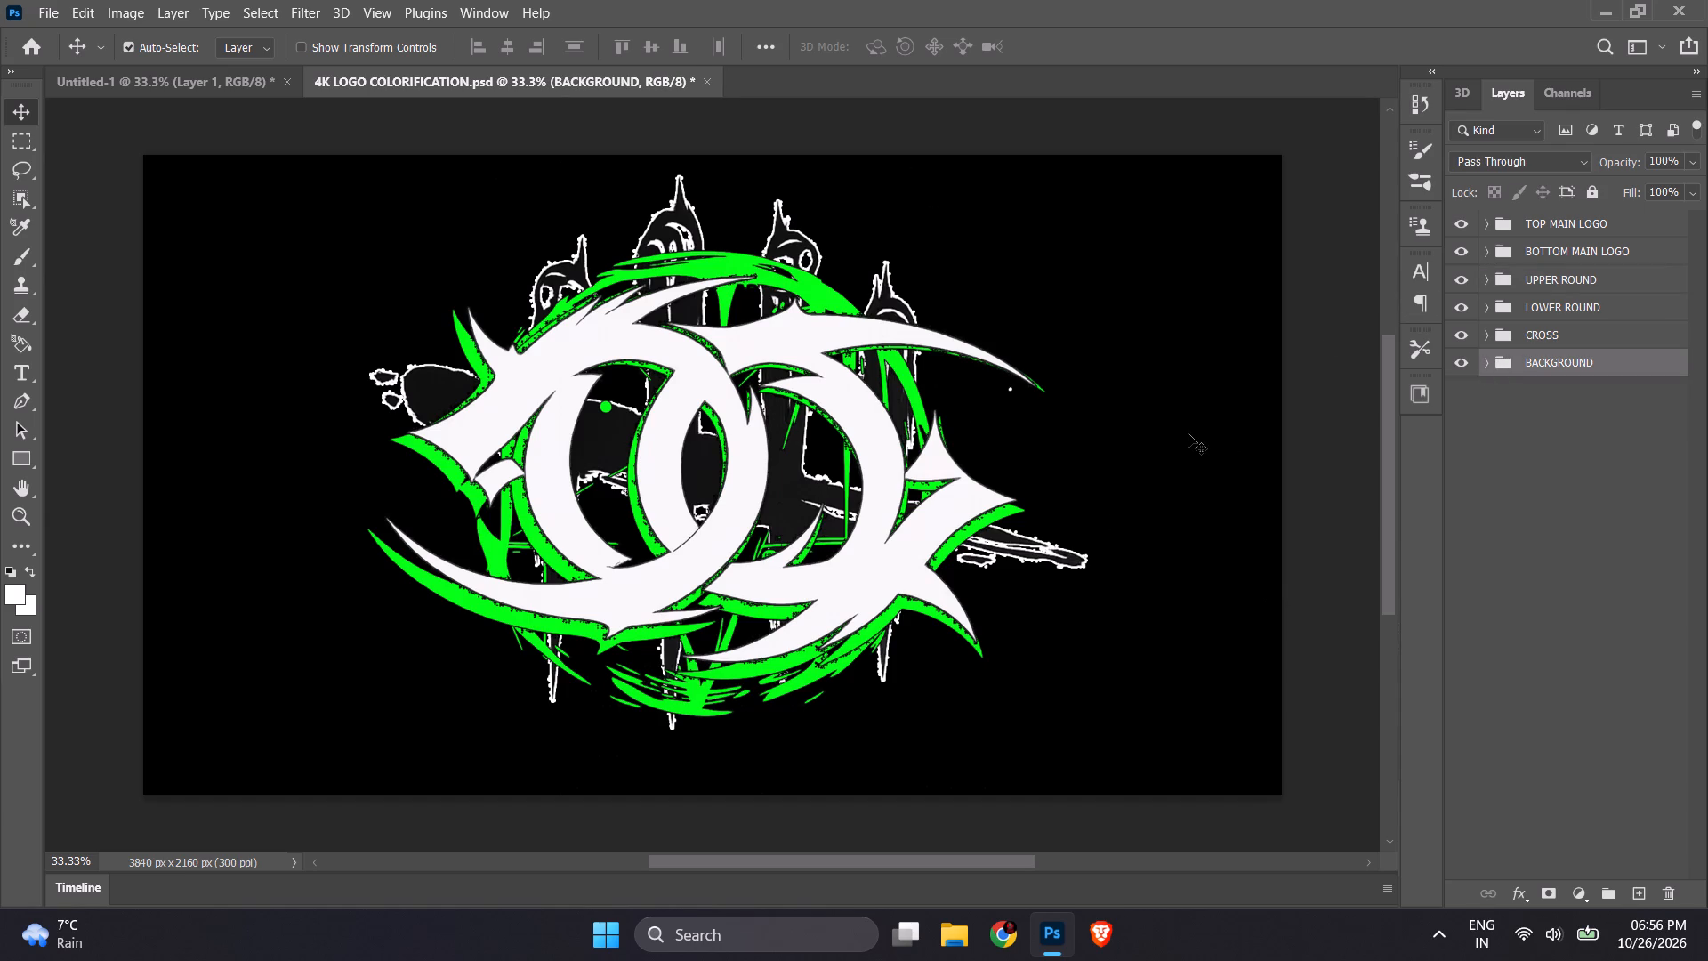
click(1487, 311)
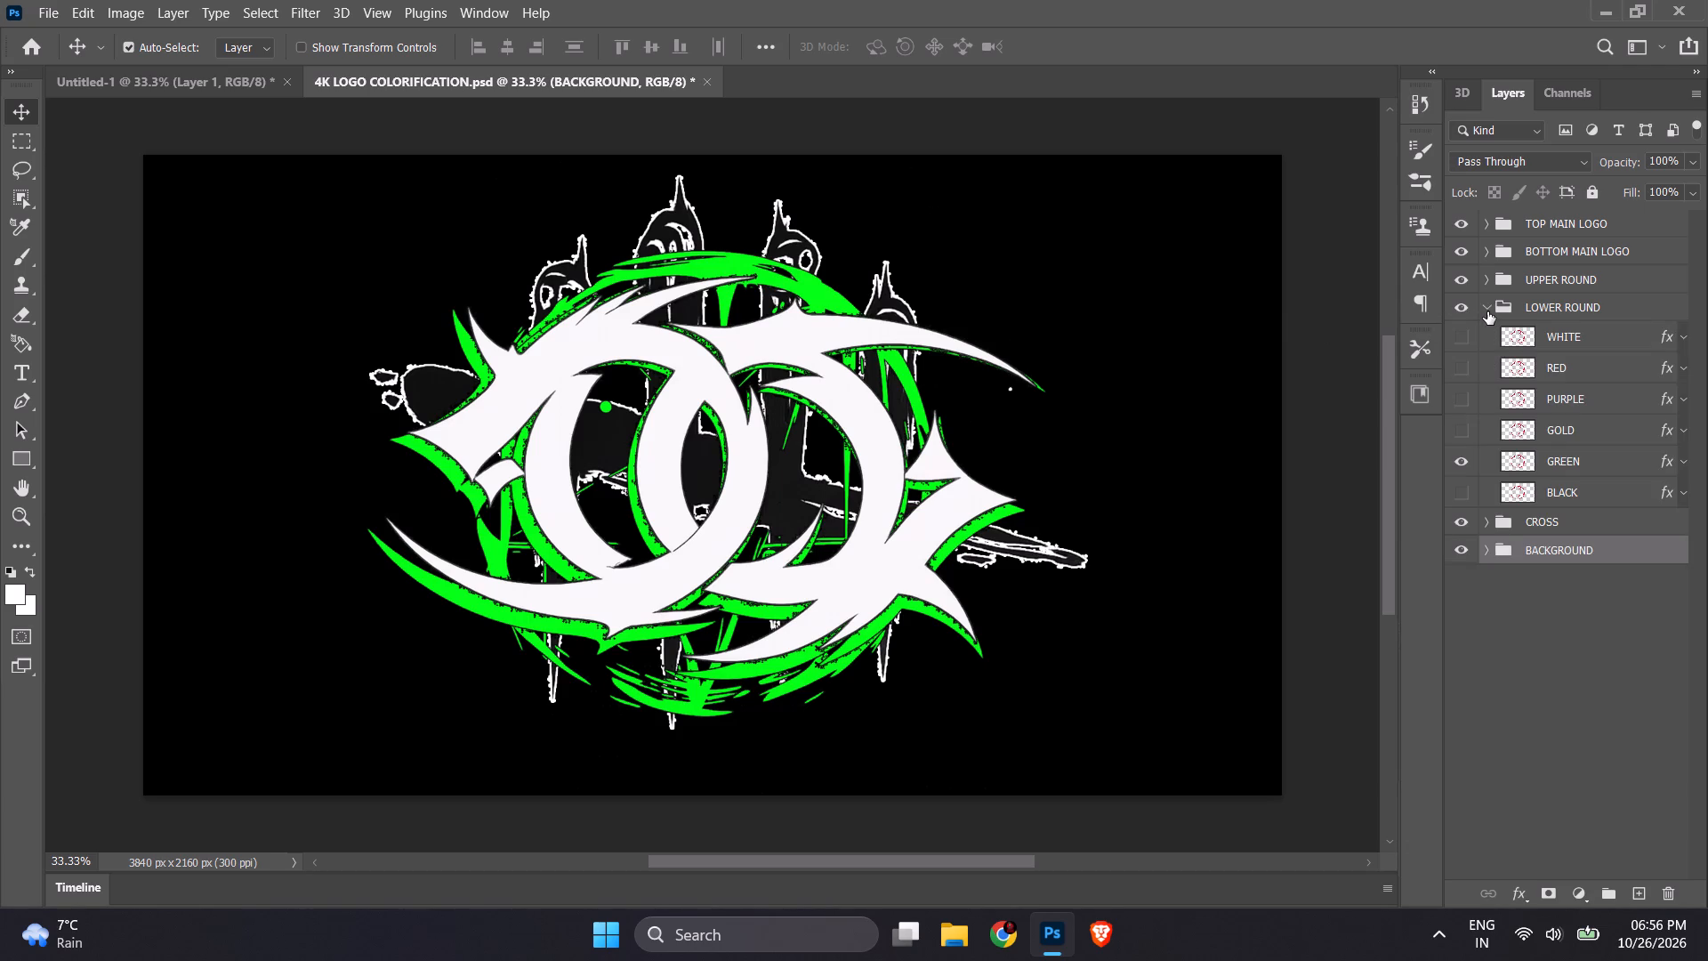
click(1459, 425)
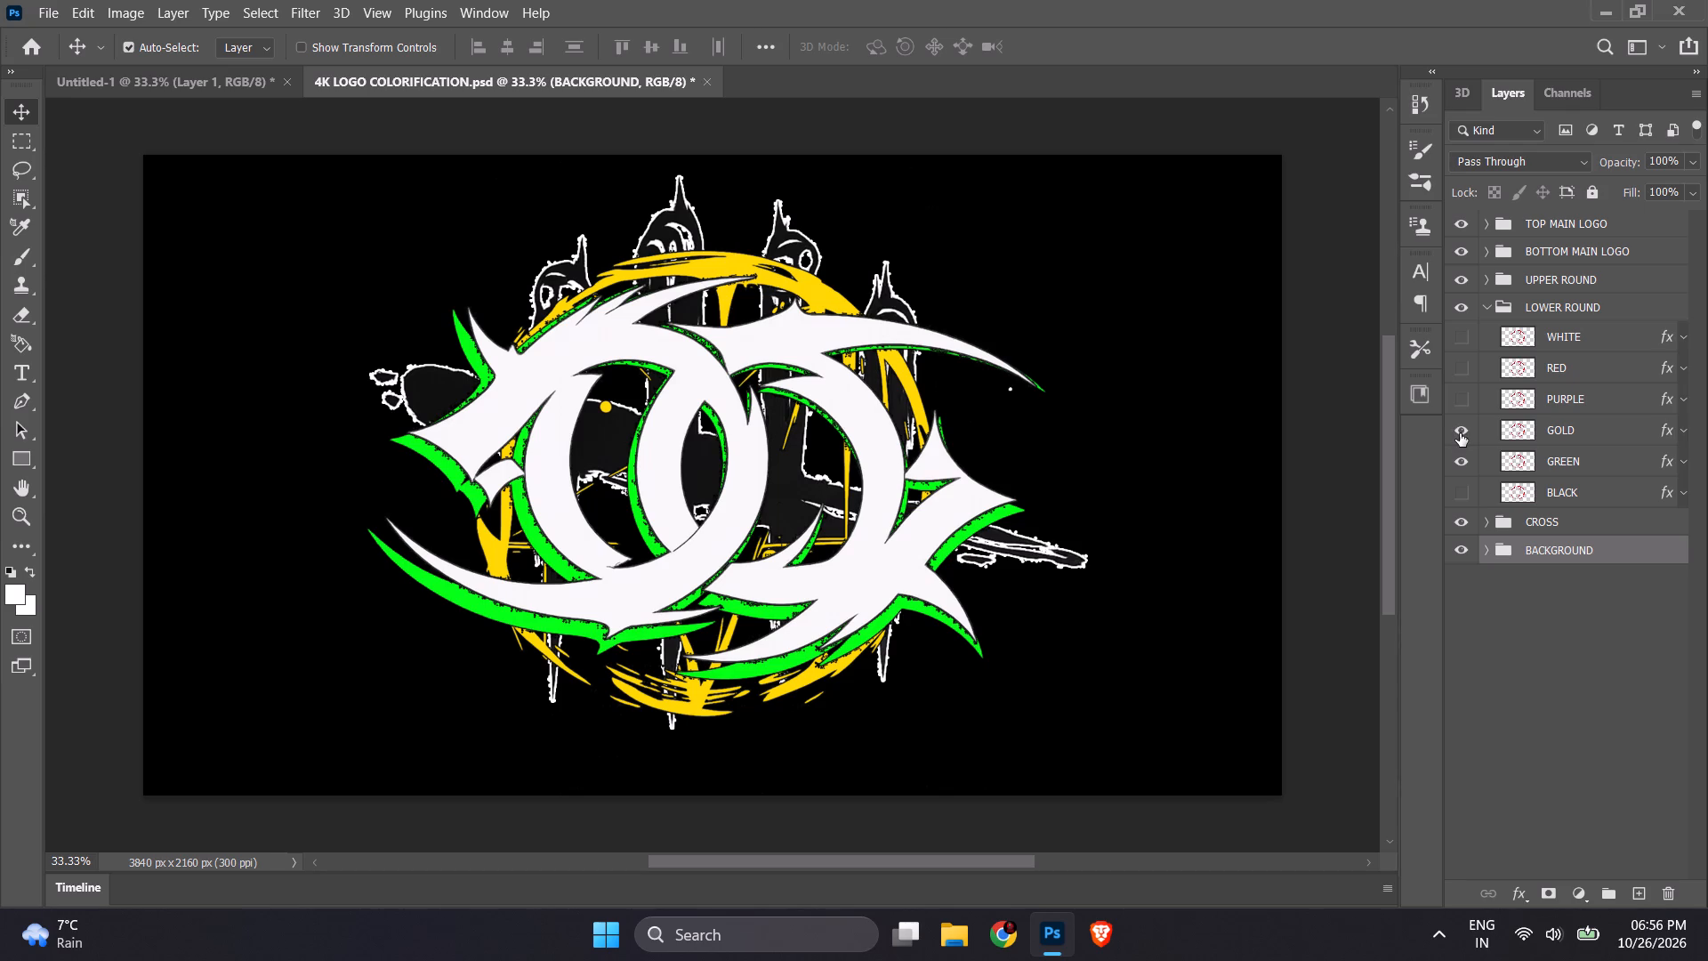
click(1461, 433)
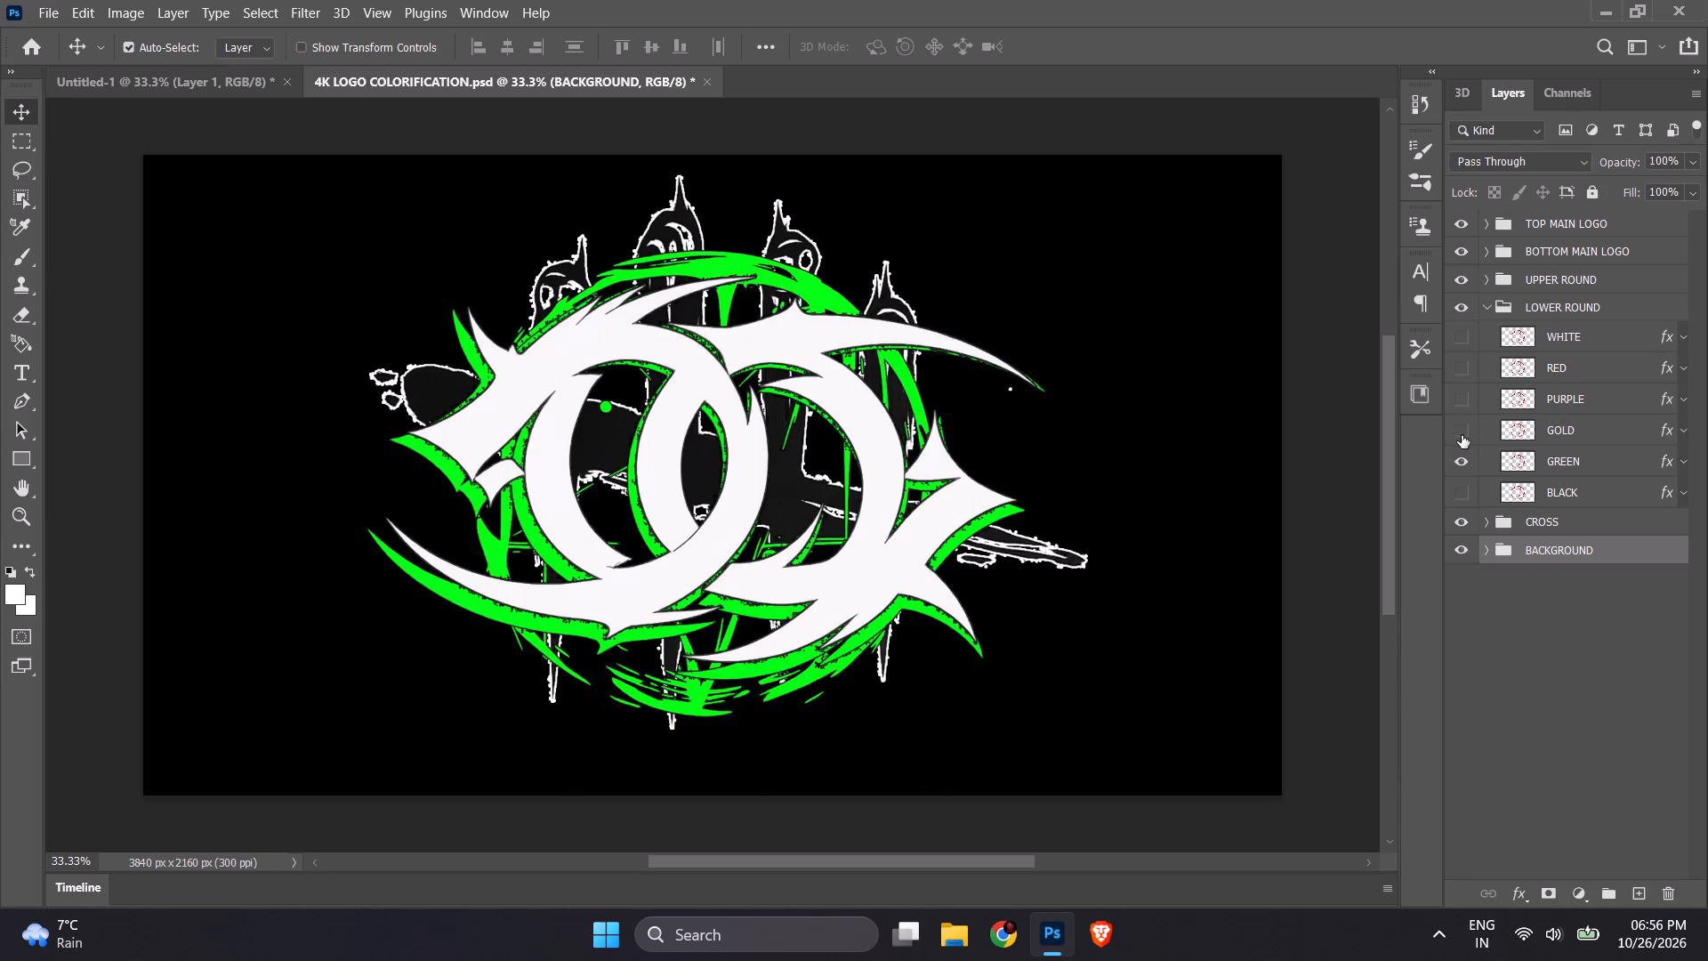
click(1463, 440)
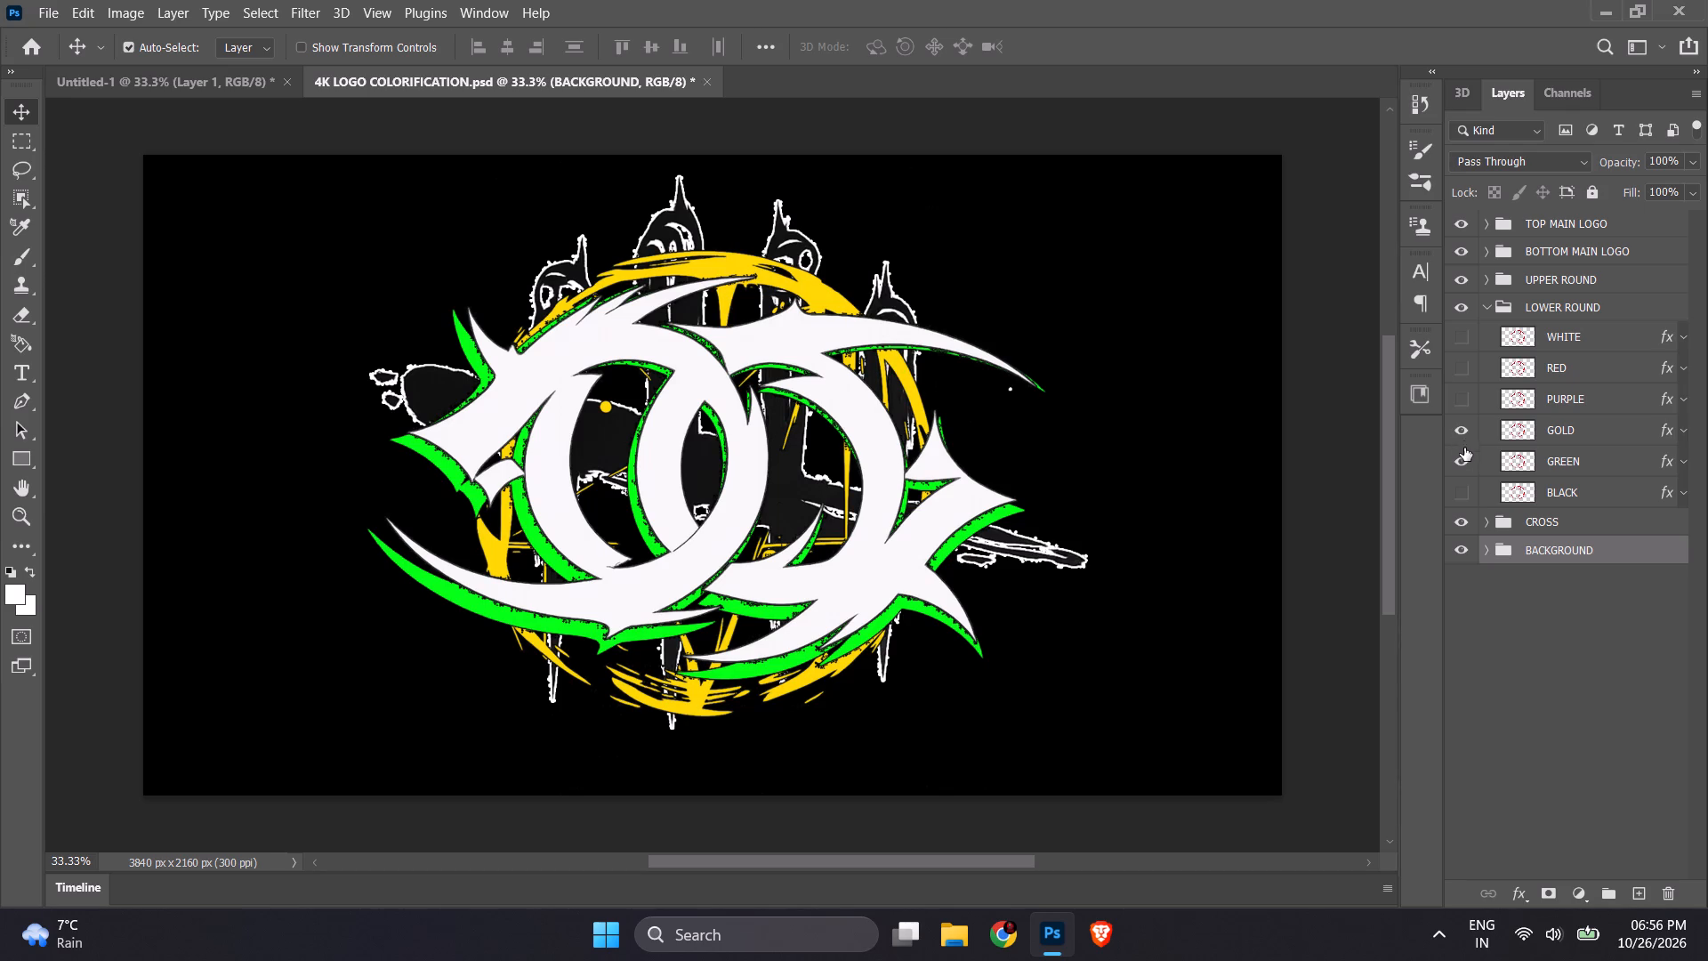
click(1465, 468)
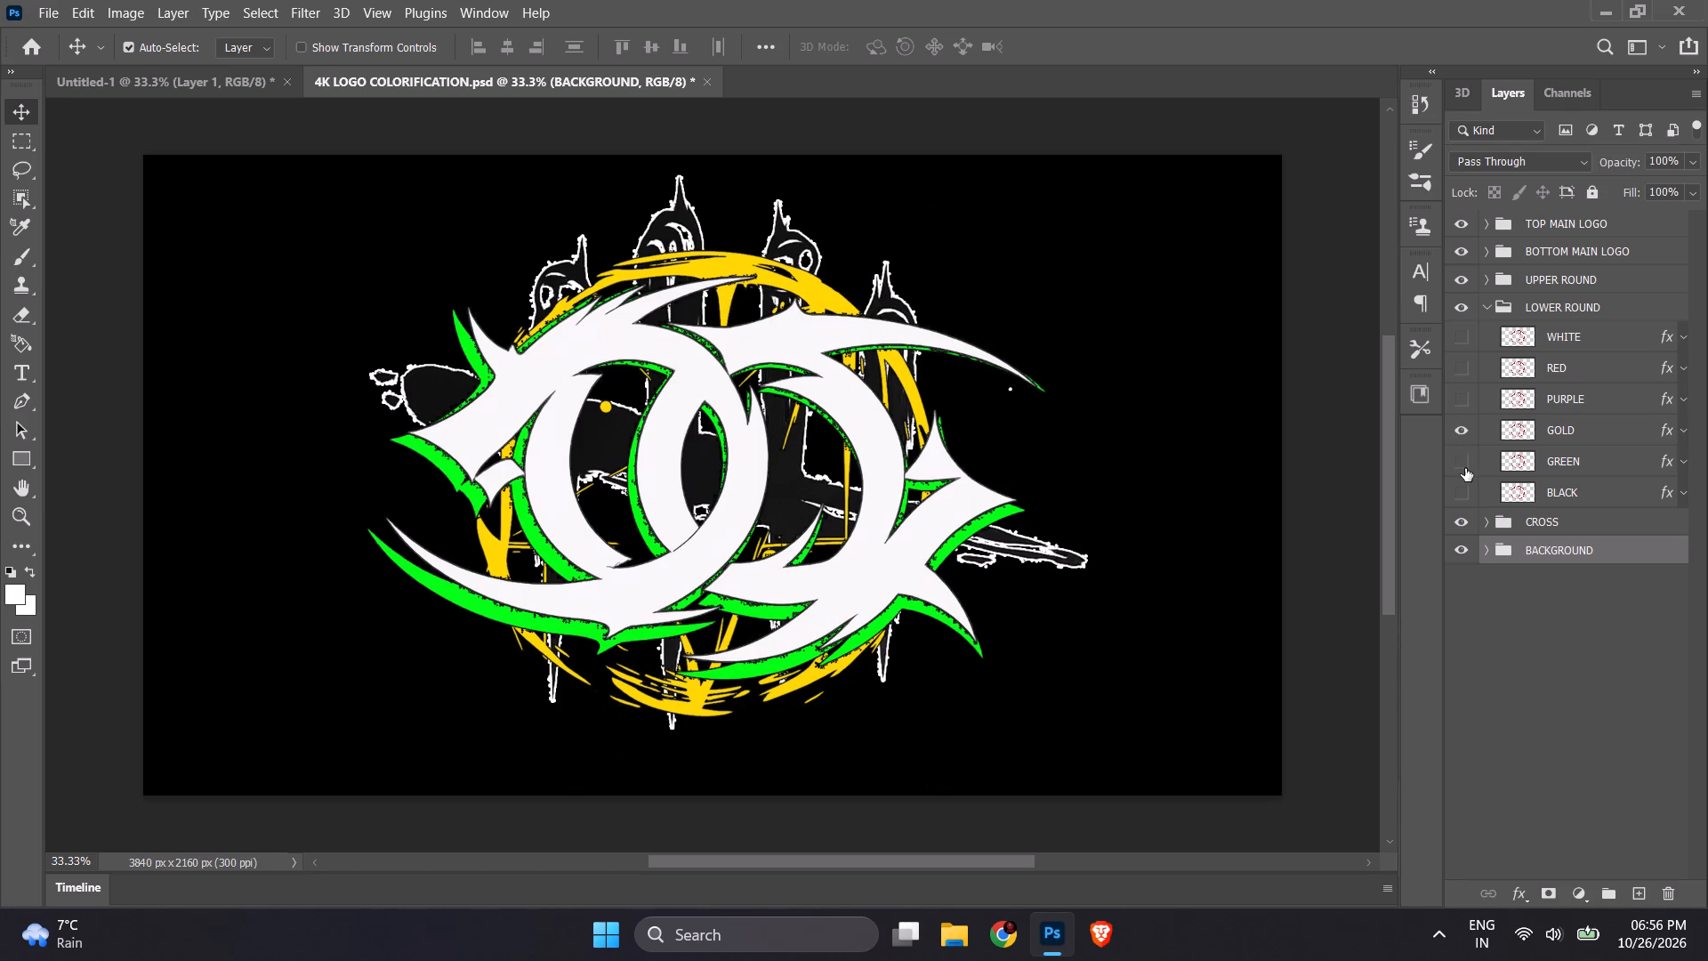
click(1465, 468)
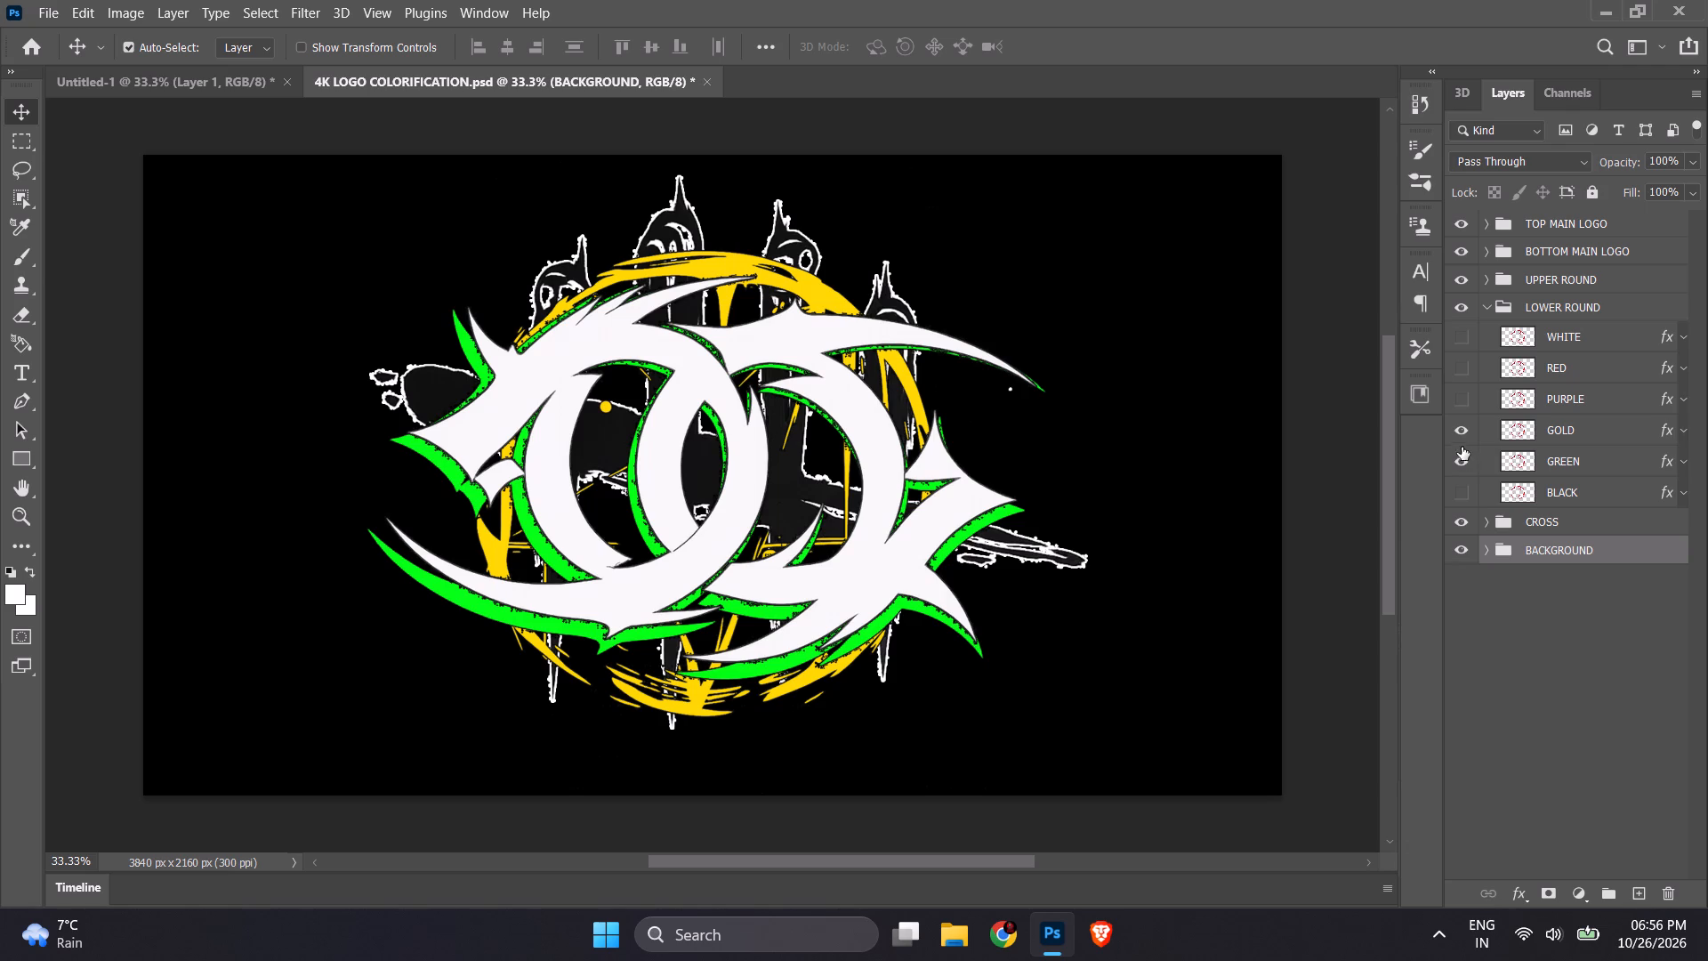
click(1463, 442)
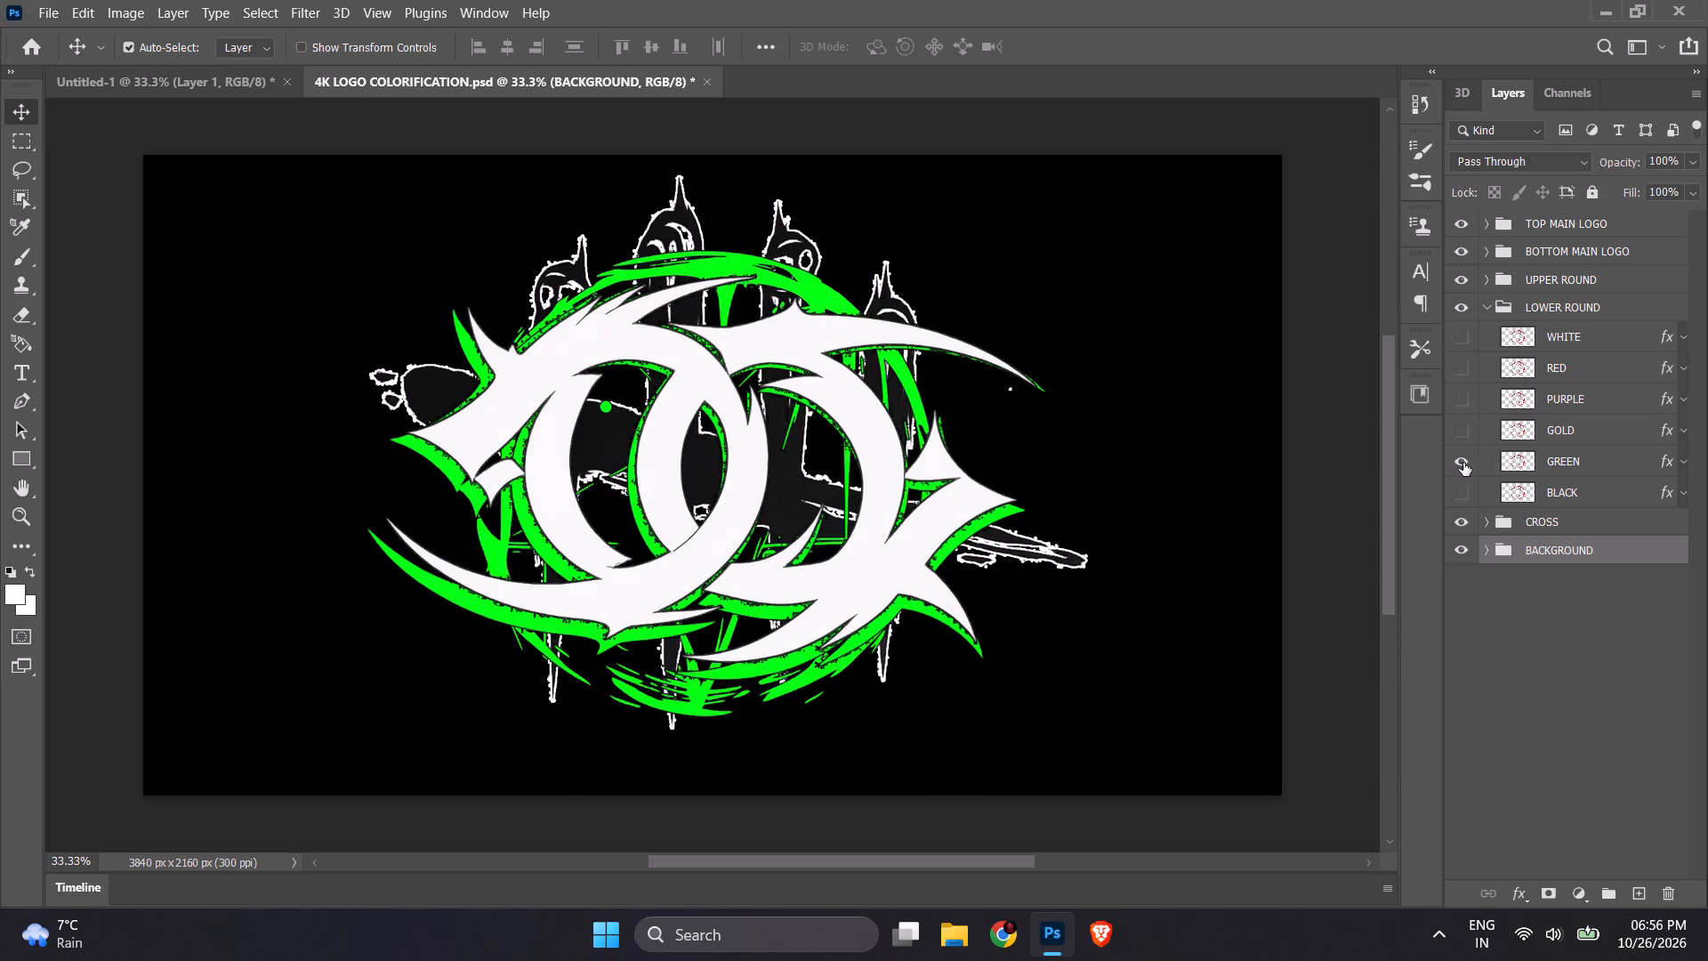
click(1463, 463)
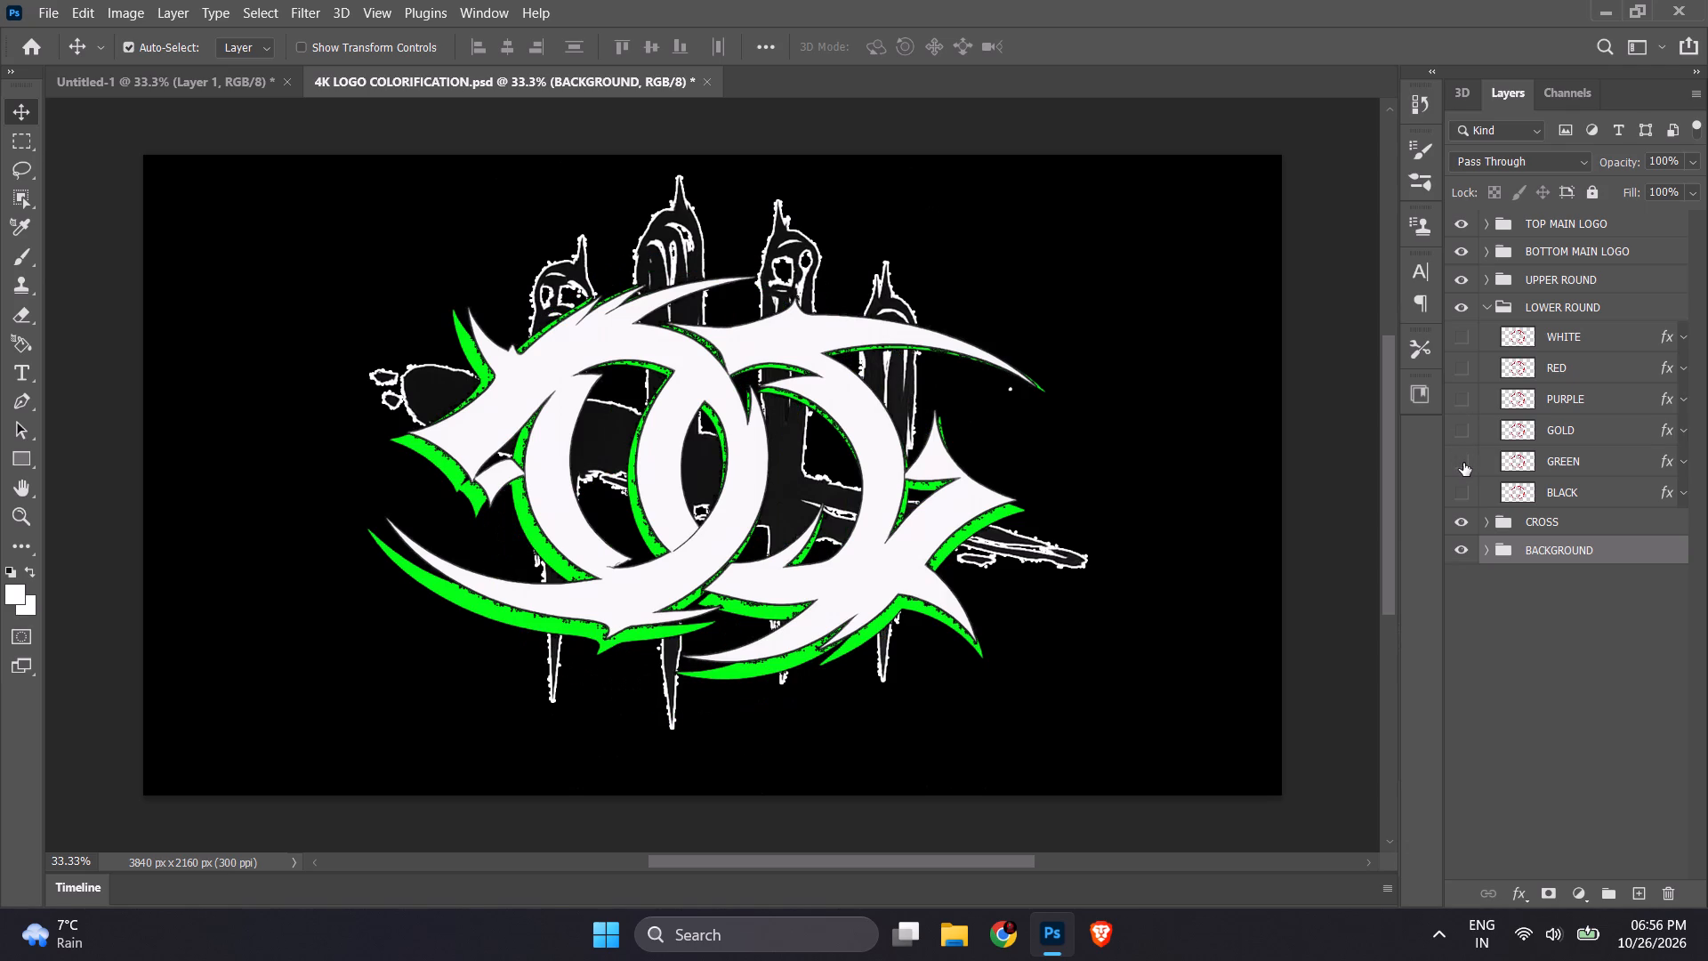
click(1463, 463)
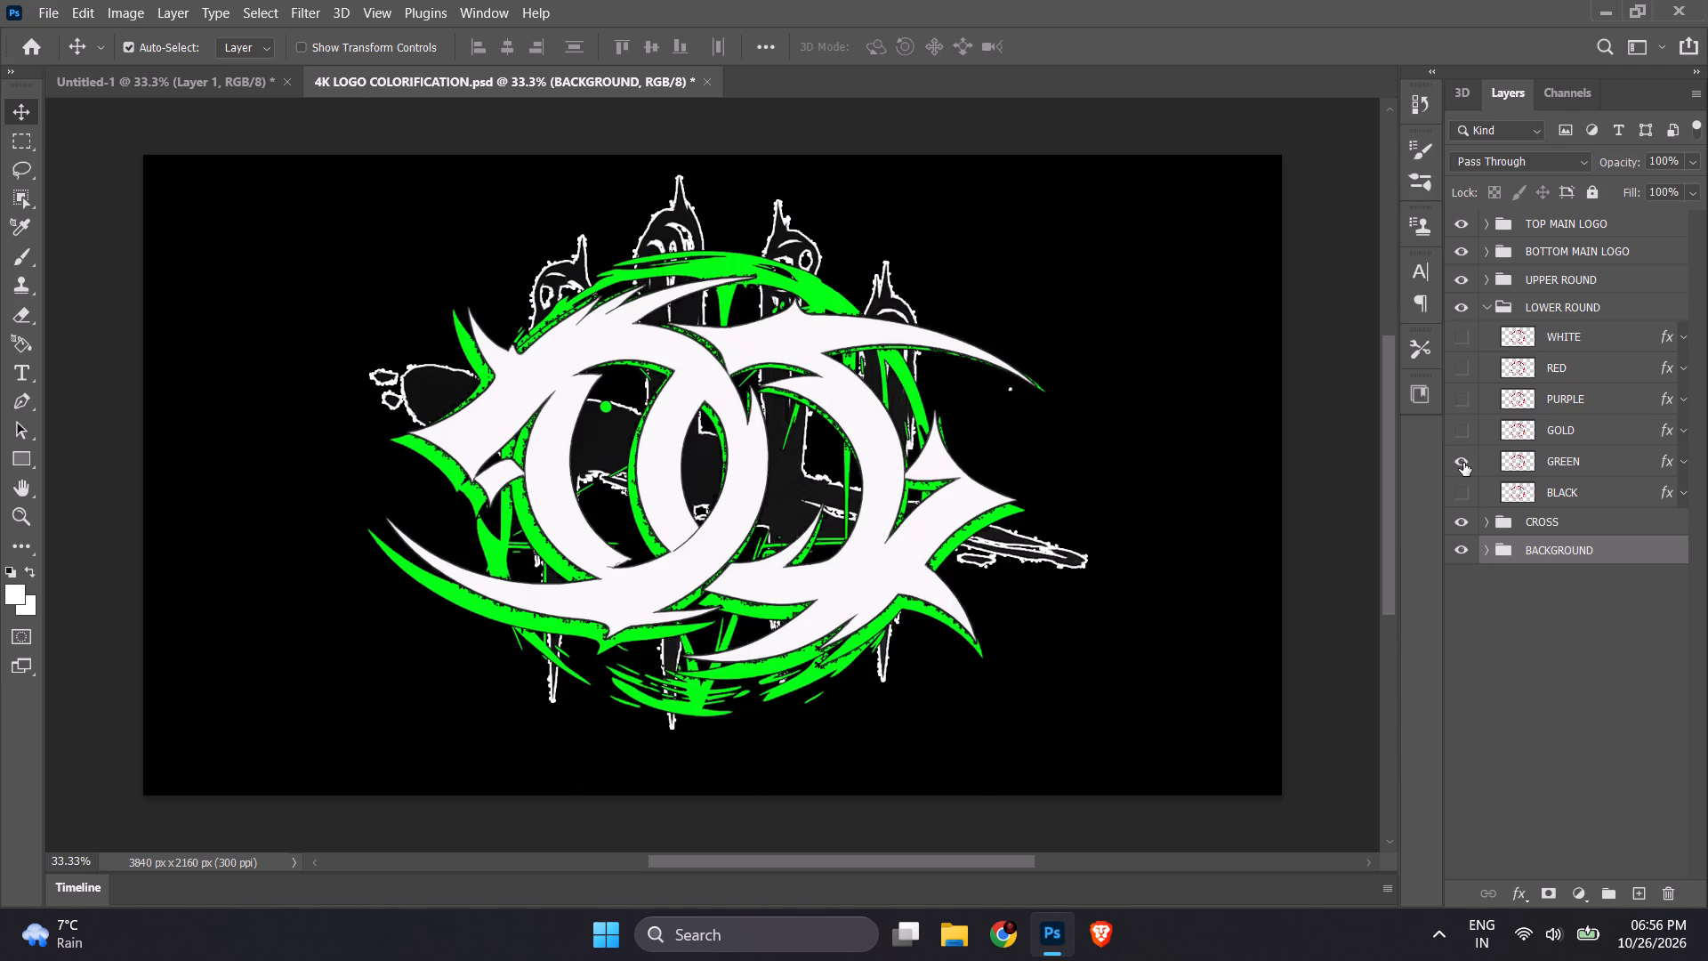
Expand the UPPER ROUND group and show its GREEN layer.
click(1484, 277)
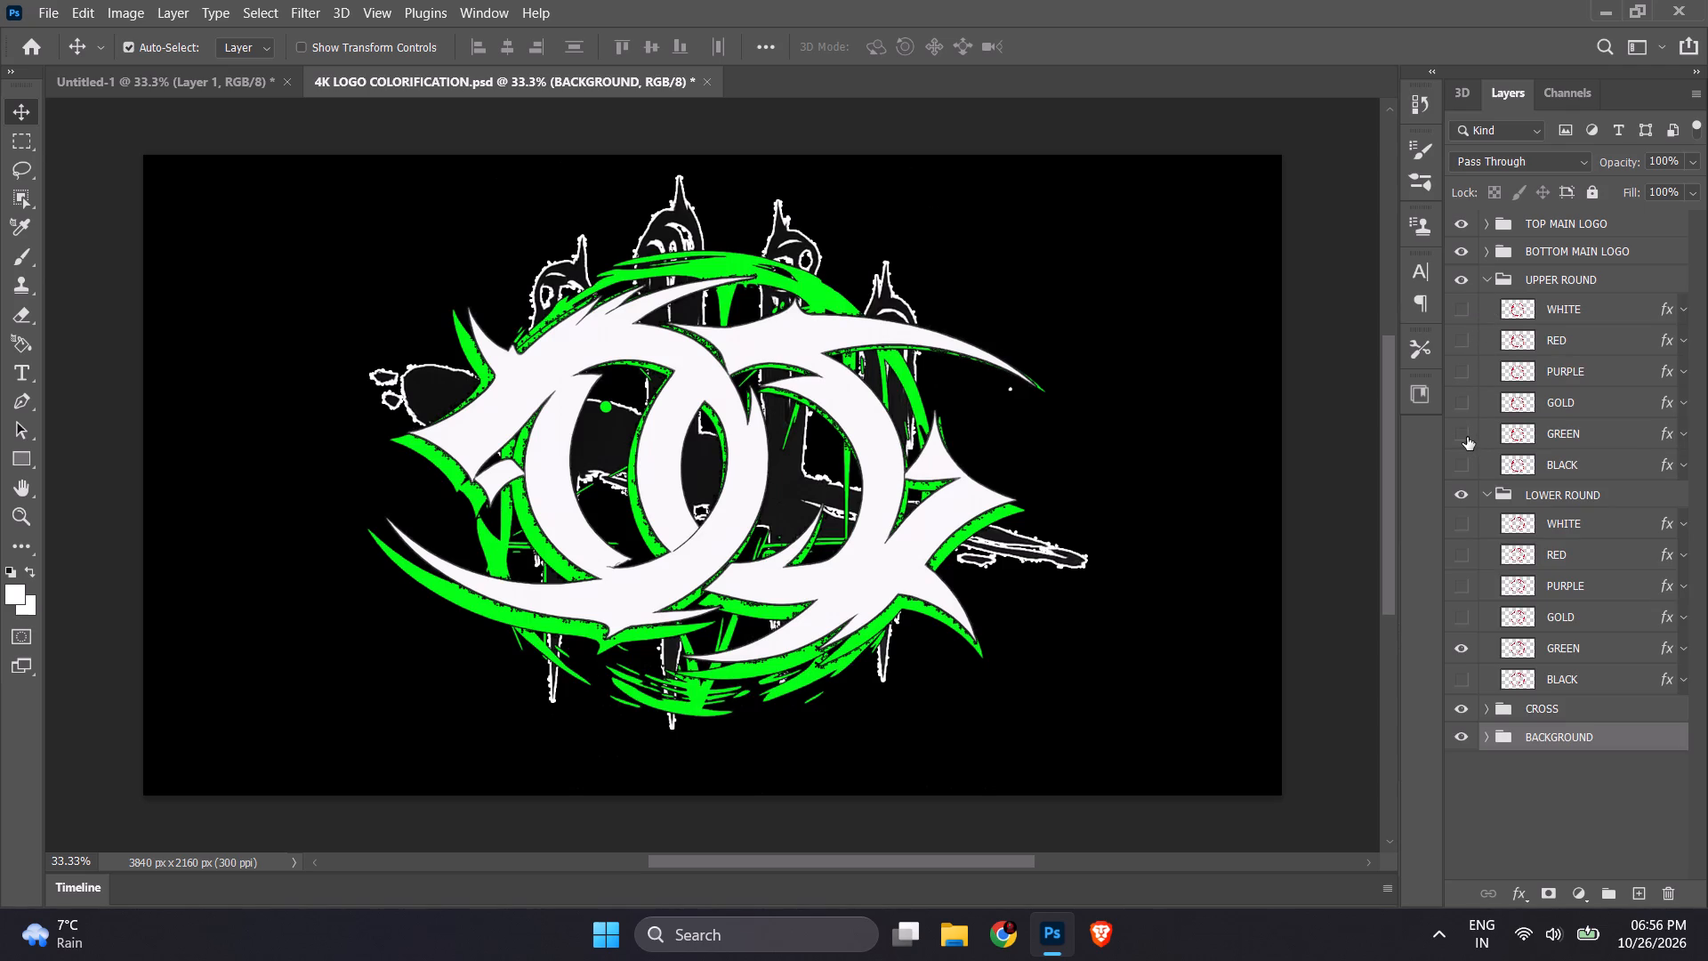
click(1467, 439)
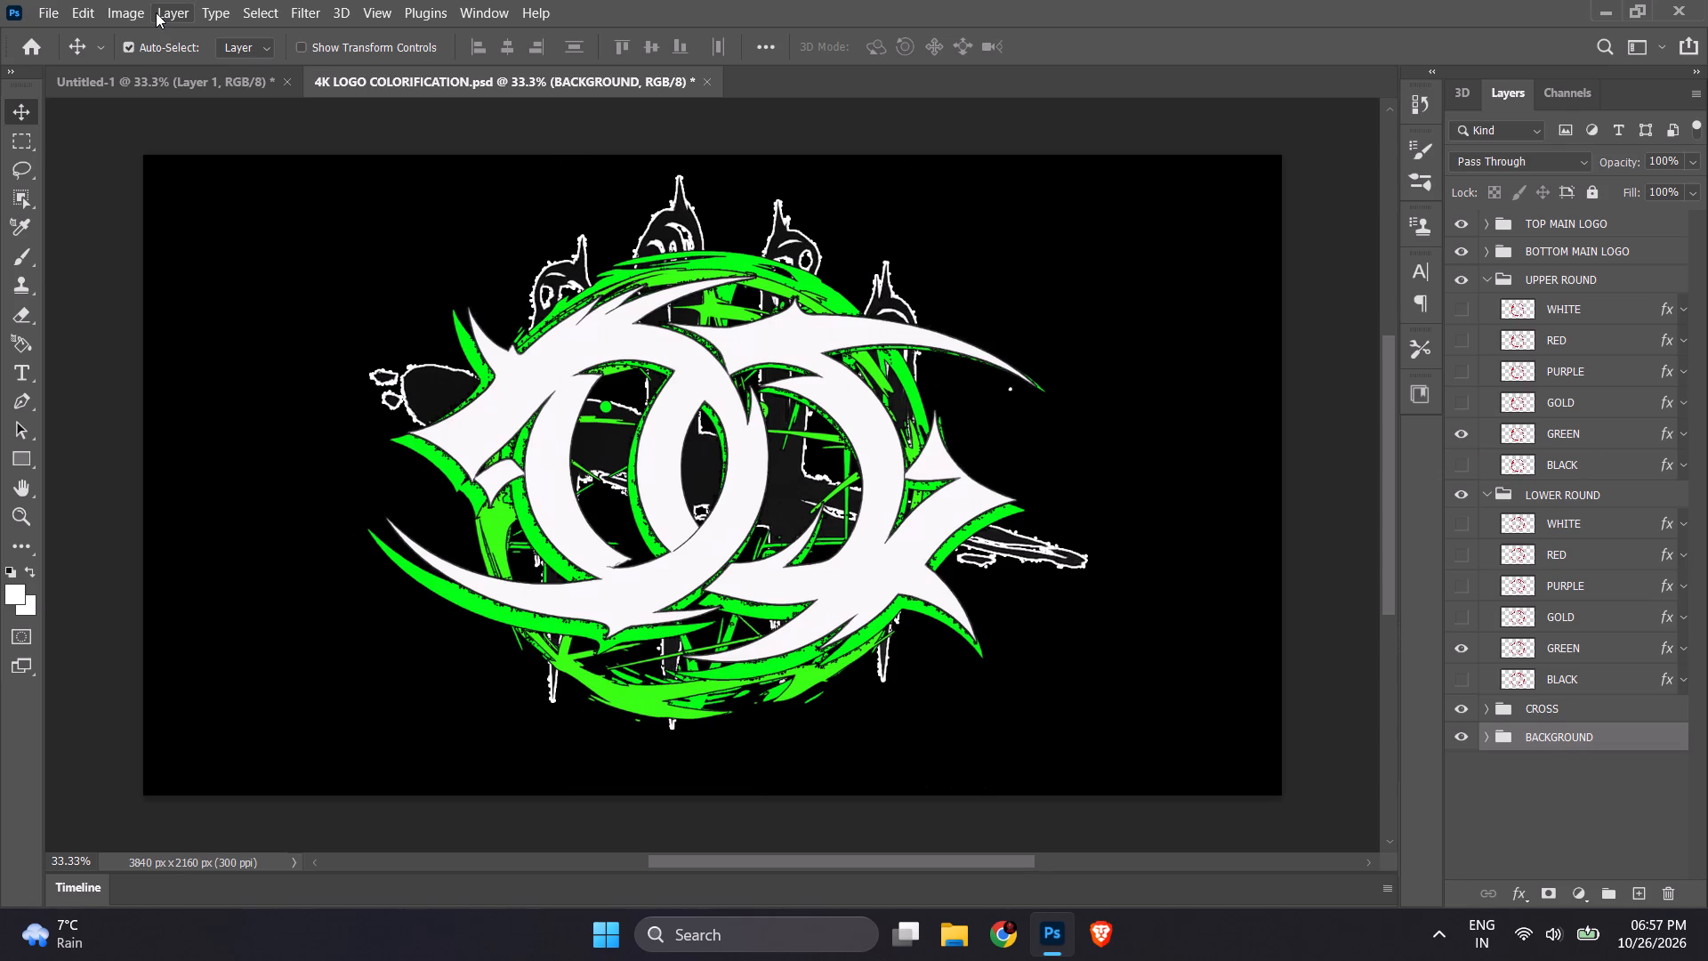
Open the 4K LOGO file from the PSD FILES folder.
click(48, 8)
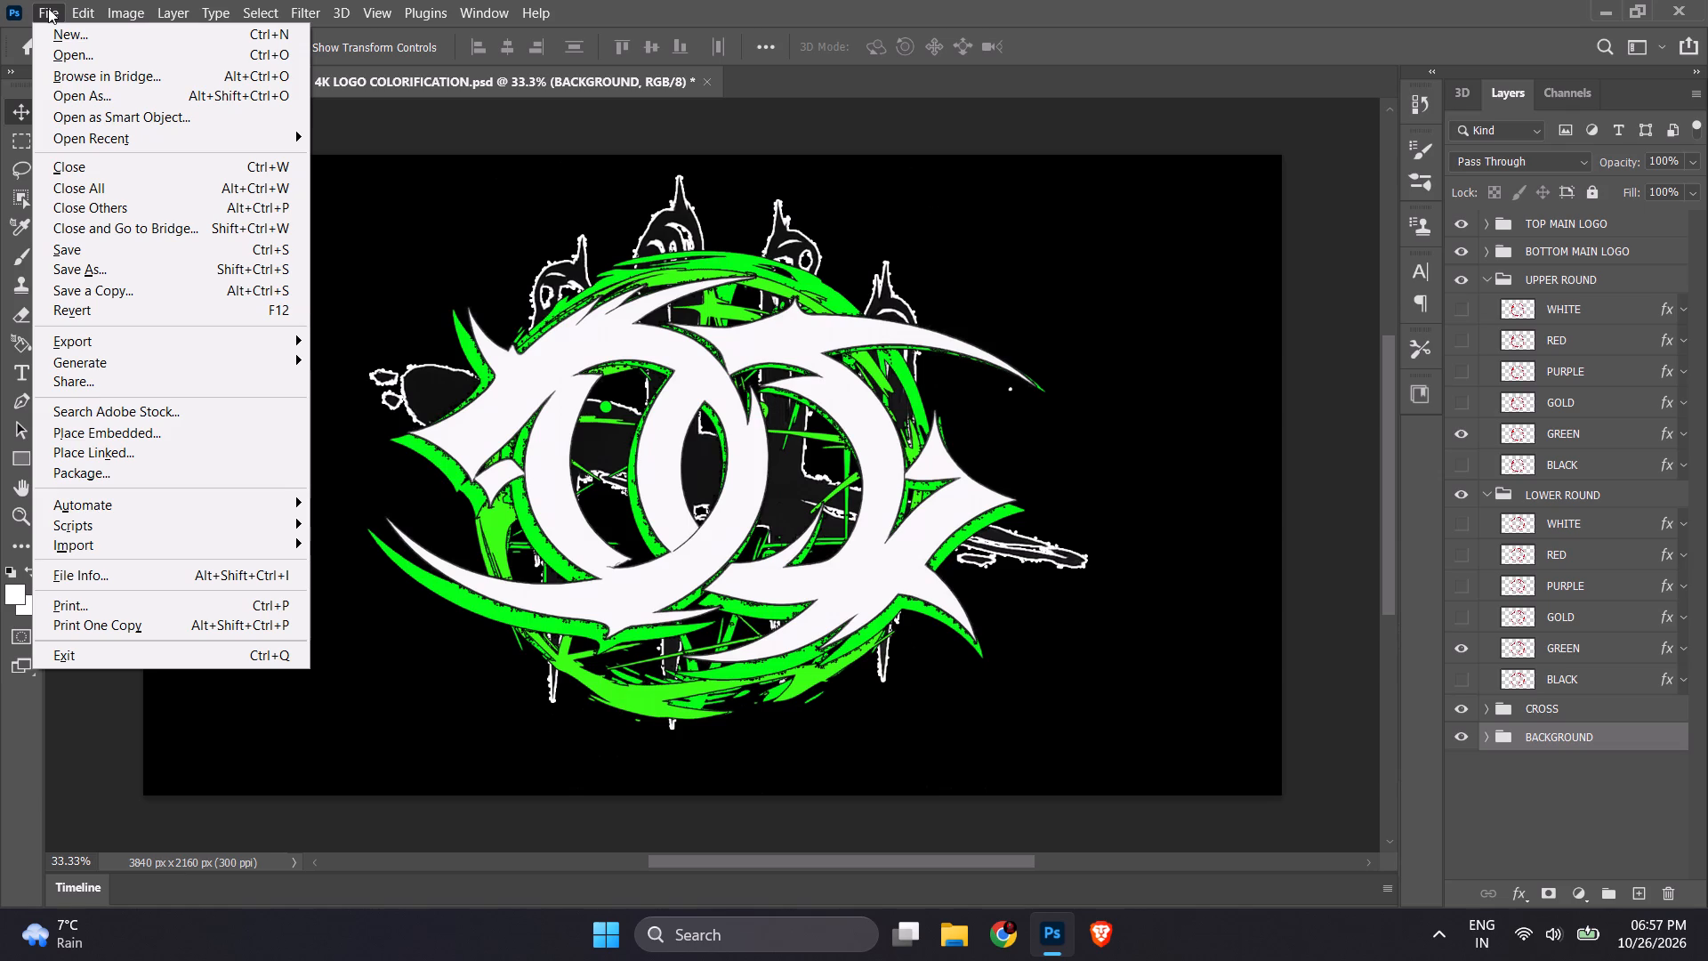
click(61, 61)
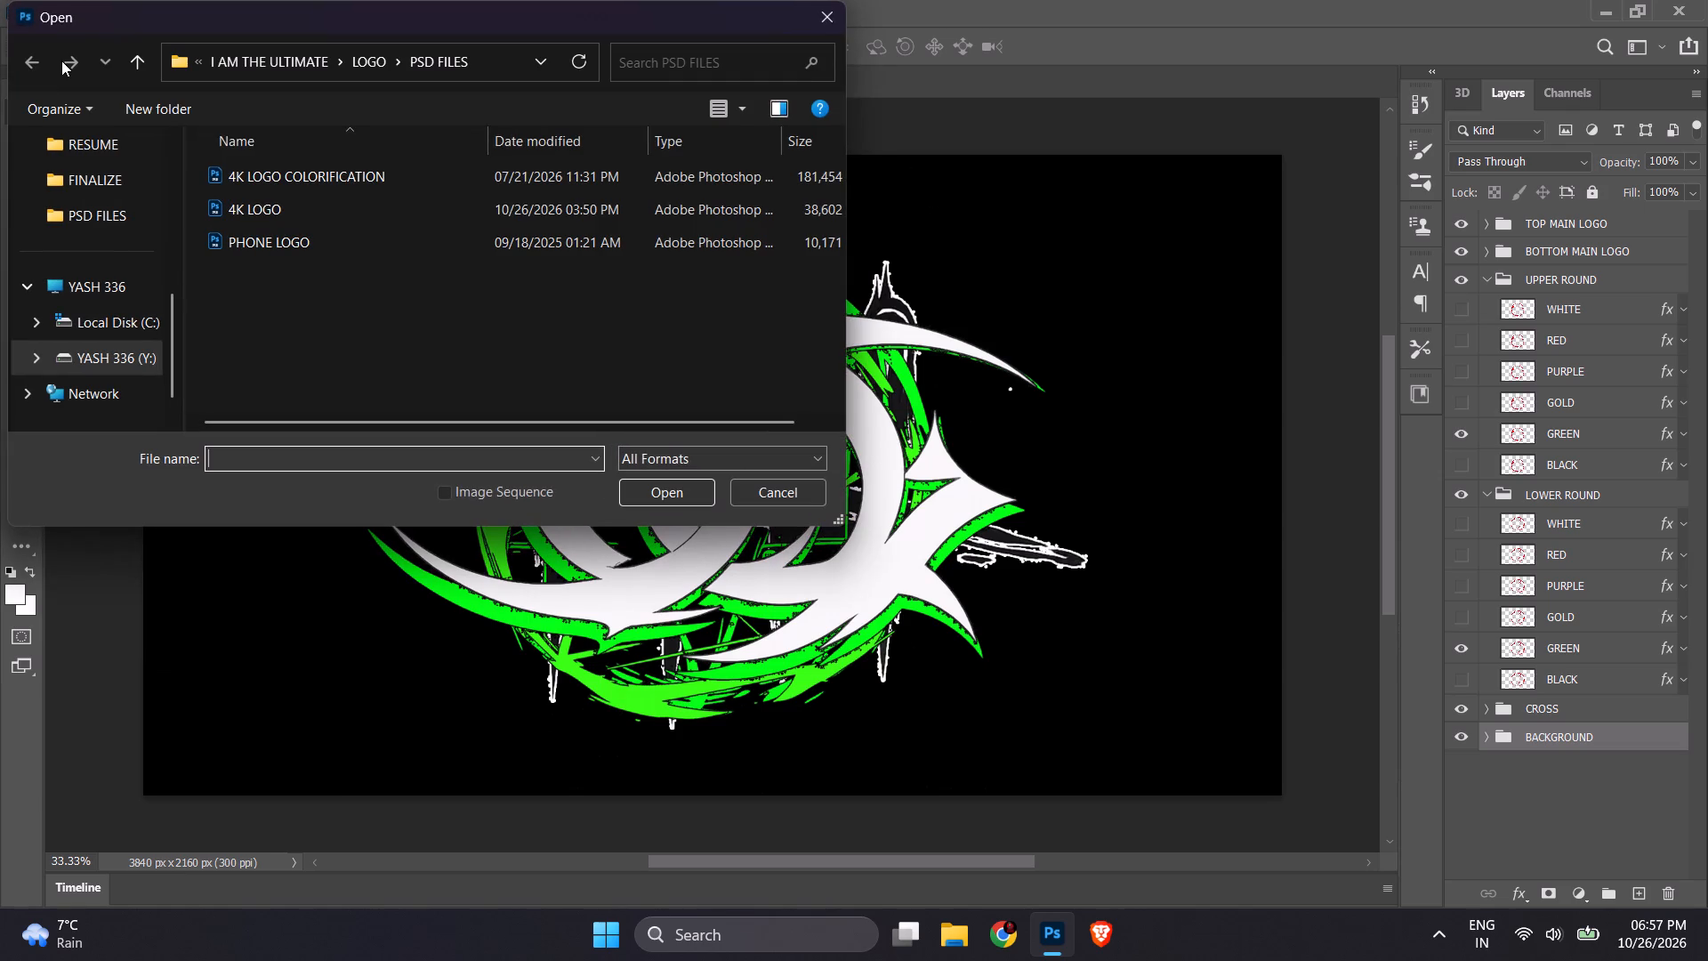
double_click(243, 202)
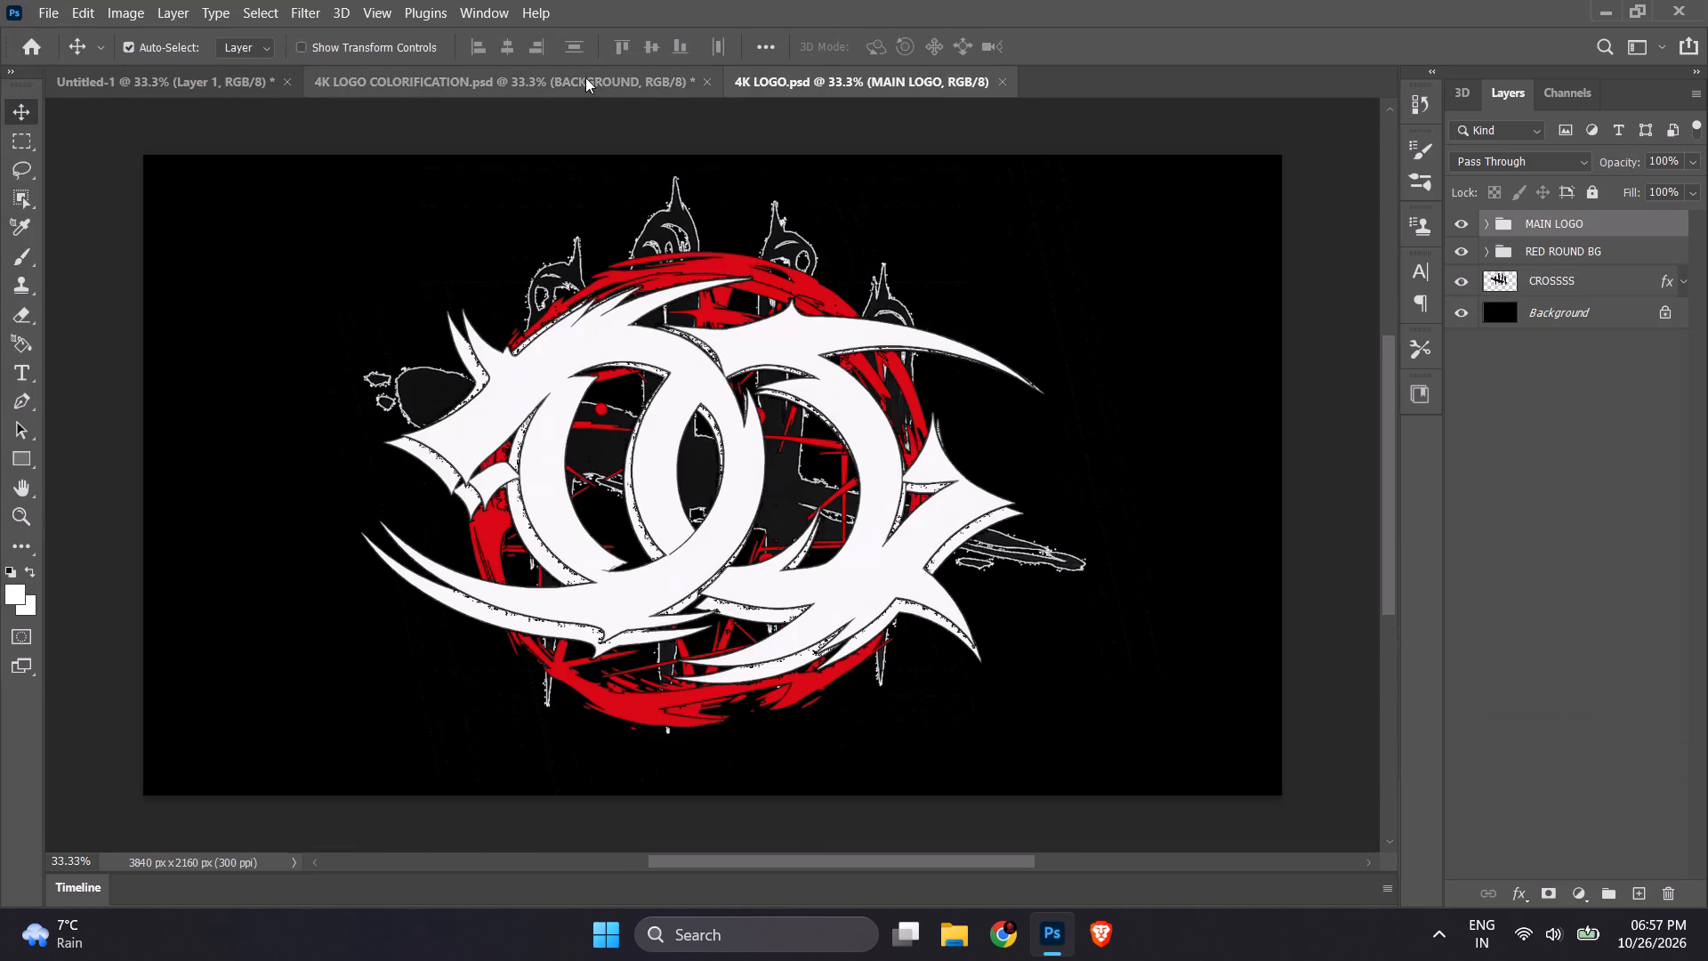
Reorder the open documents so 4K LOGO.psd sits directly before 4K LOGO COLORIFICATION.psd.
click(585, 77)
click(842, 74)
click(640, 69)
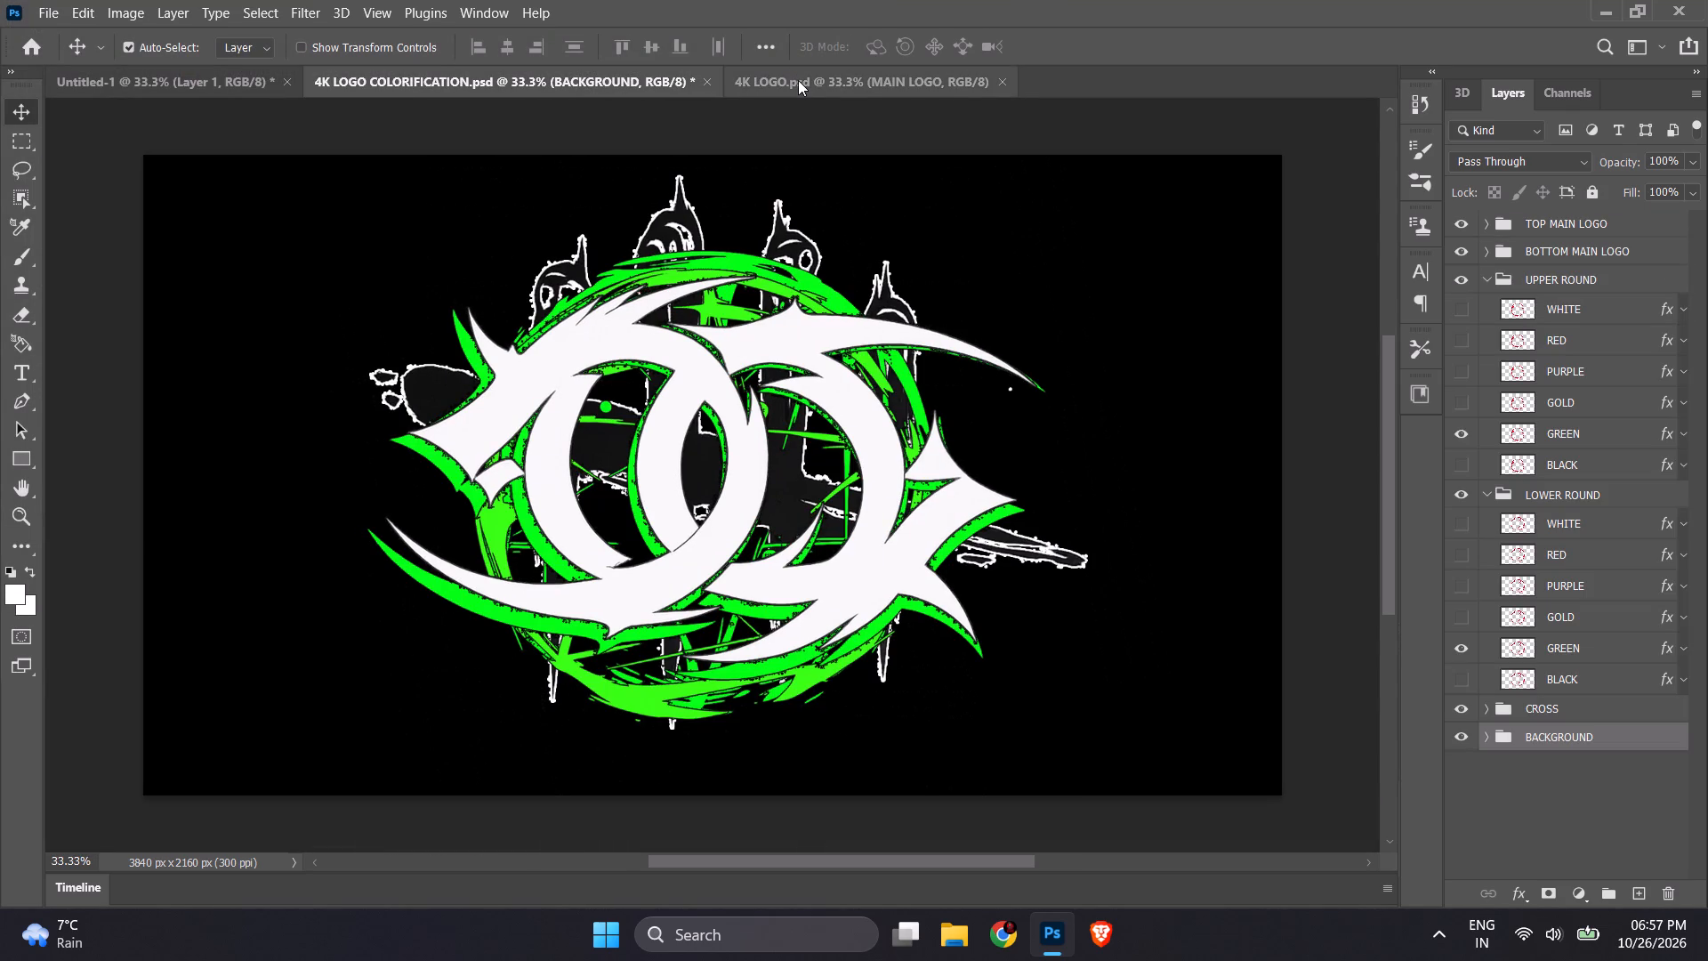
click(798, 80)
click(798, 80)
drag(798, 80, 521, 90)
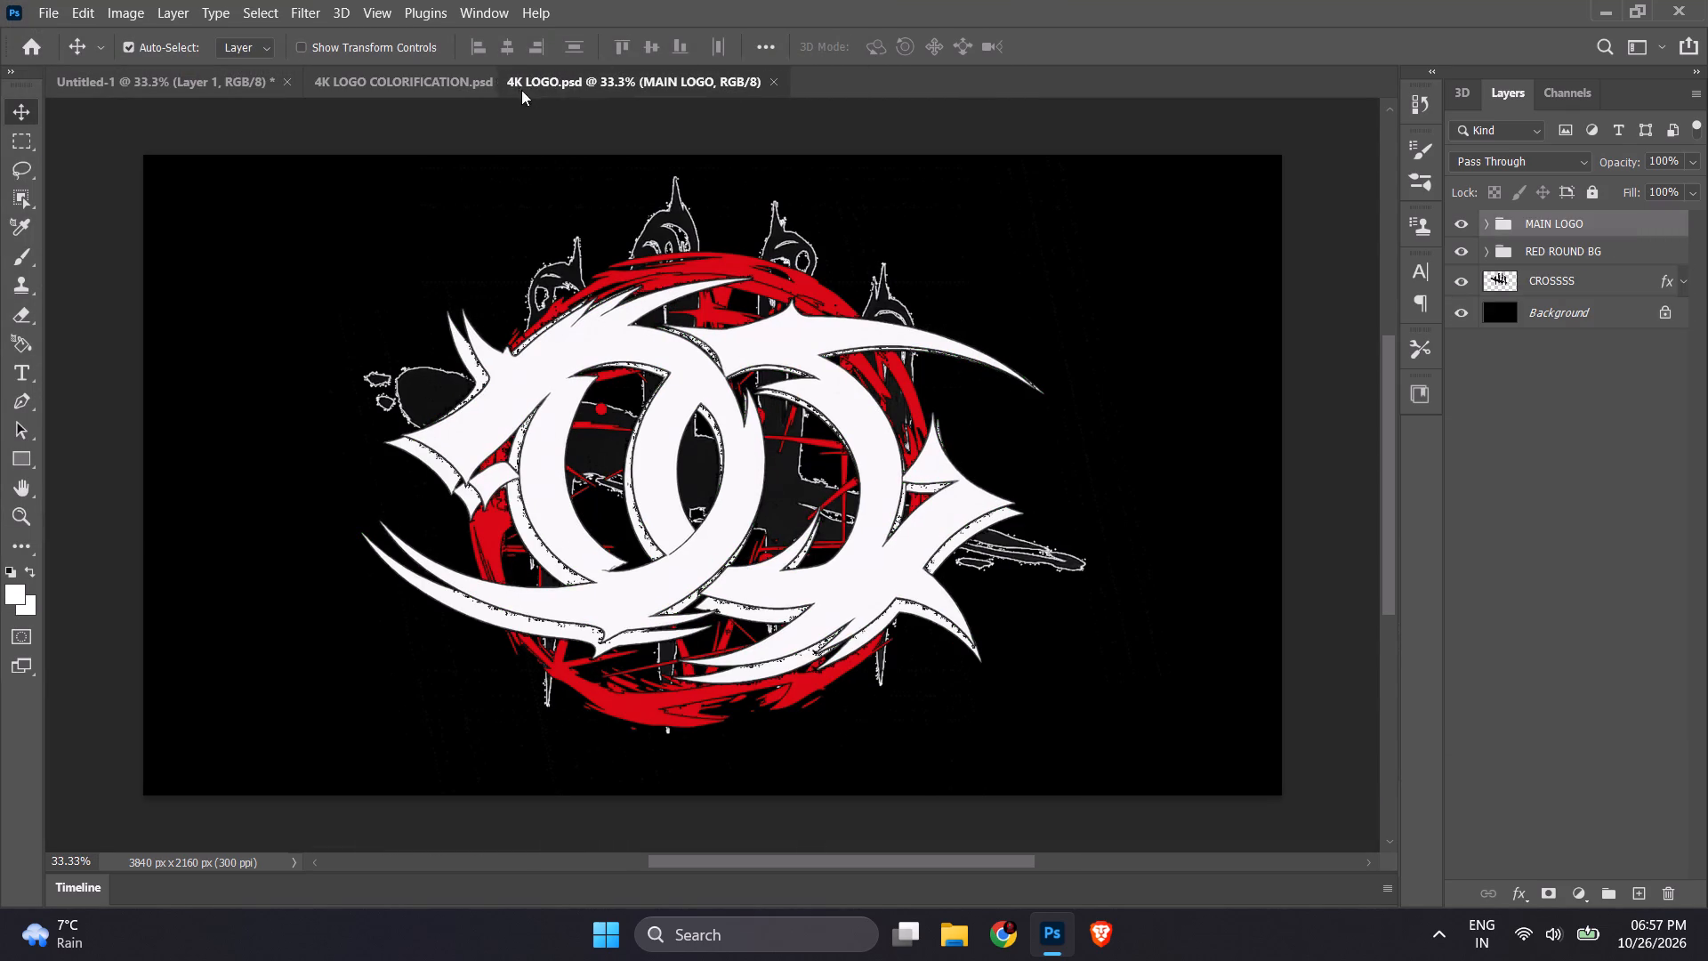
drag(521, 90, 343, 93)
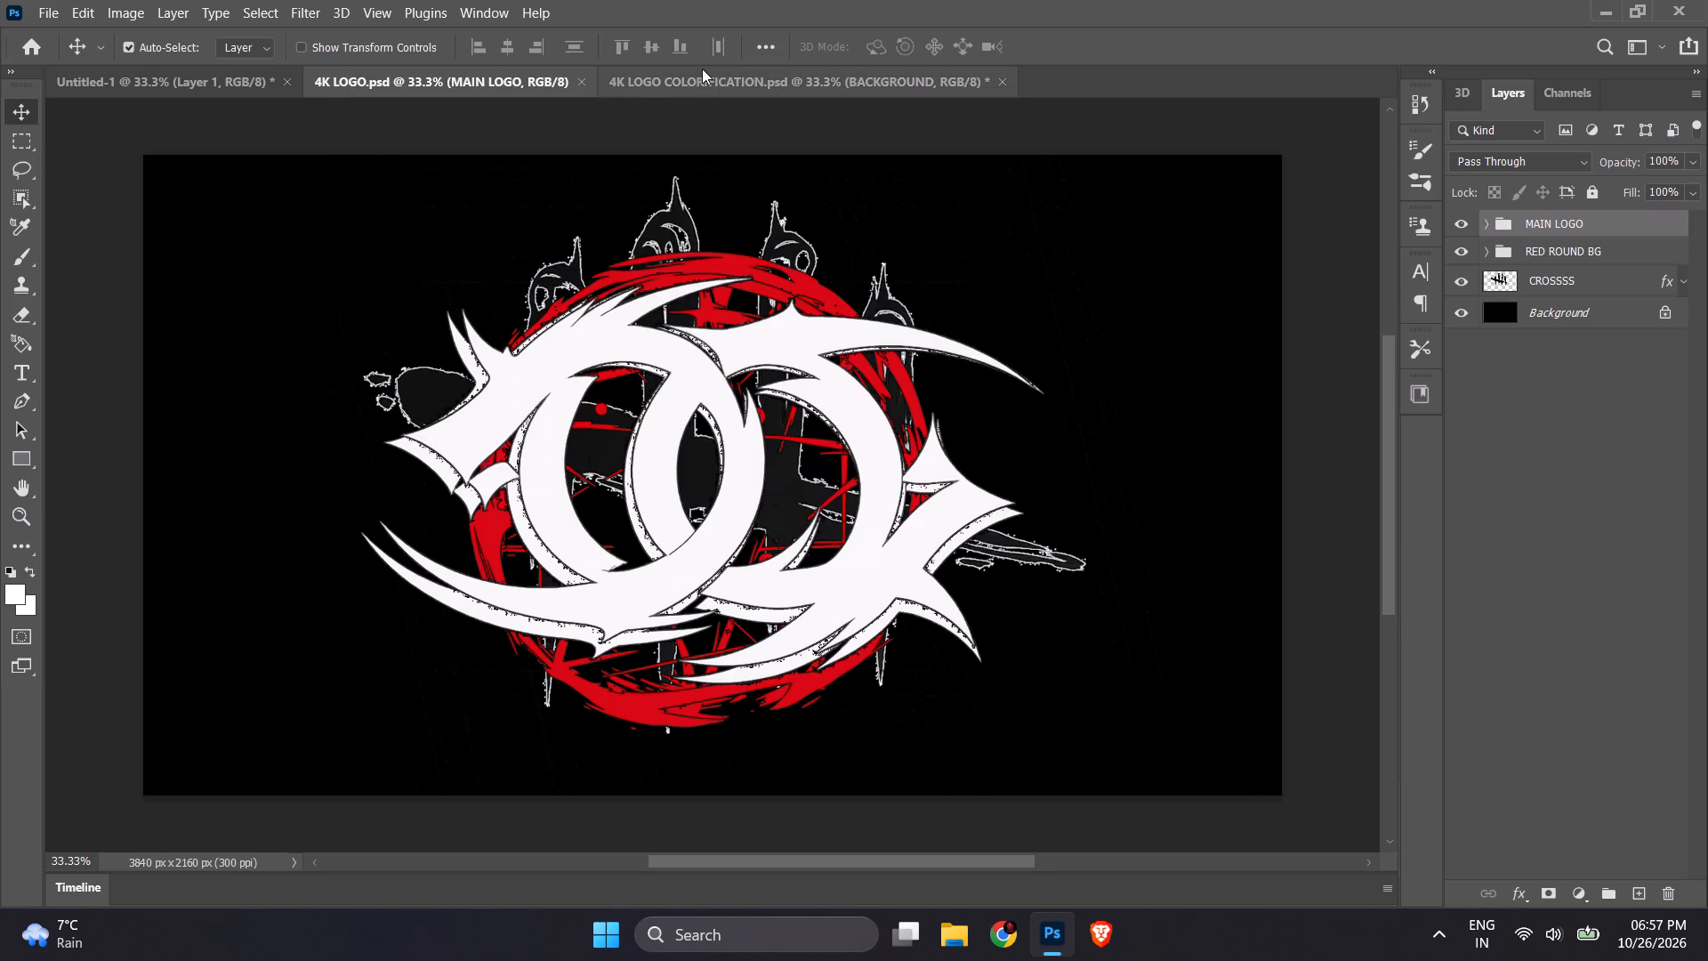
Switch back and forth between 4K LOGO.psd and 4K LOGO COLORIFICATION.psd to compare the two logo versions.
click(710, 86)
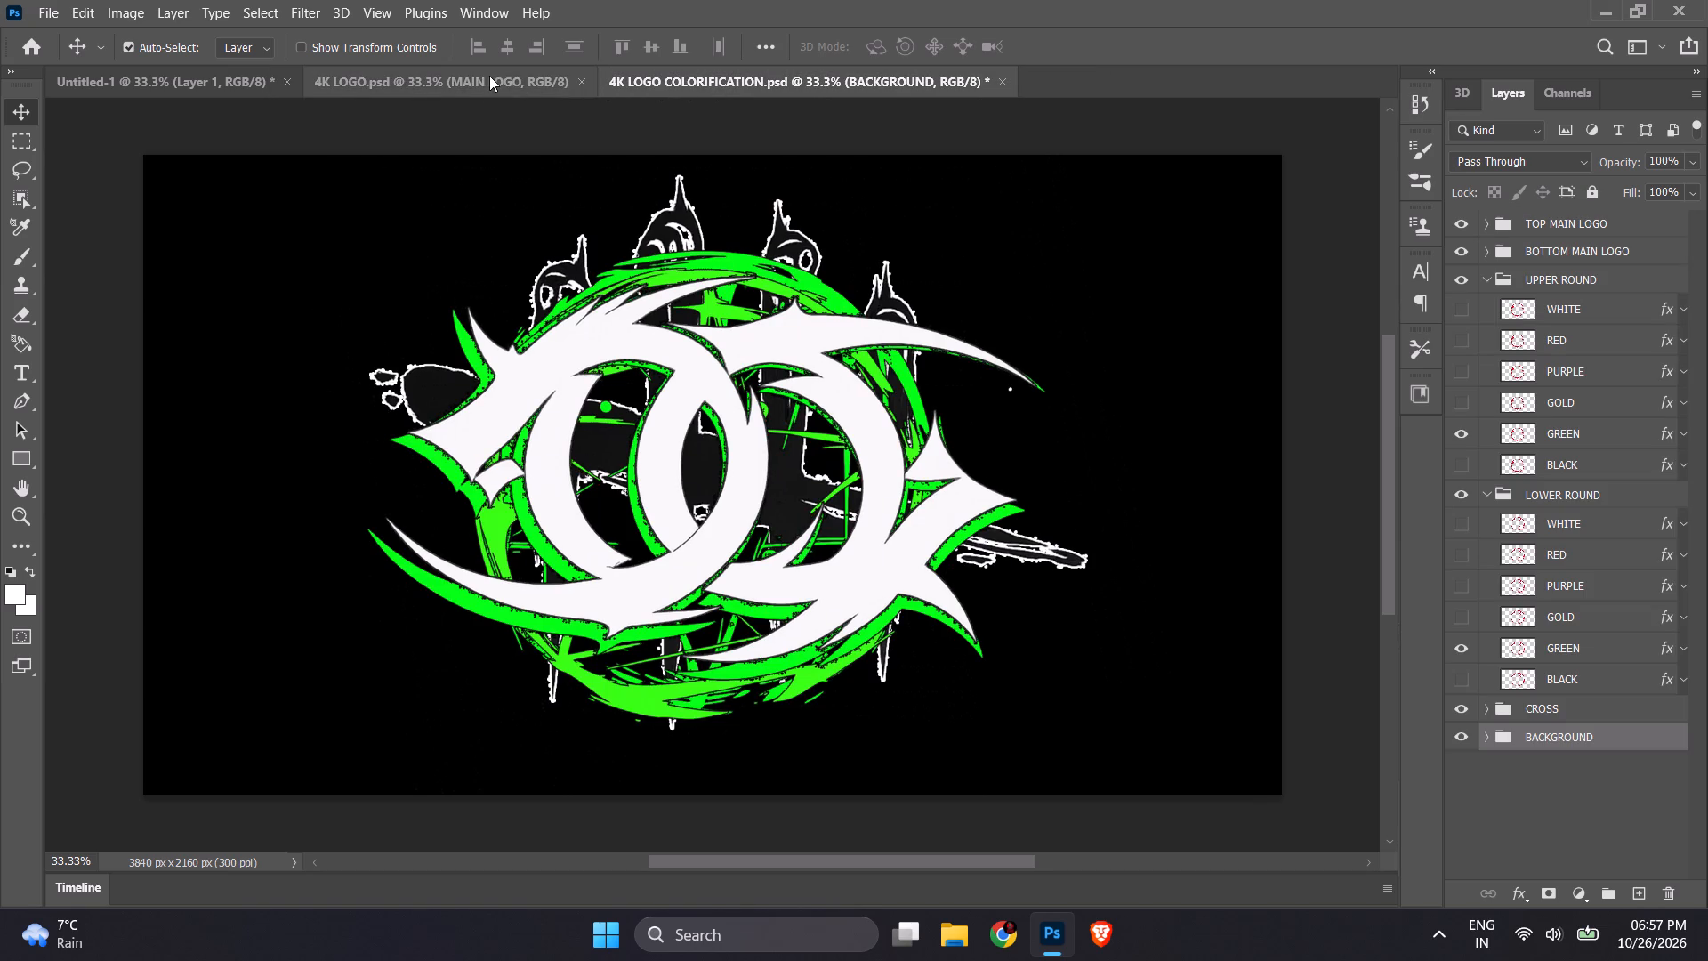
click(489, 76)
click(700, 88)
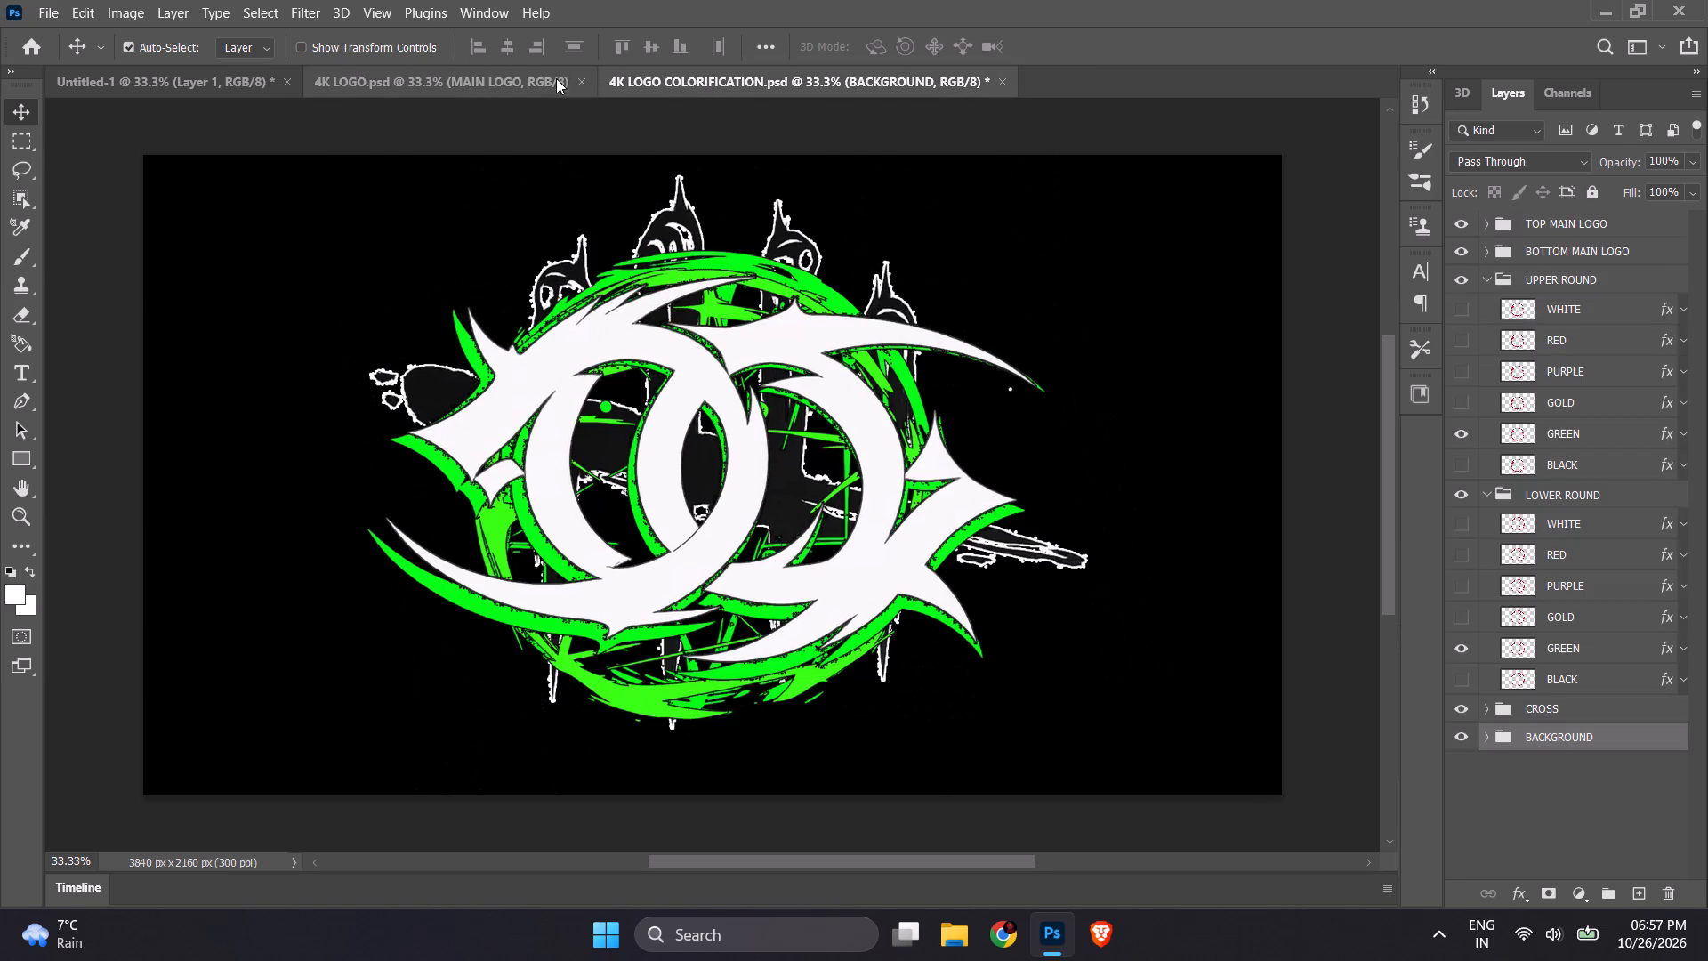
click(538, 77)
click(686, 85)
Close 4K LOGO COLORIFICATION.psd without saving its changes.
click(541, 93)
click(725, 77)
click(1004, 83)
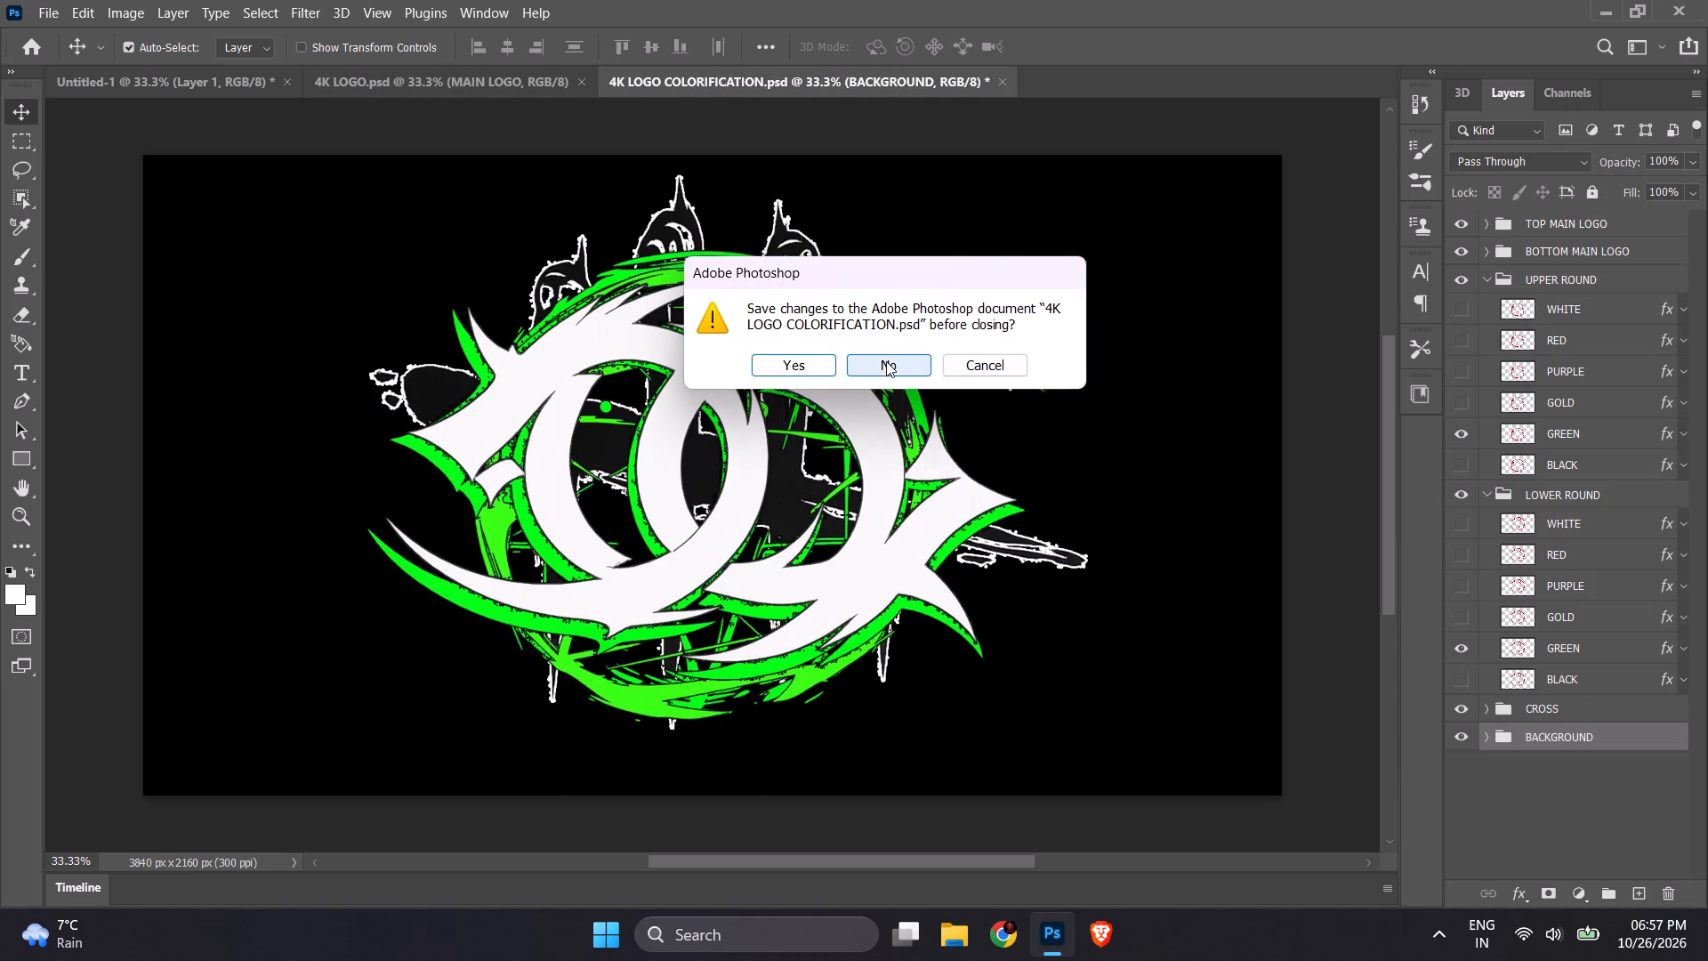
click(882, 359)
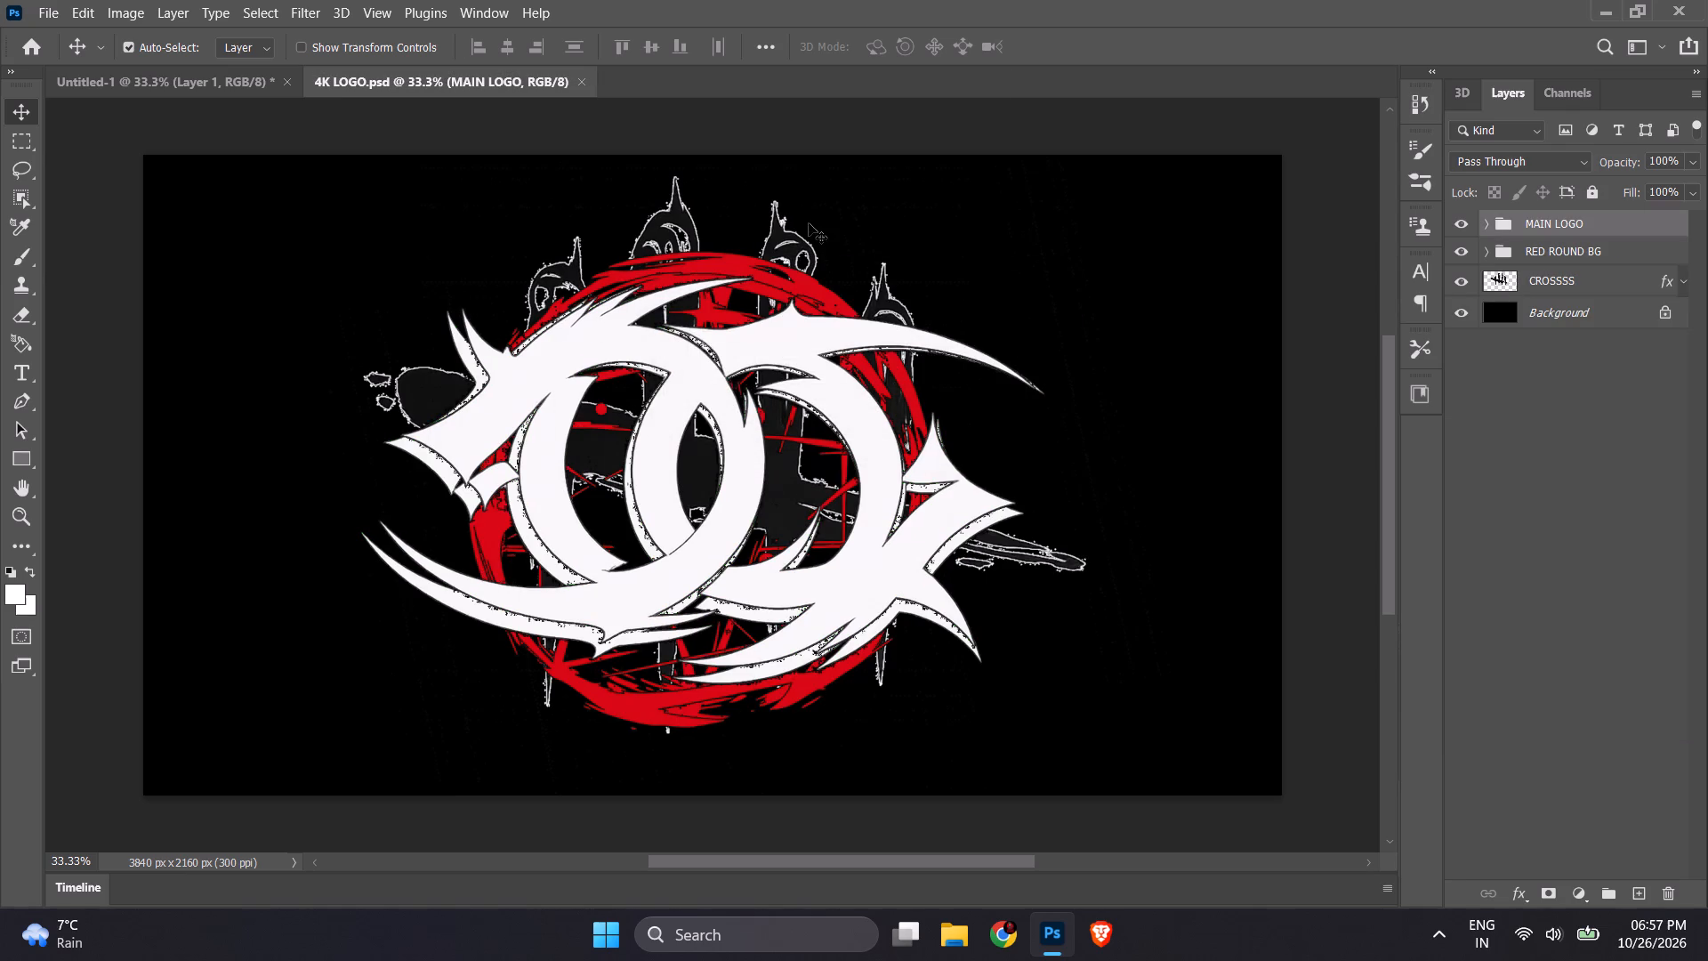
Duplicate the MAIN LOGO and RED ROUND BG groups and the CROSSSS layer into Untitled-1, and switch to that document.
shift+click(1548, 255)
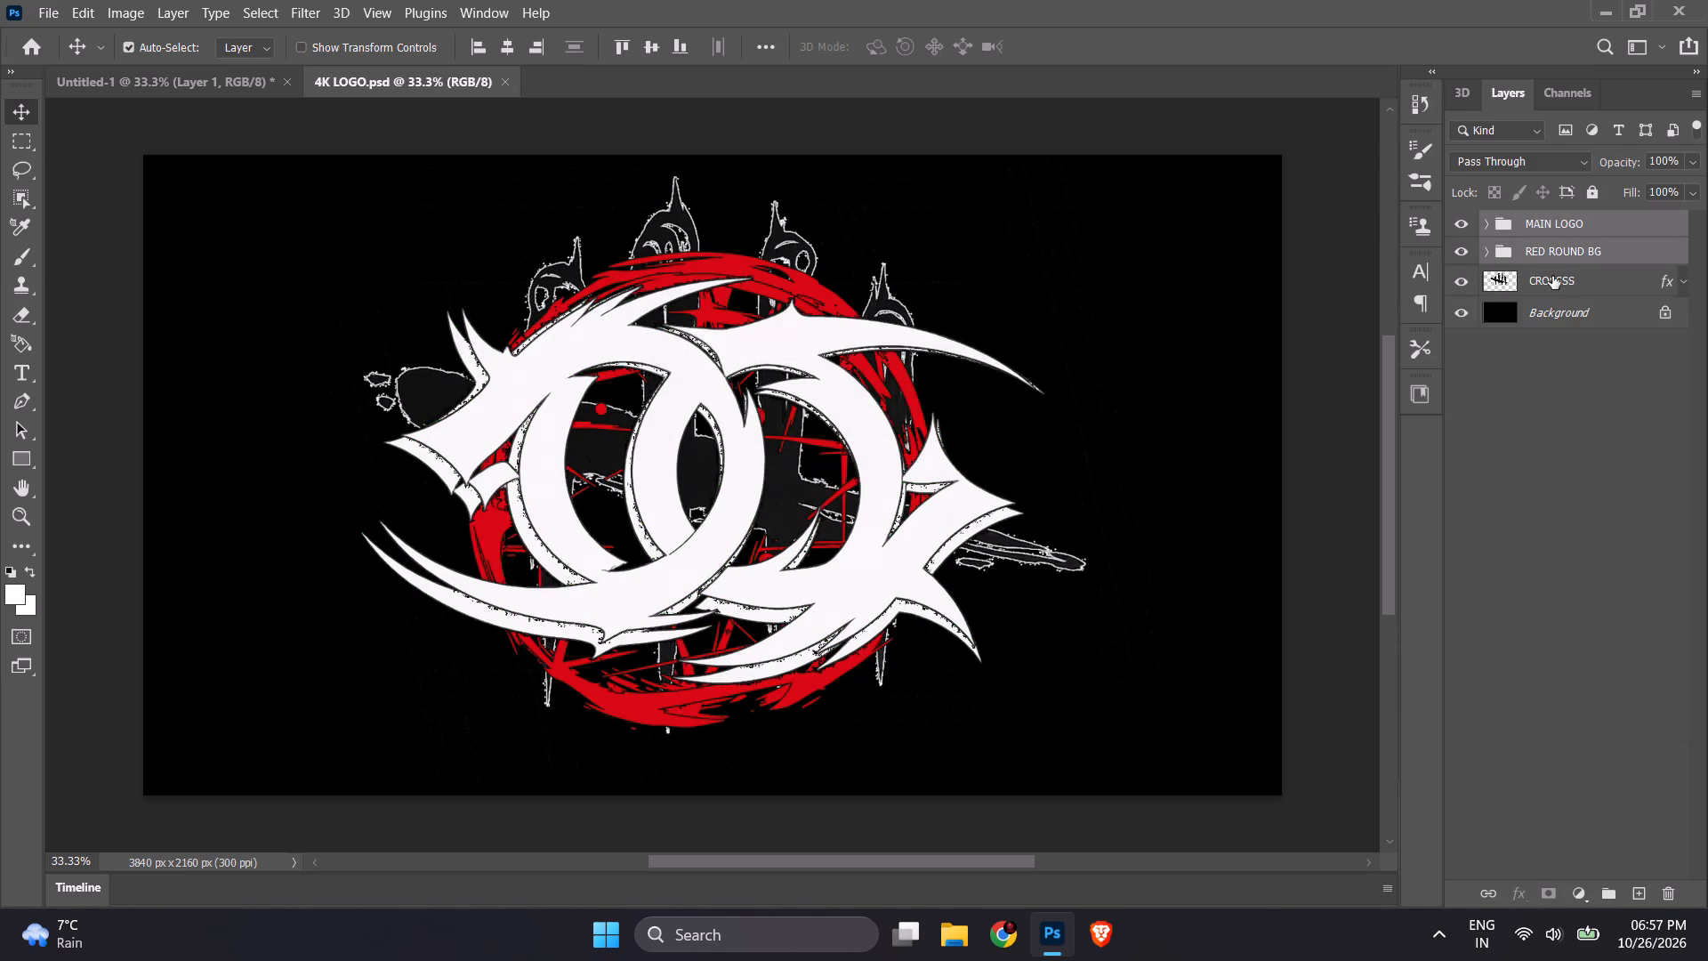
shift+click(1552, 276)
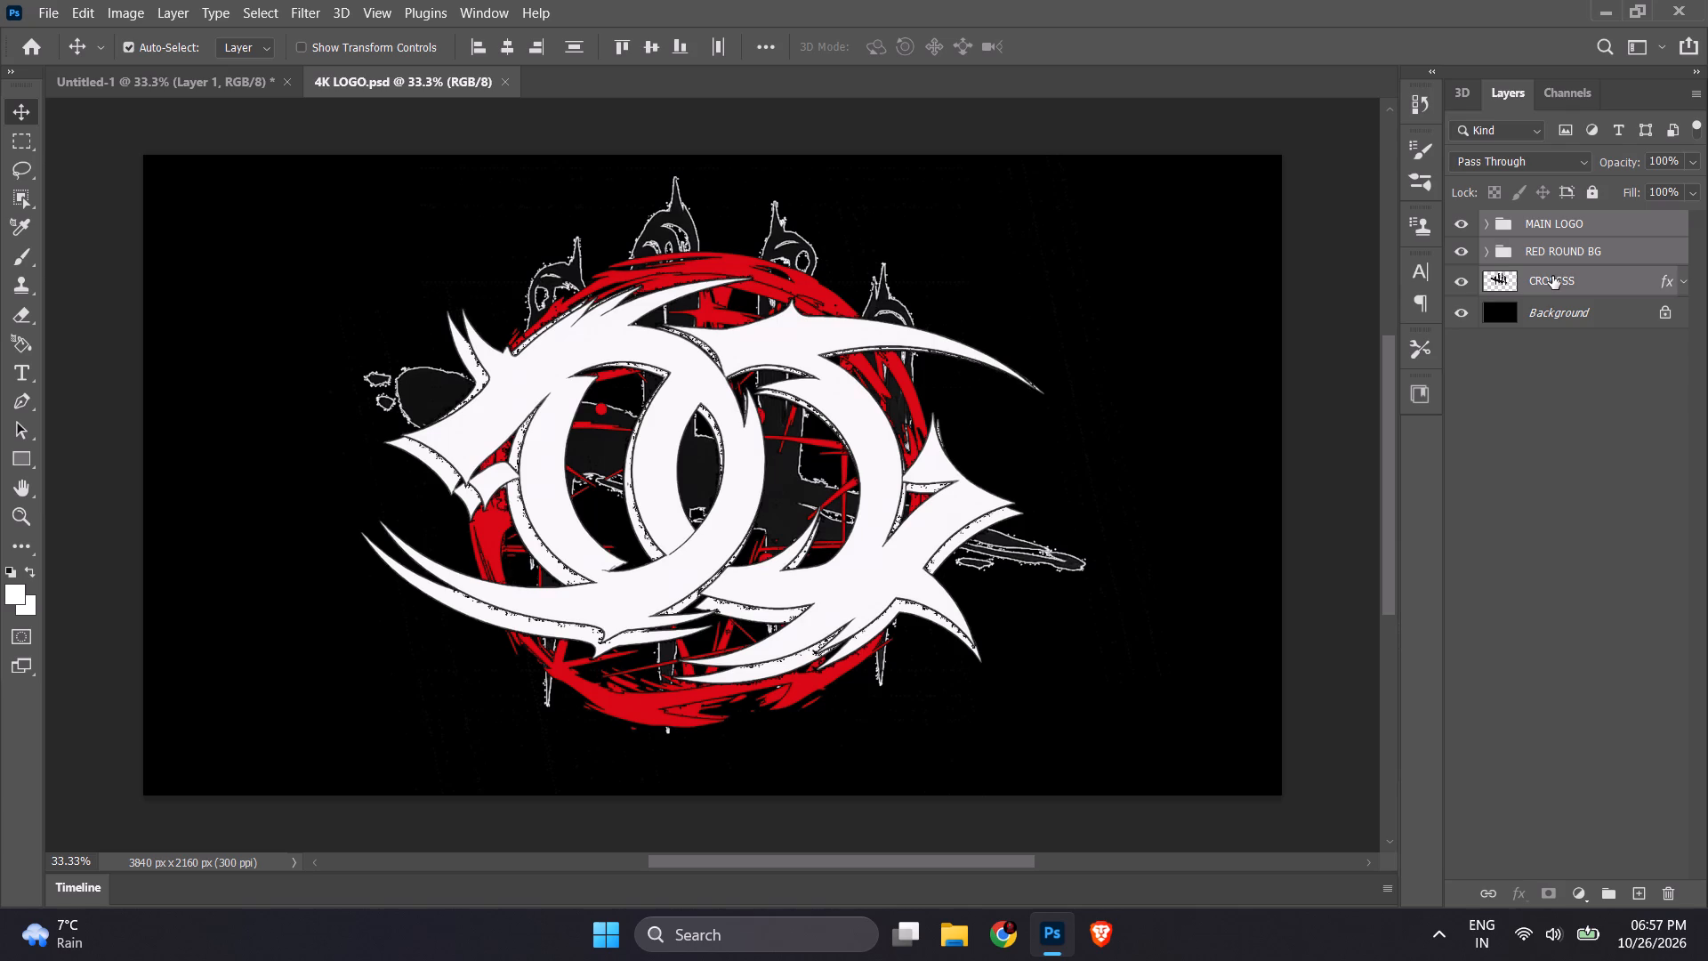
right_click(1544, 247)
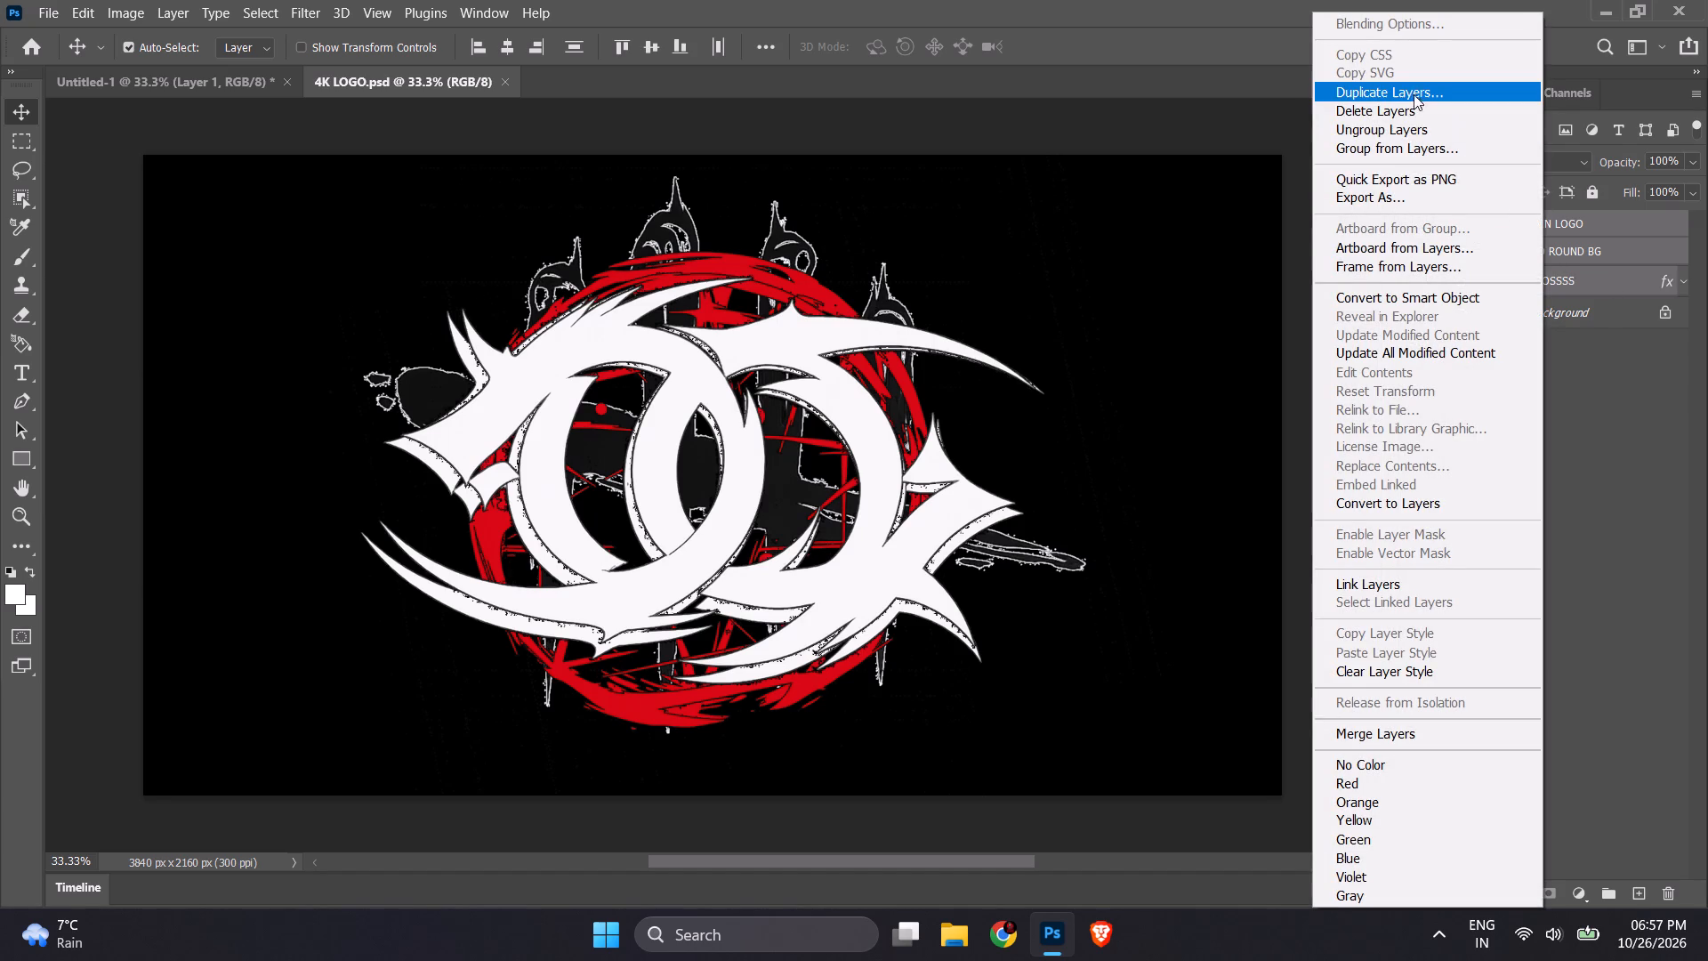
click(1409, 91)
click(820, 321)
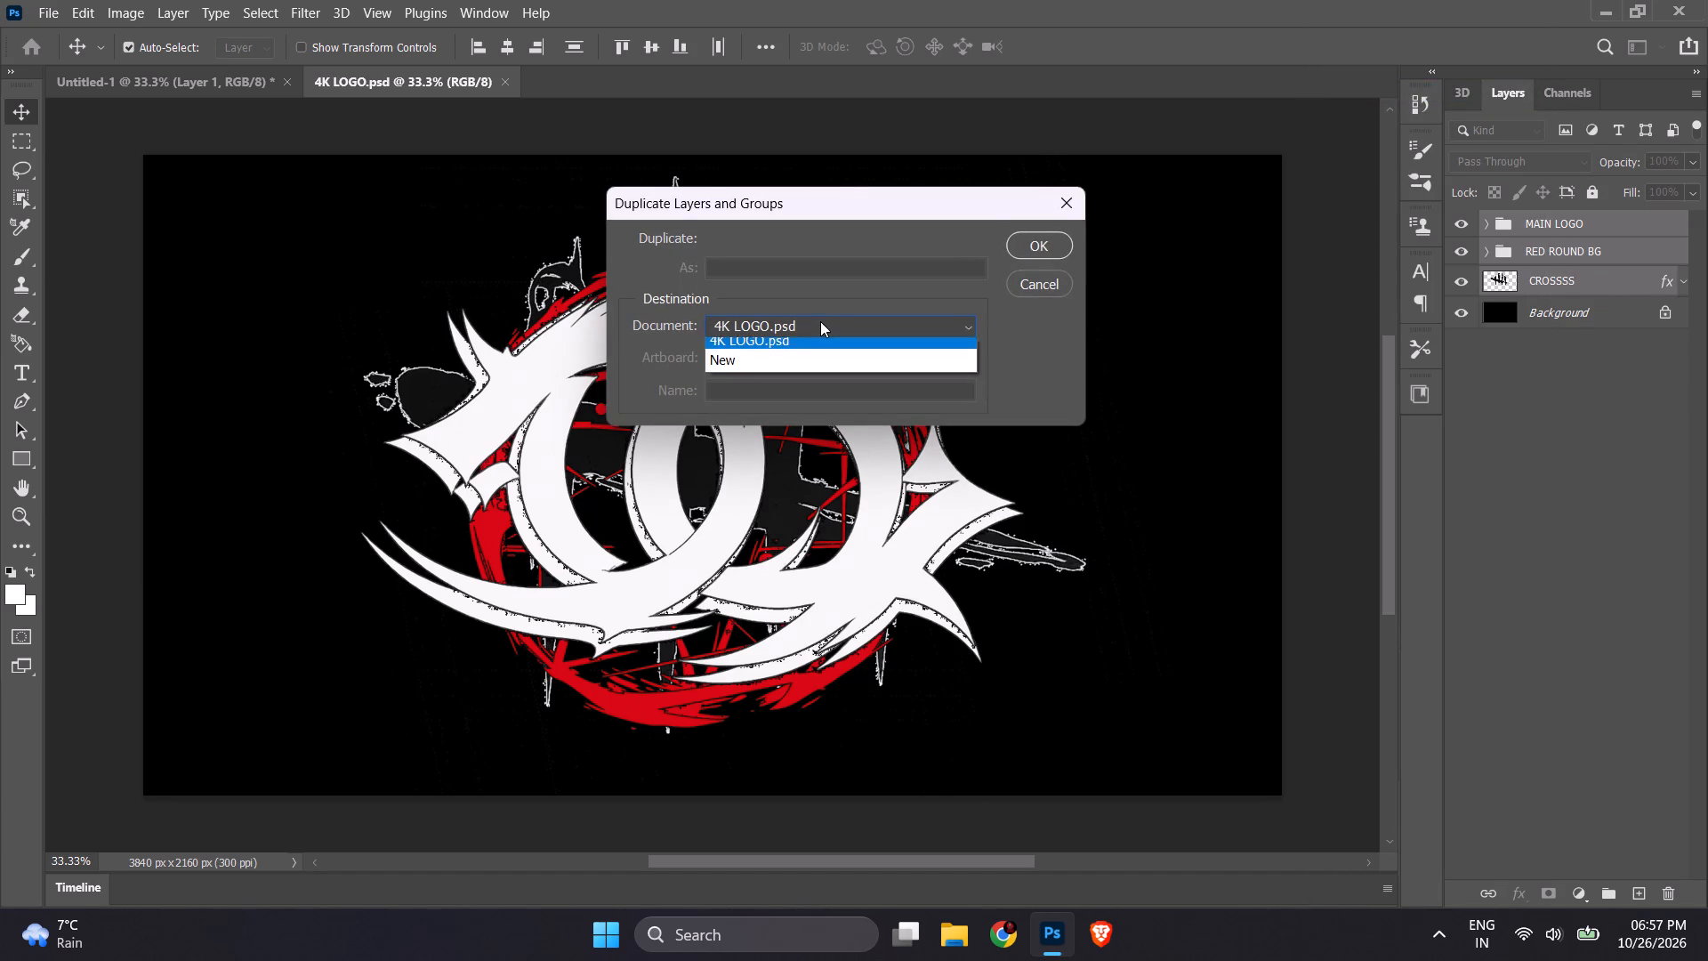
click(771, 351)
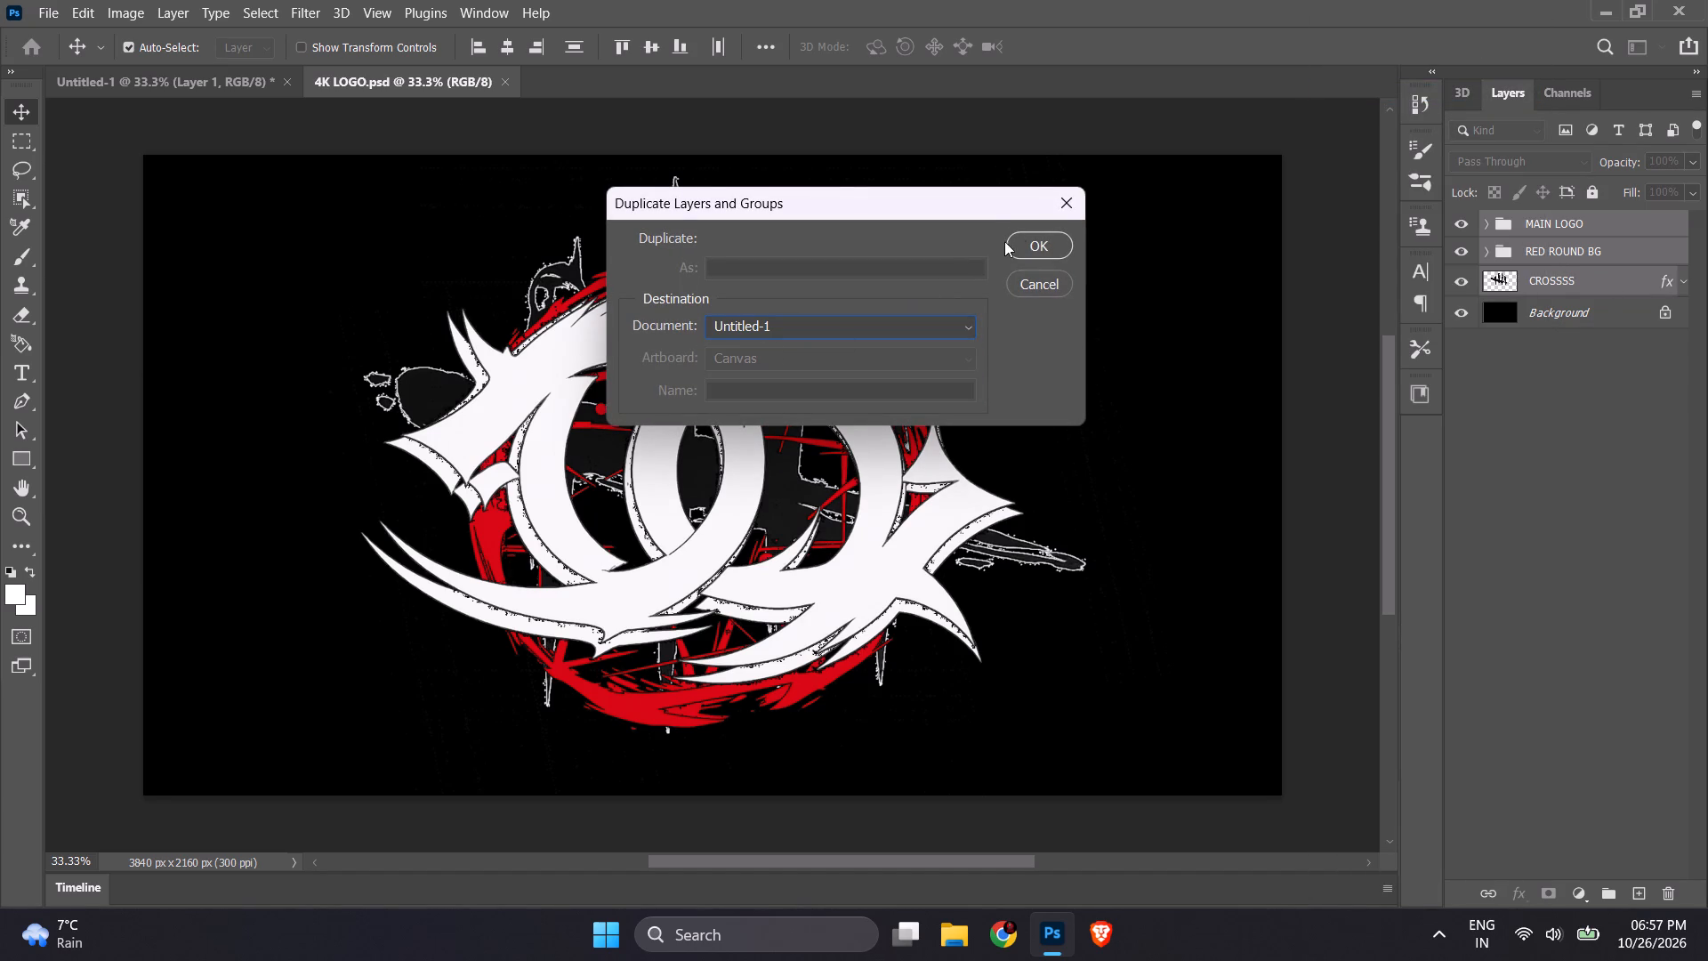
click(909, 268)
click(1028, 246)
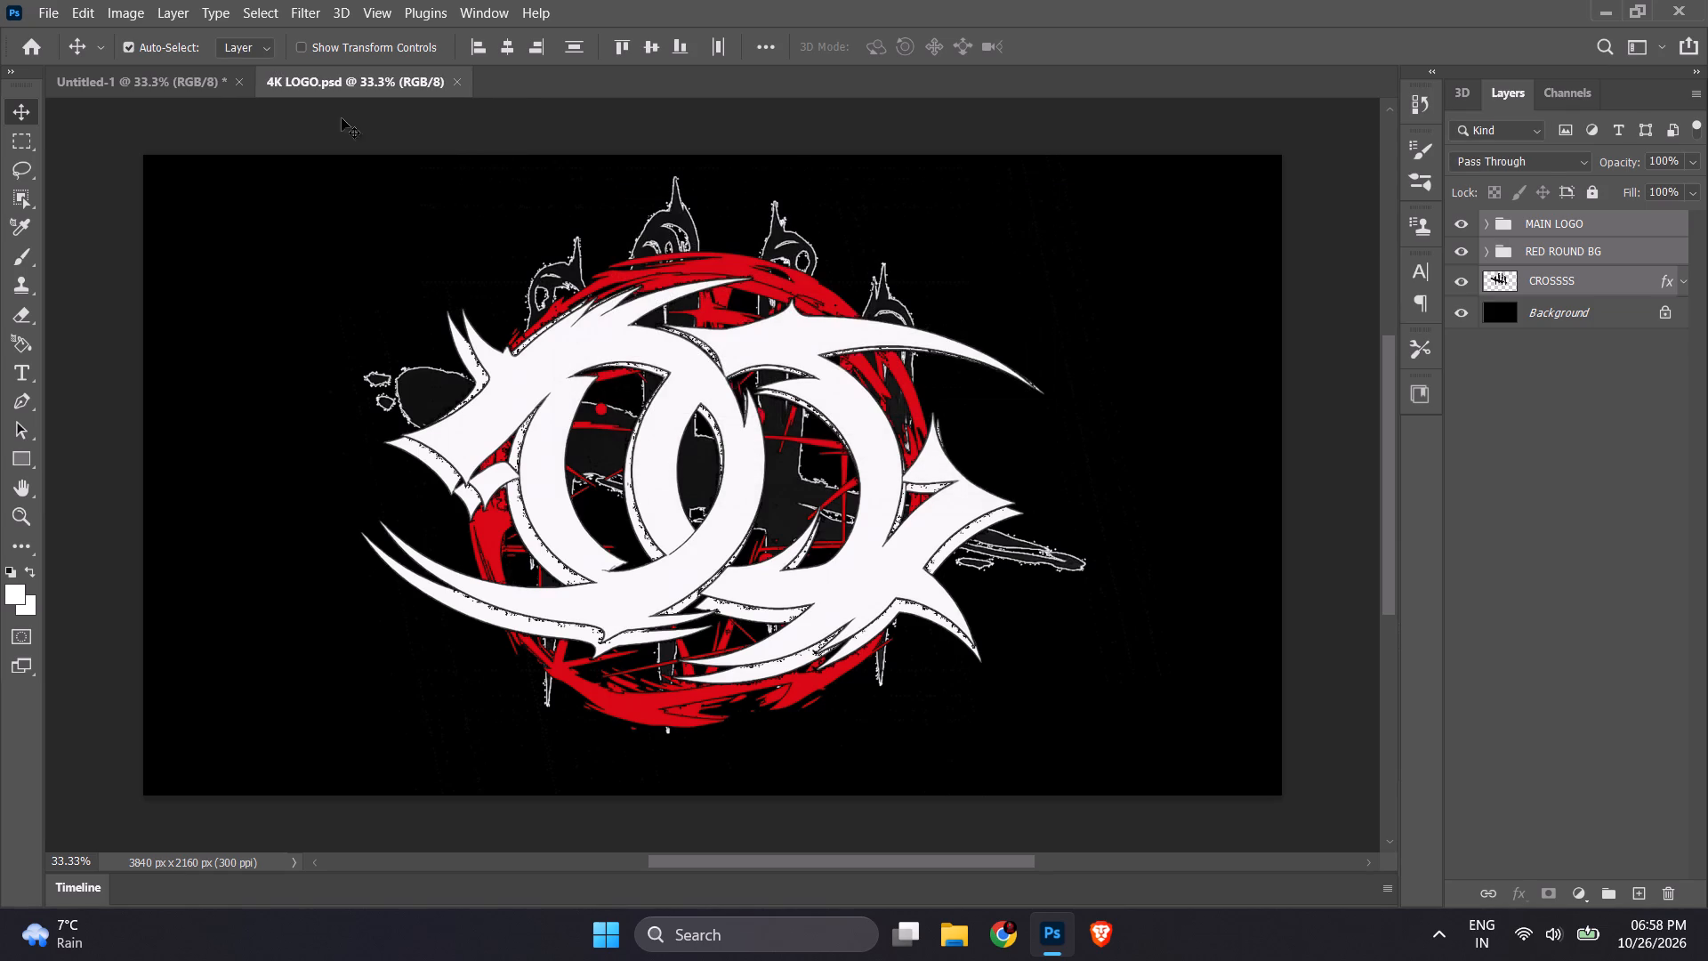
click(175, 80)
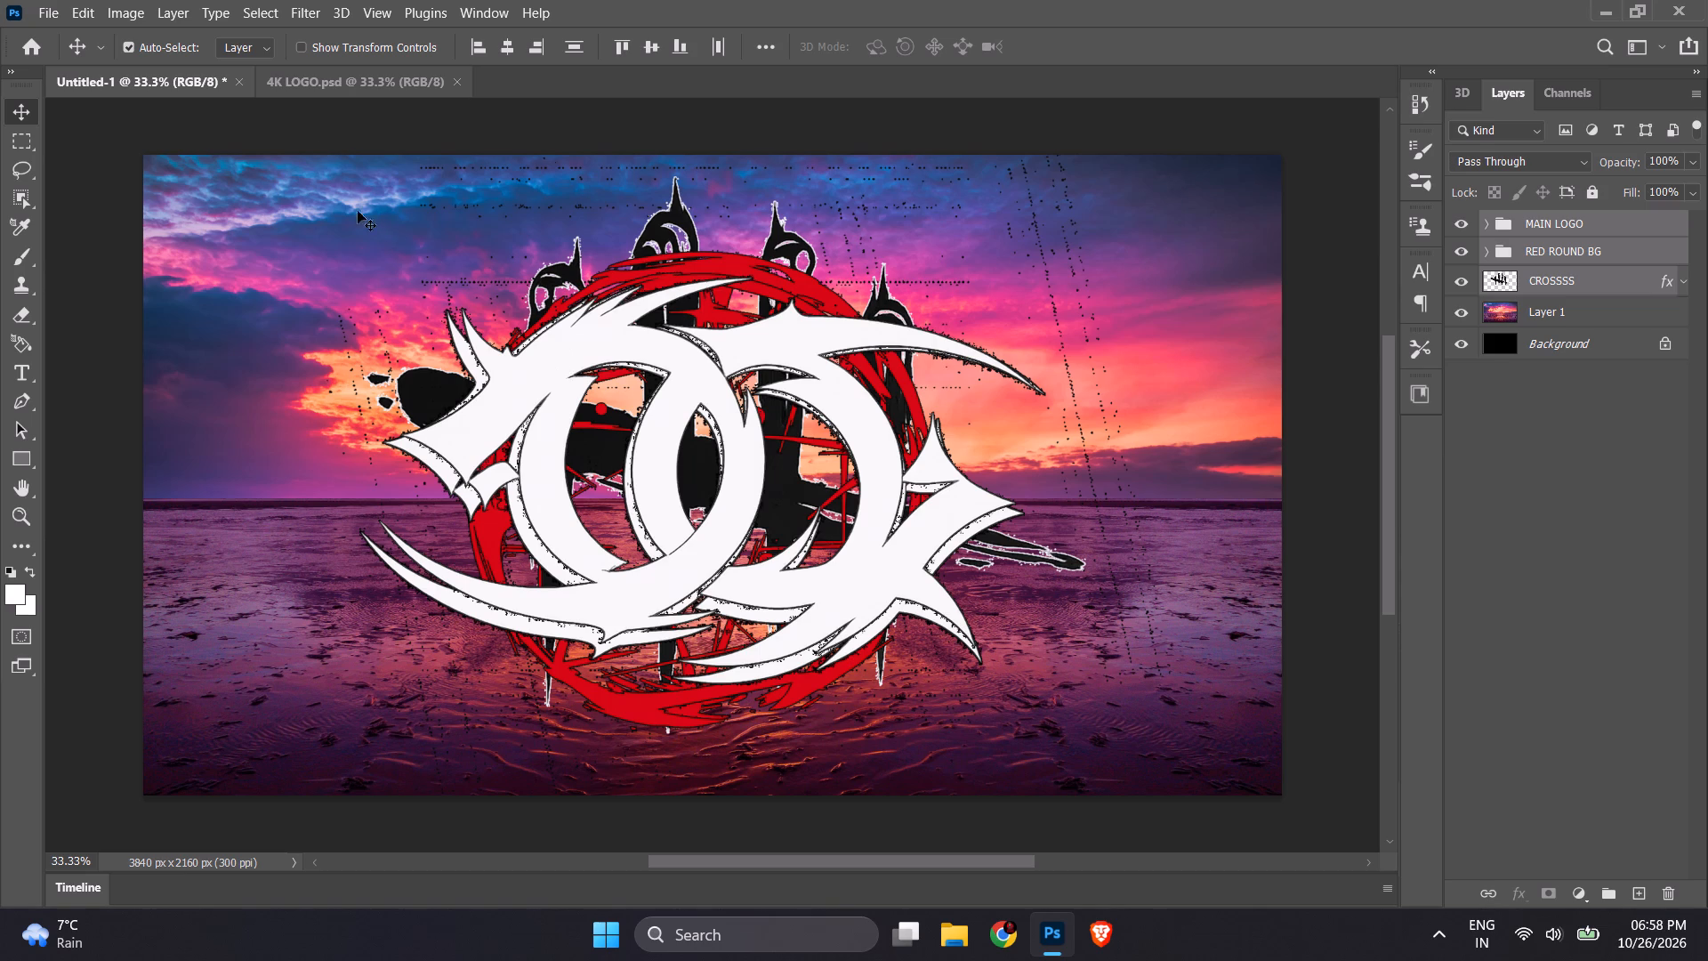
Close 4K LOGO.psd, leaving the Untitled-1 composition open.
click(455, 86)
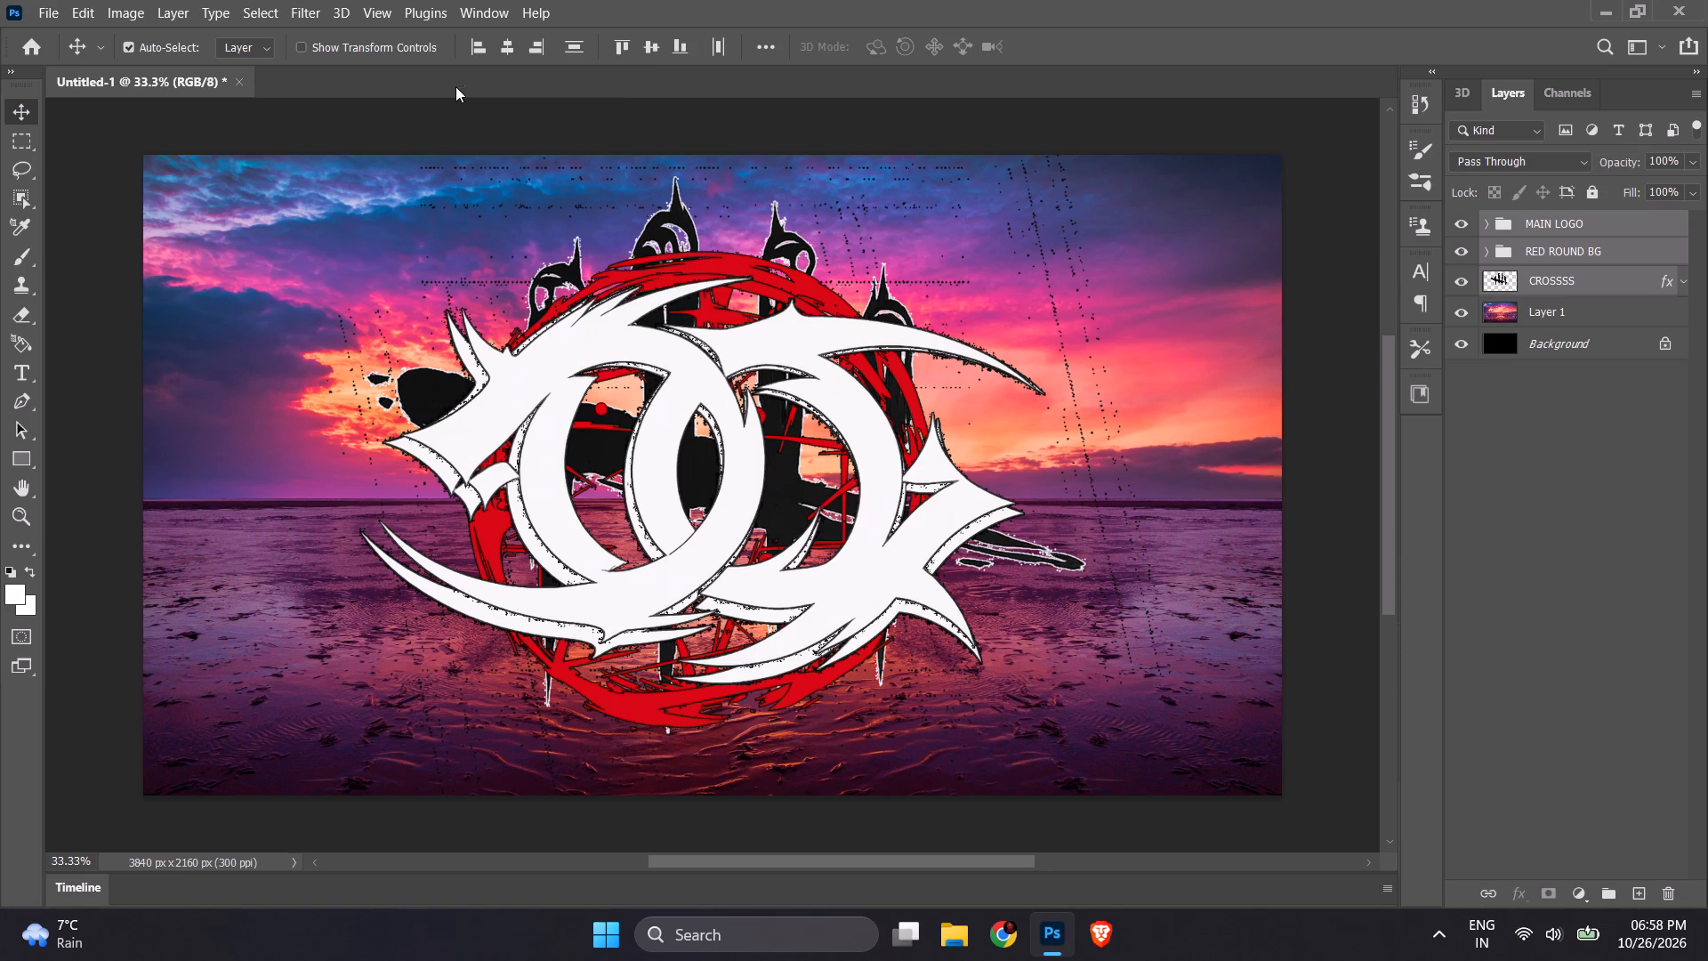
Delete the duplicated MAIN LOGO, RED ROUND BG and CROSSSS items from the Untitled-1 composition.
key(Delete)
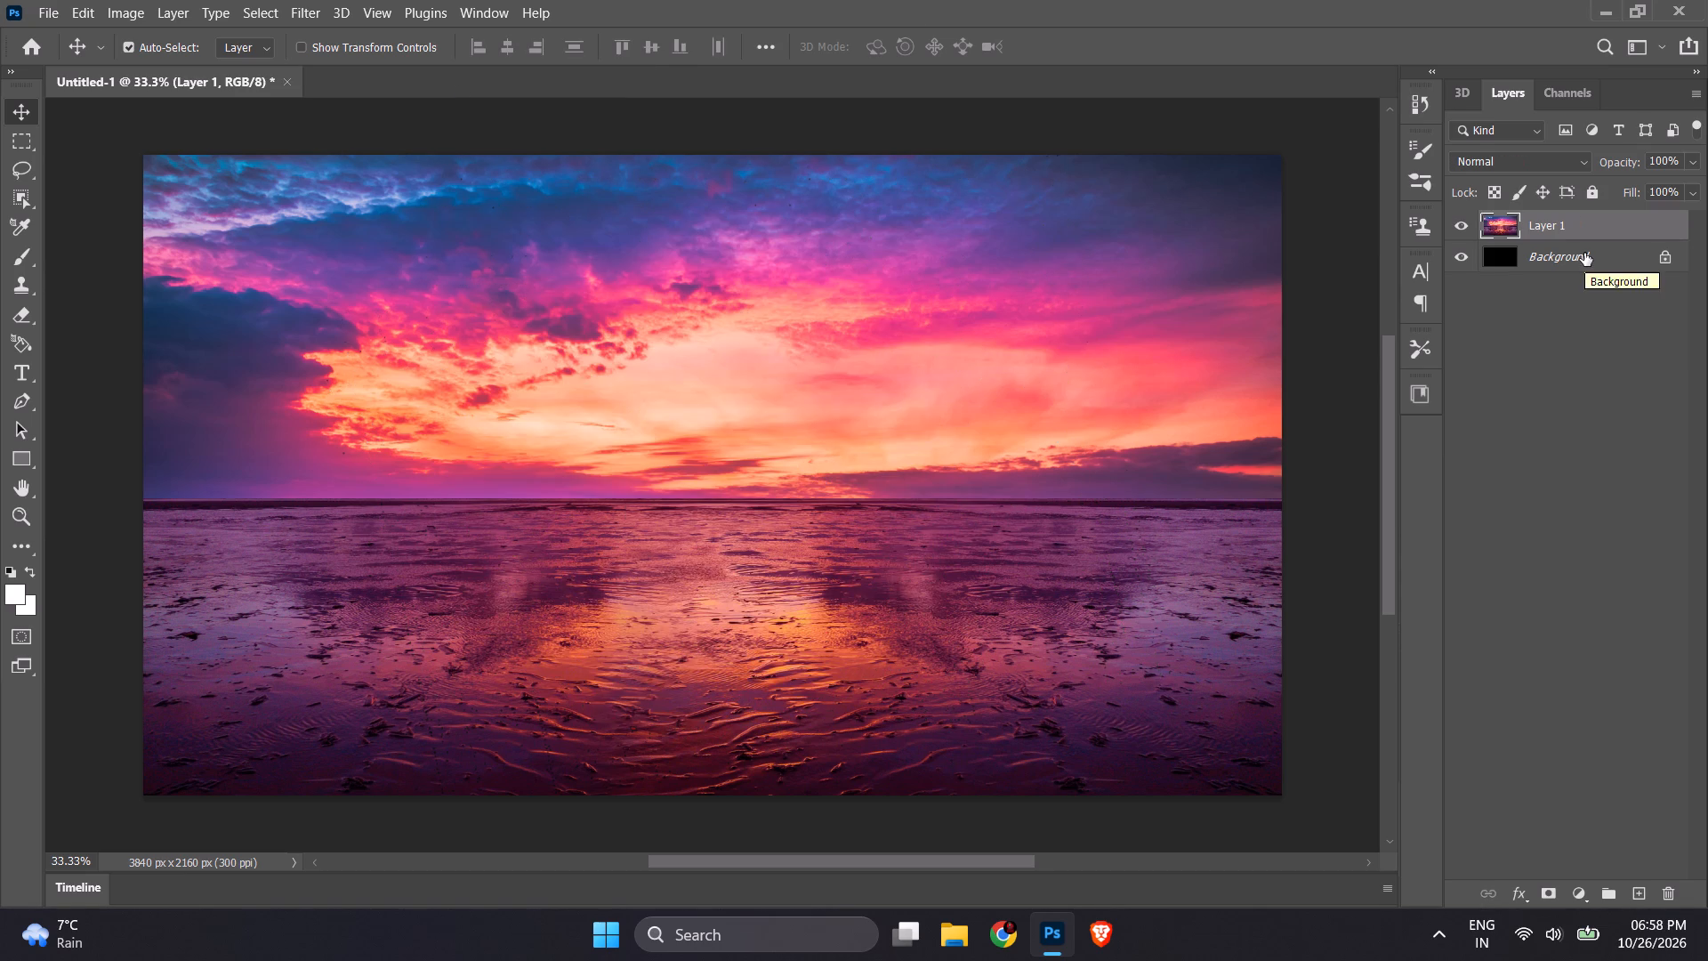
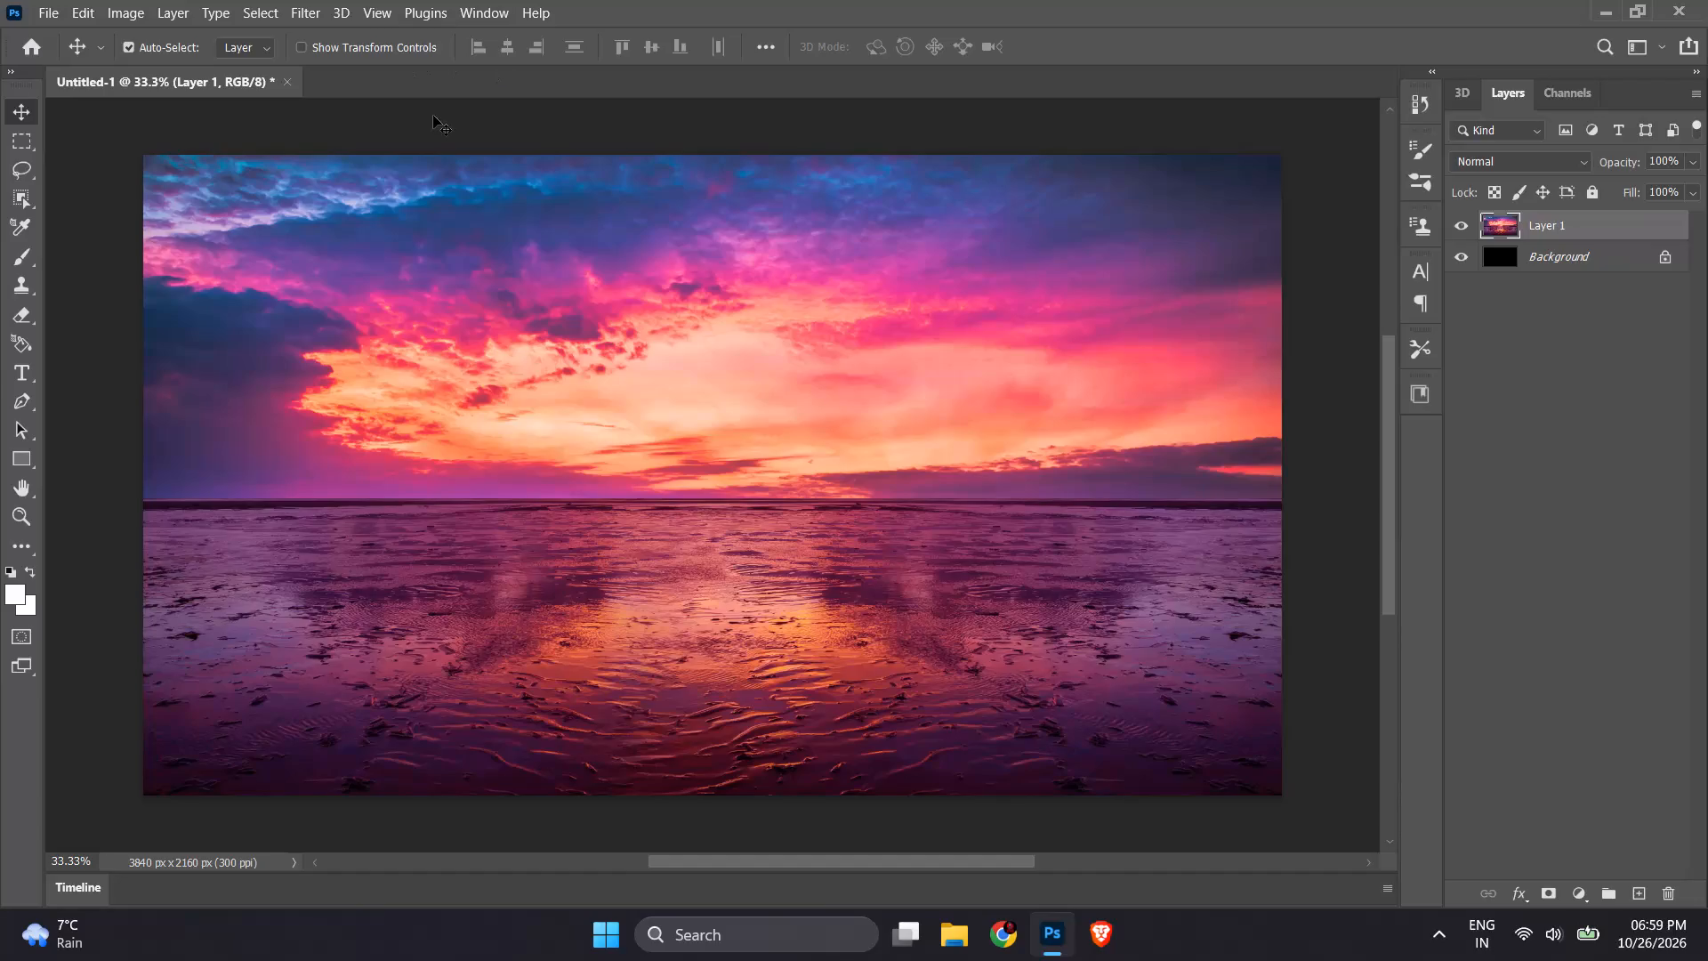
Open 4K LOGO COLORIFICATION.psd from the PSD FILES folder.
click(45, 0)
click(76, 45)
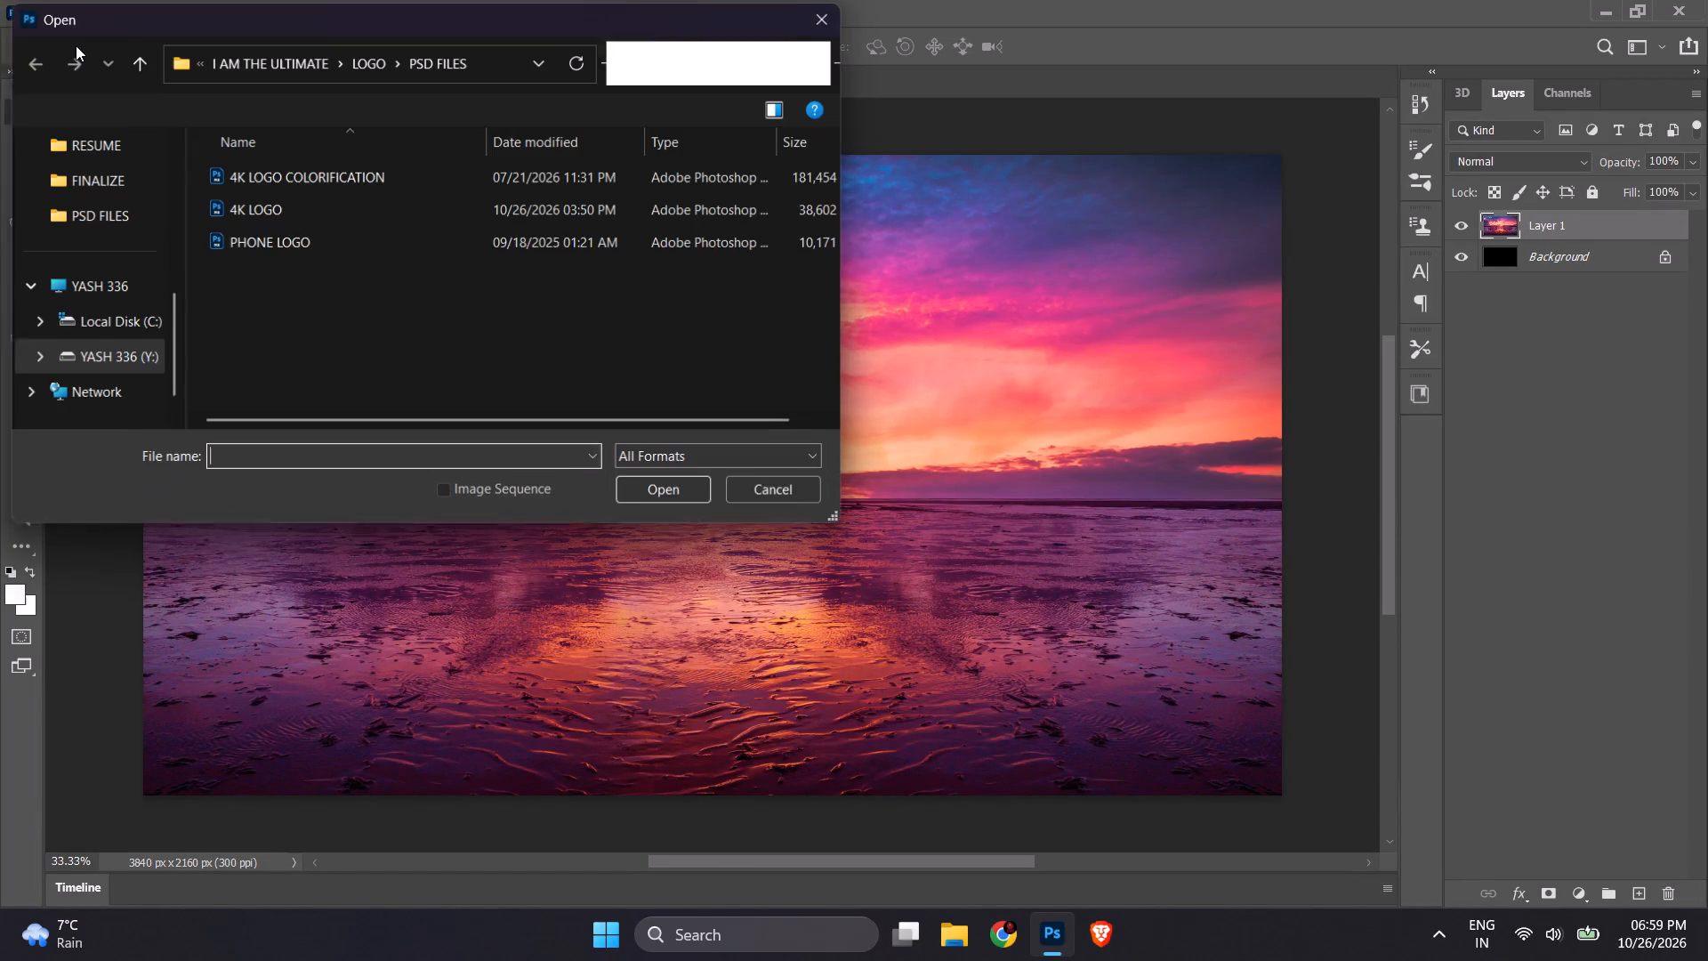
click(127, 205)
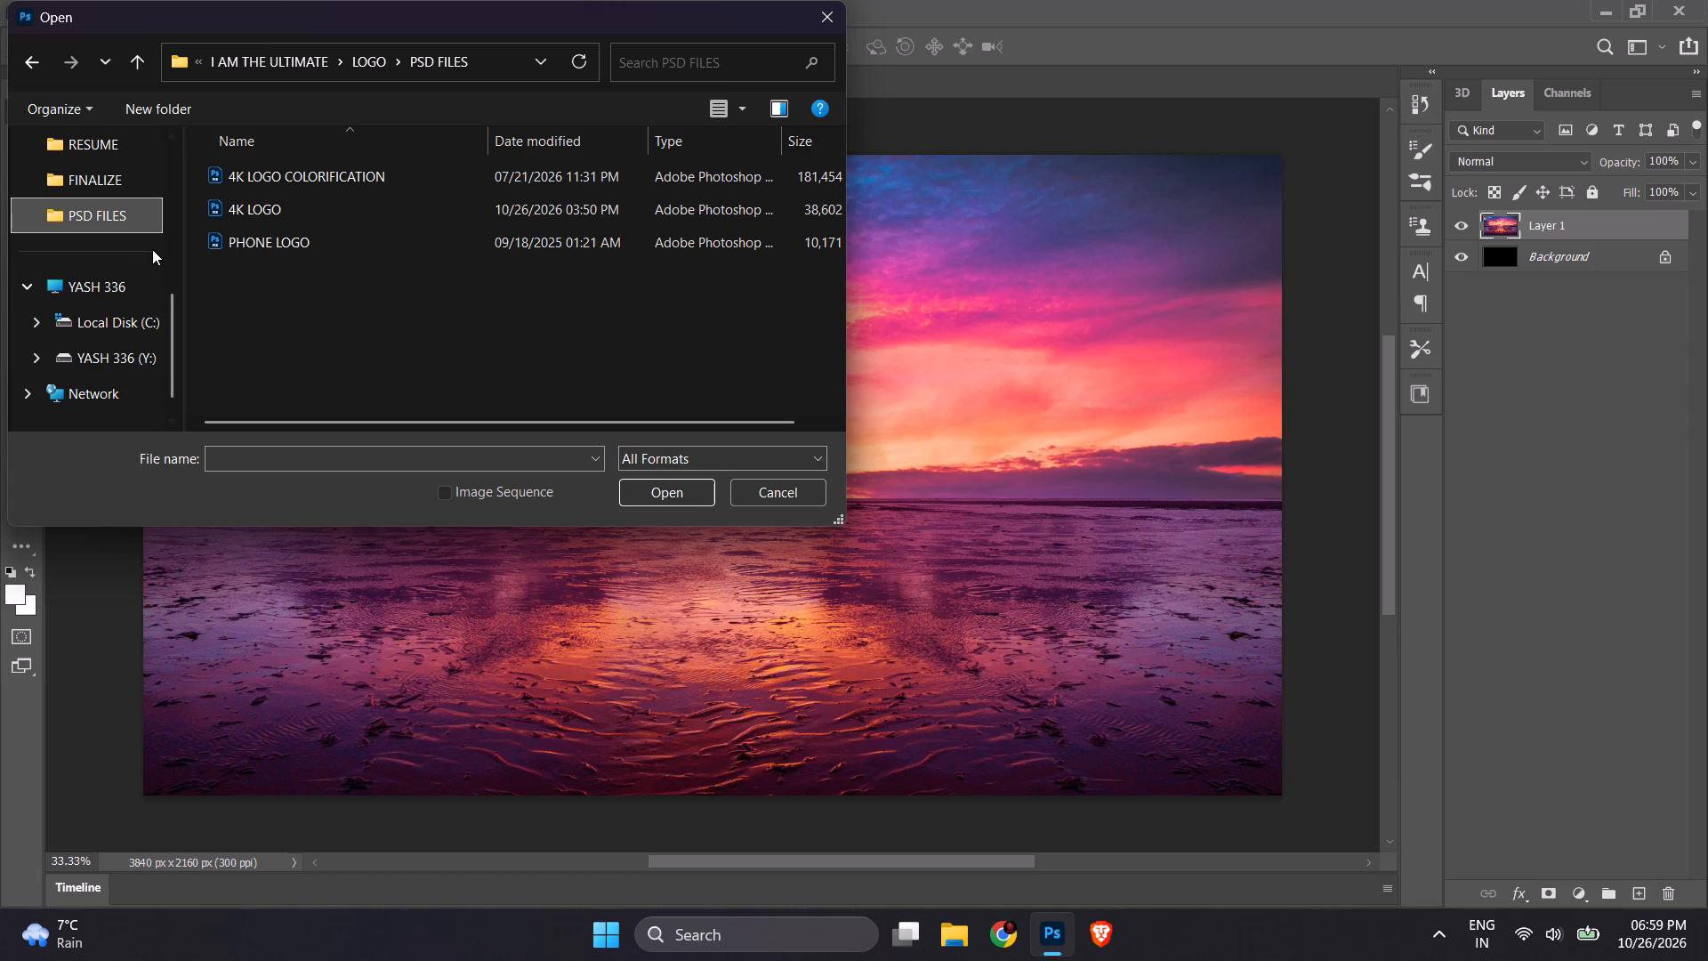
double_click(224, 182)
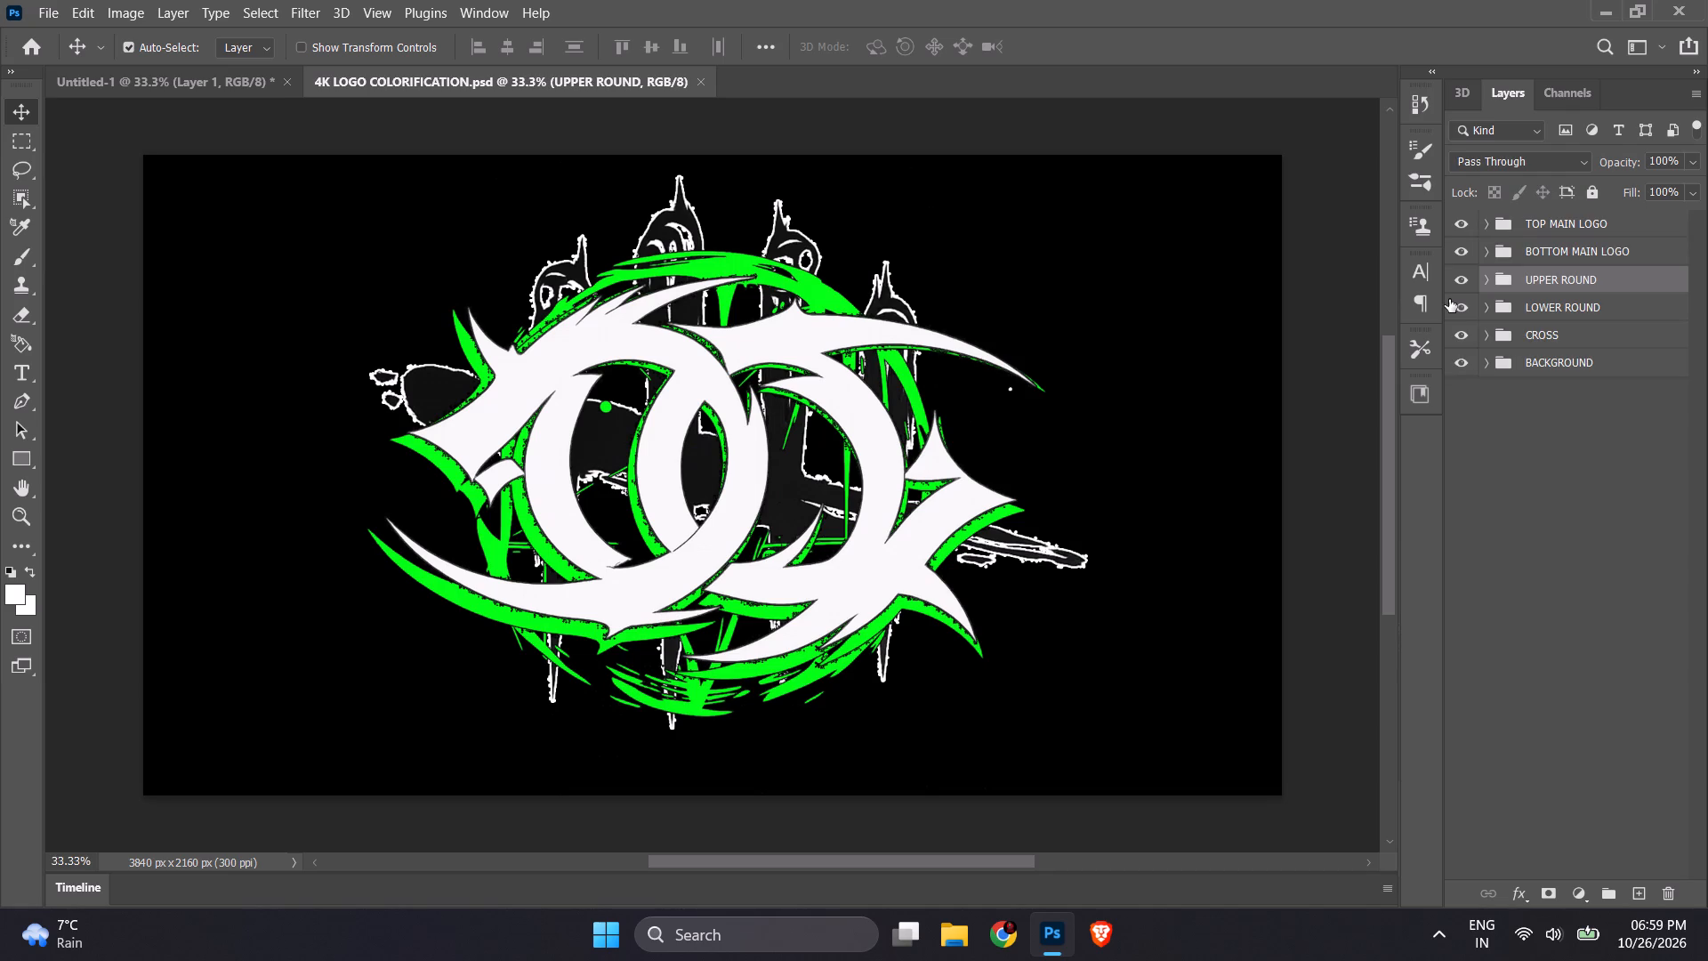
Duplicate the five groups from TOP MAIN LOGO through CROSS into Untitled-1, and switch to that document.
click(1551, 229)
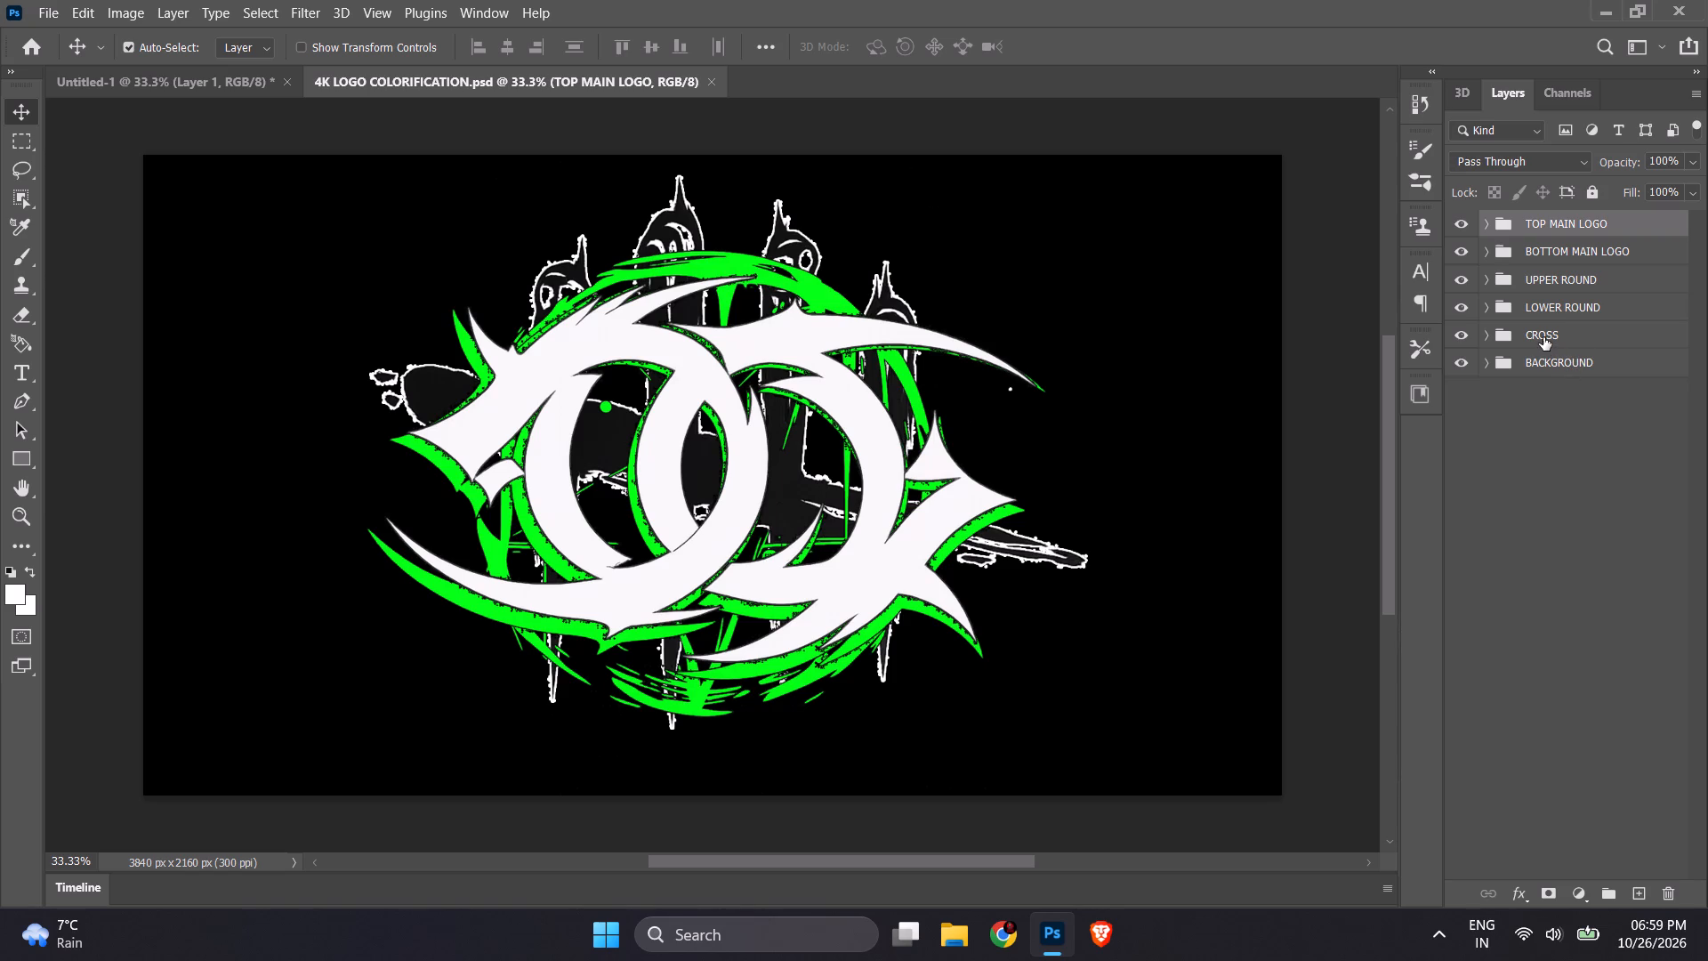
shift+click(1543, 337)
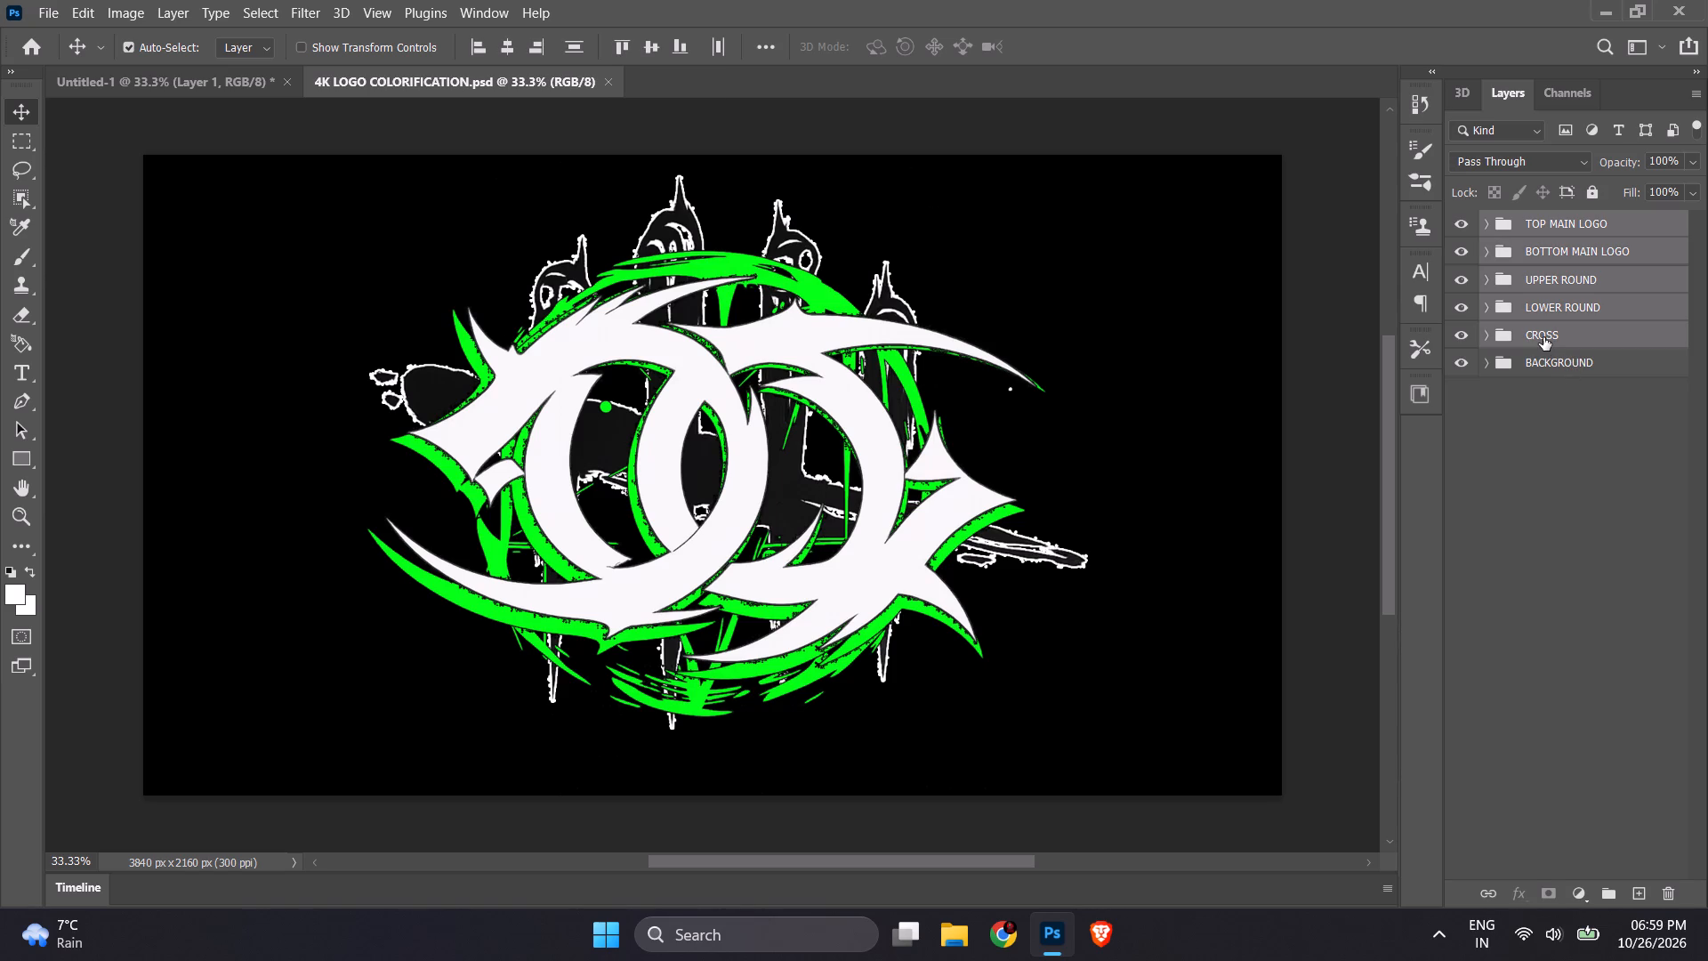
right_click(1538, 303)
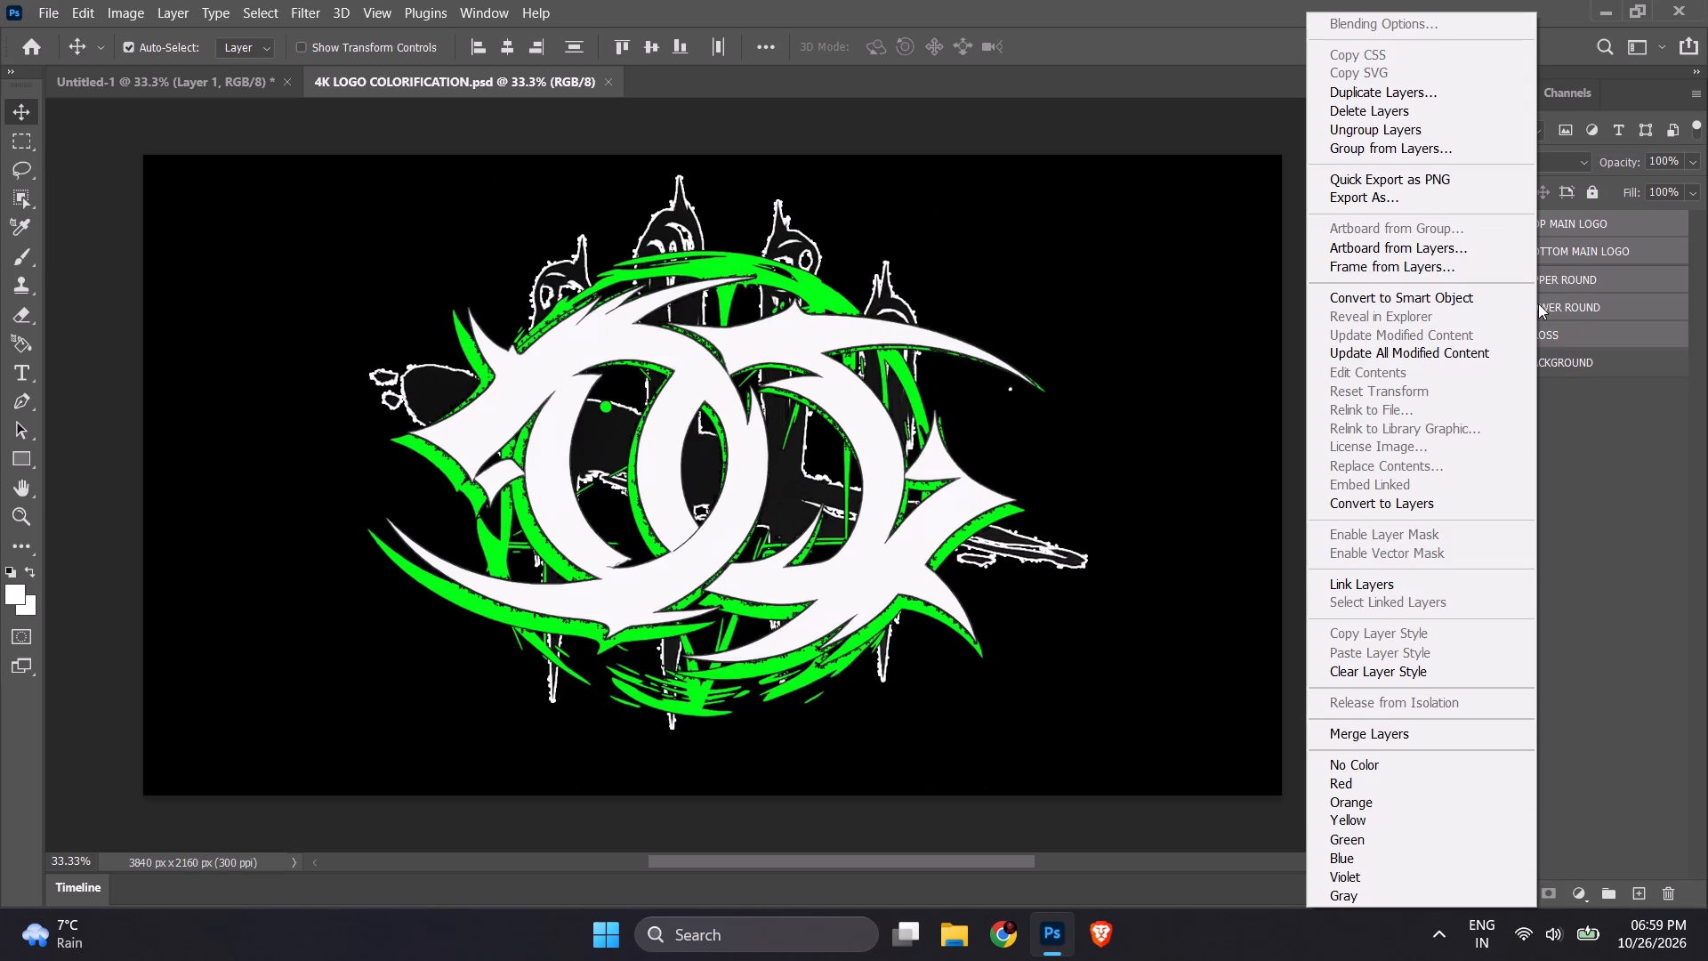
click(1398, 99)
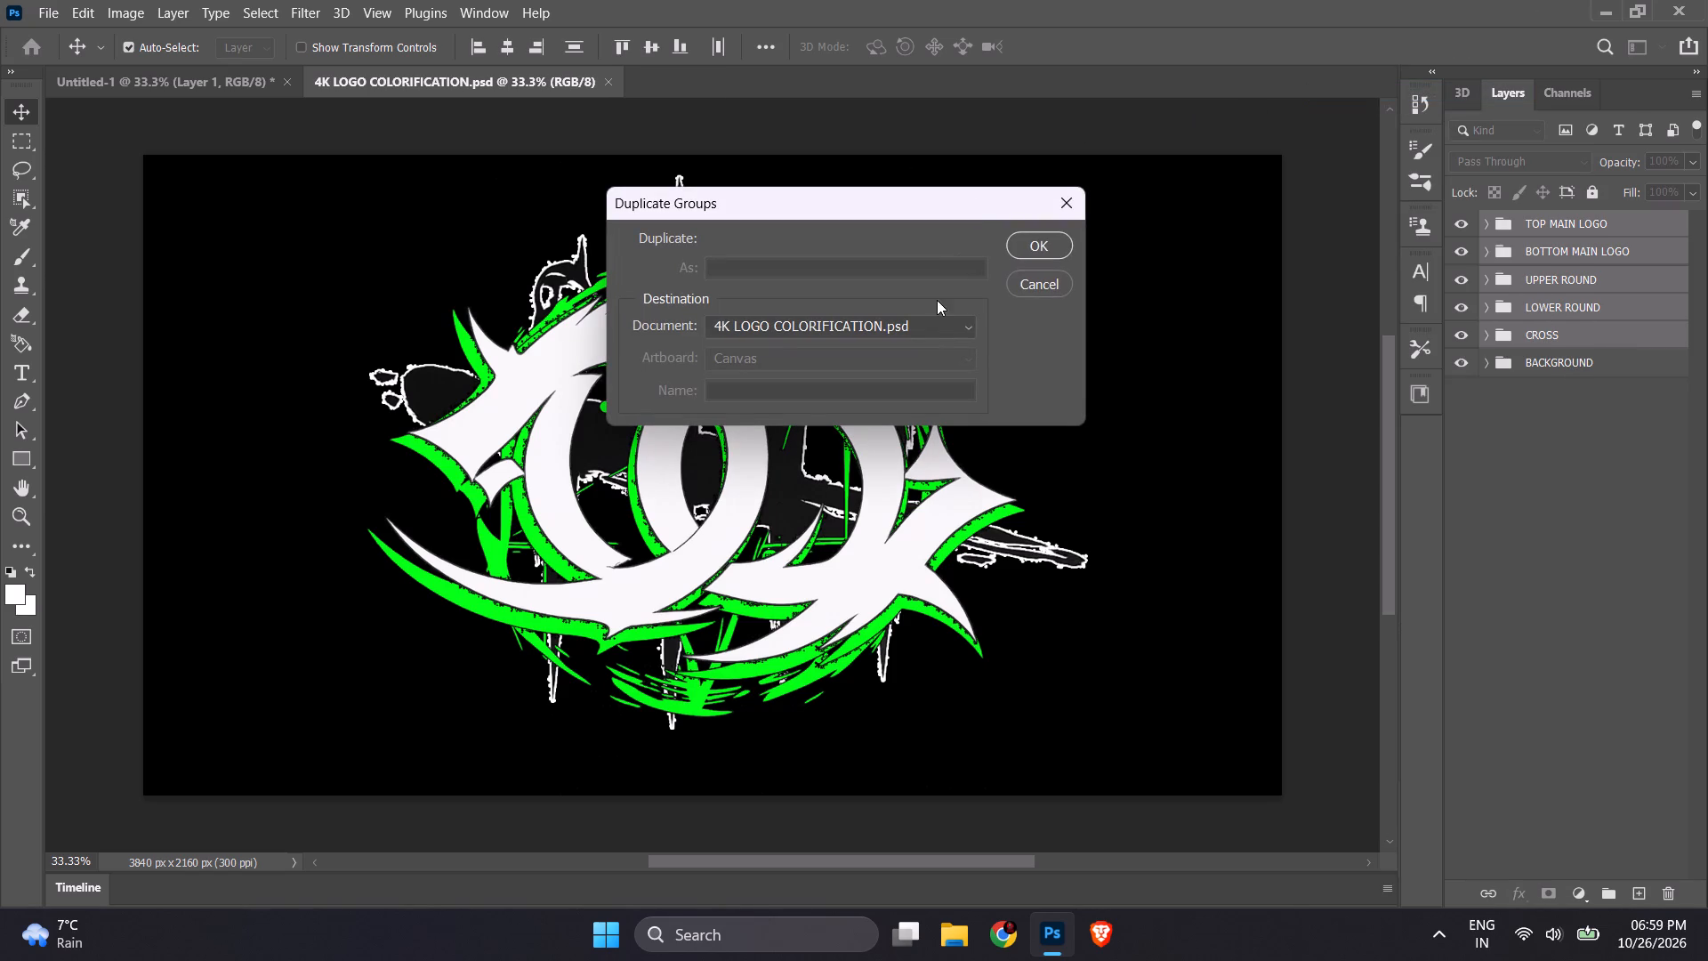
click(932, 323)
click(871, 352)
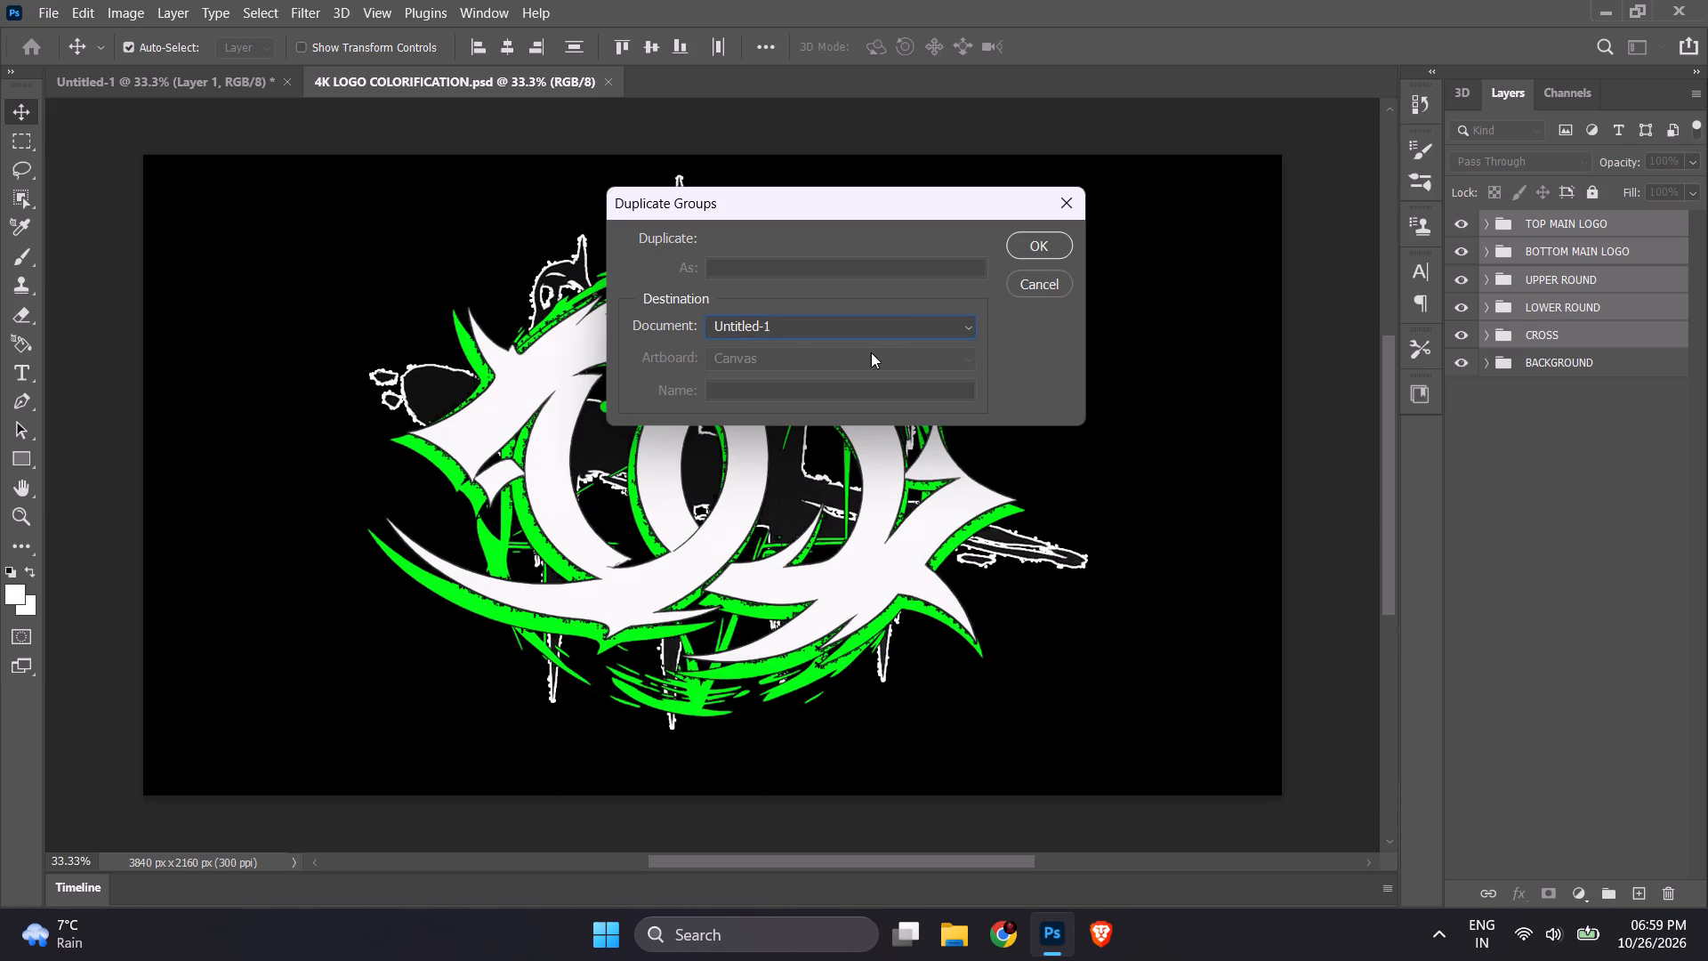
click(1018, 245)
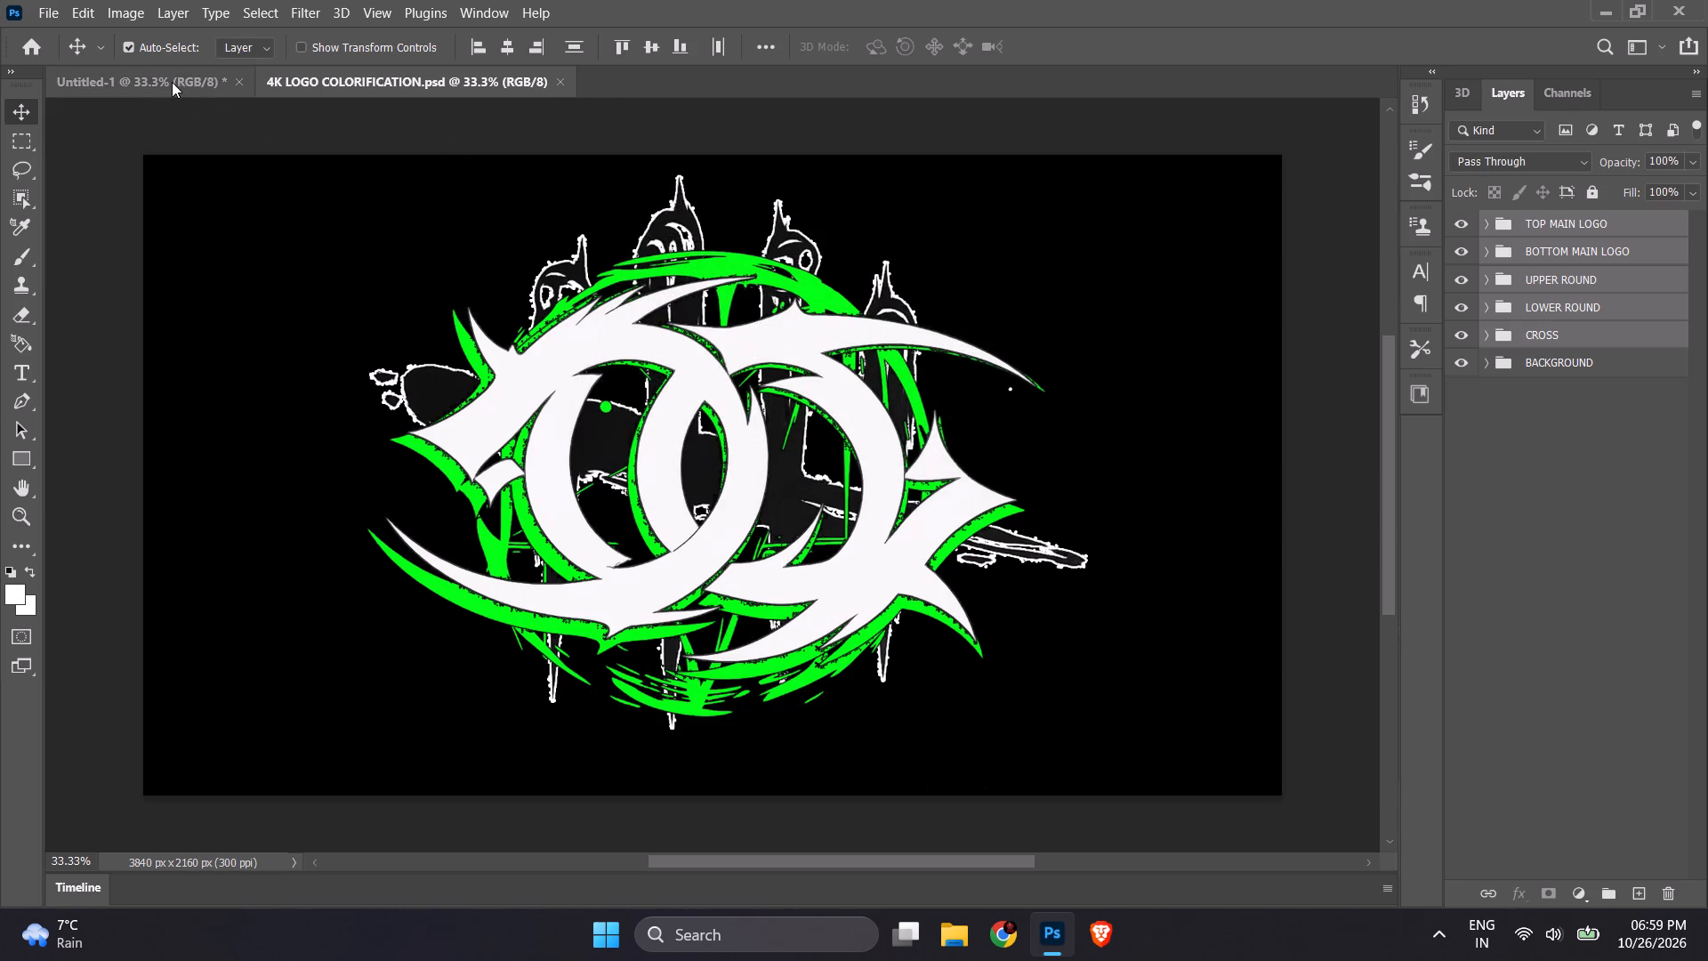
click(167, 80)
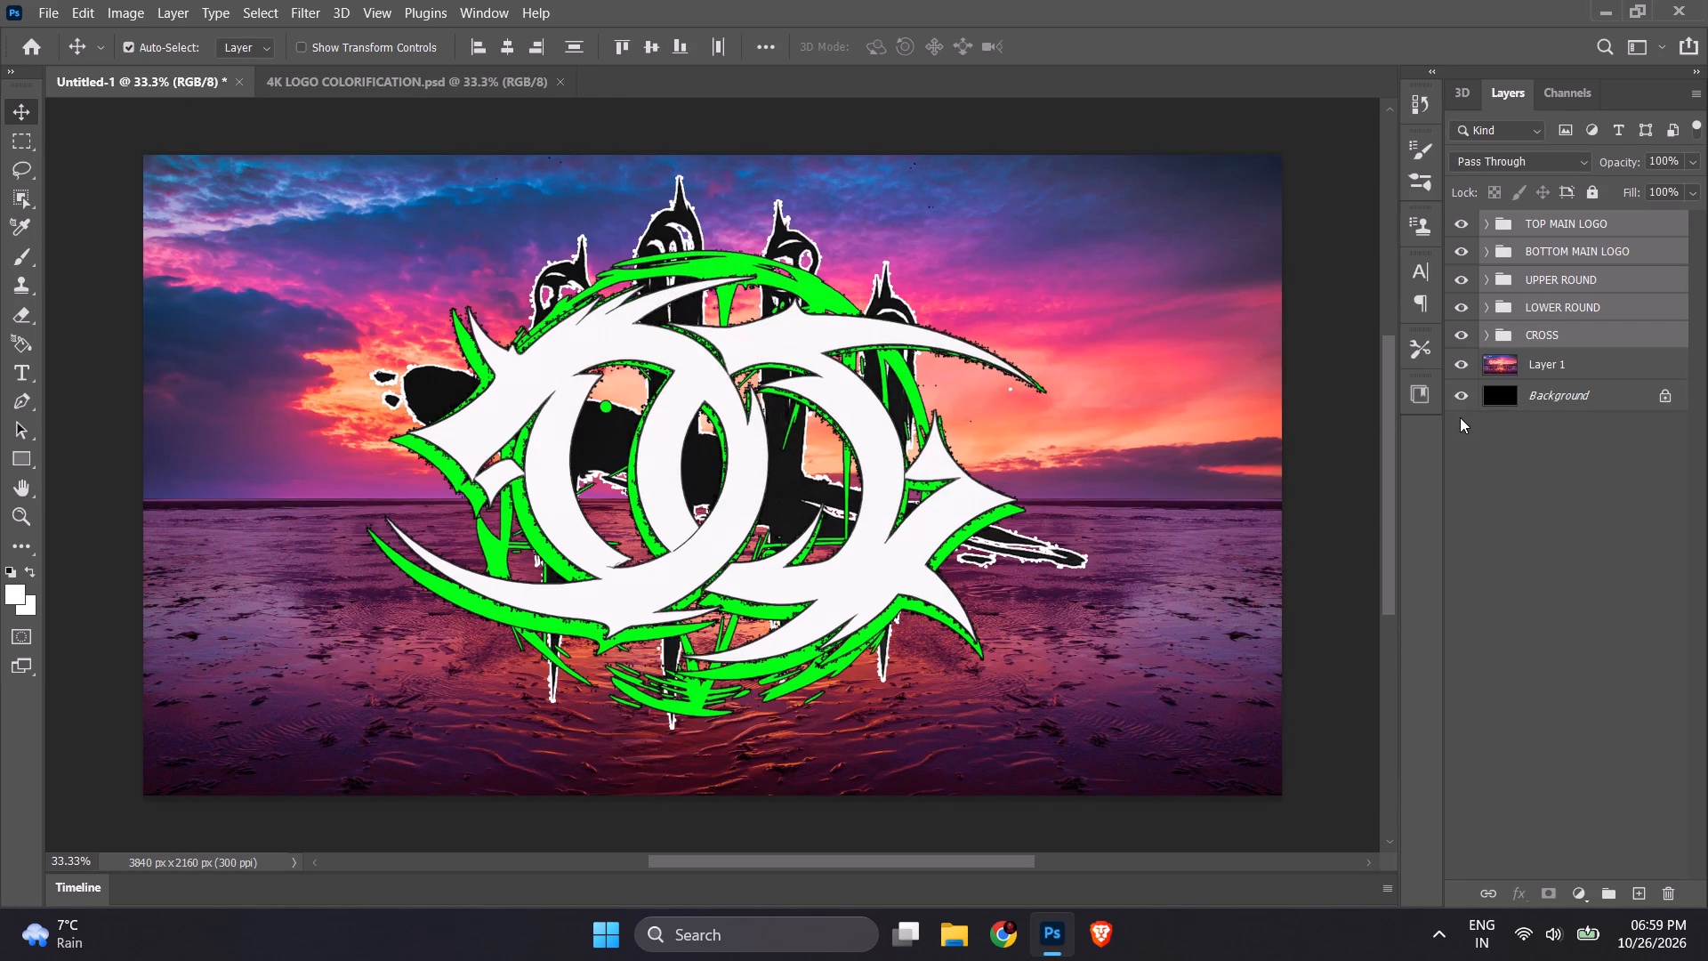
In the BOTTOM MAIN LOGO group, show the RED layer and hide the GREEN layer.
click(1490, 334)
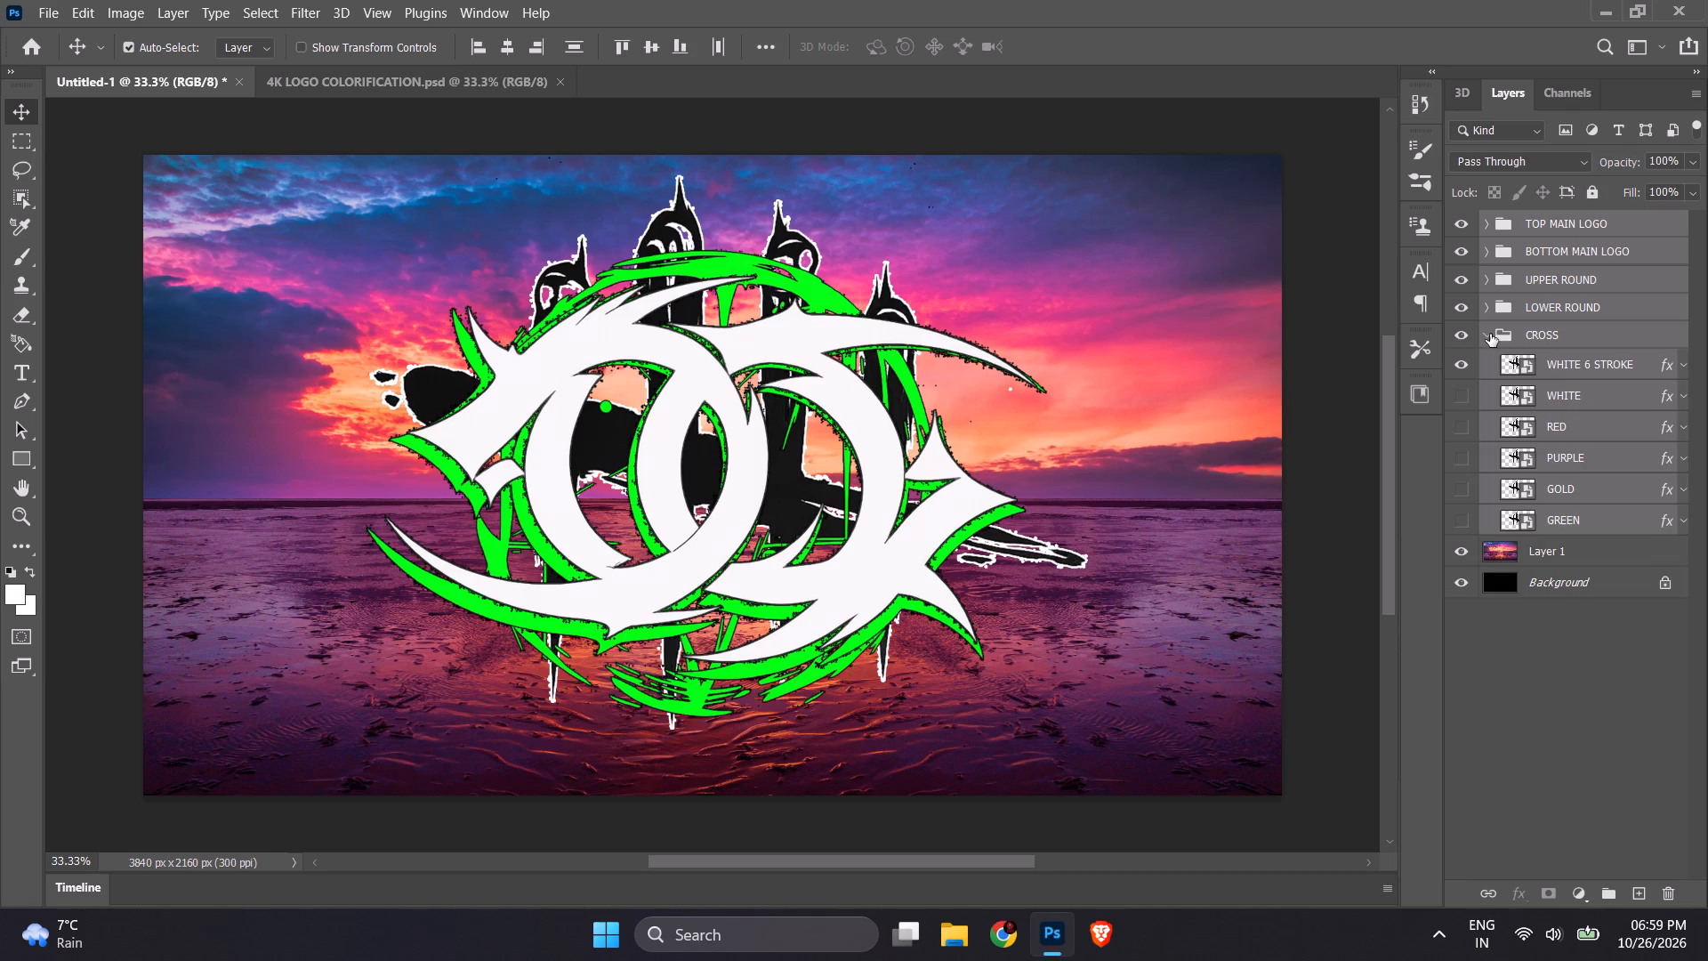
click(1602, 814)
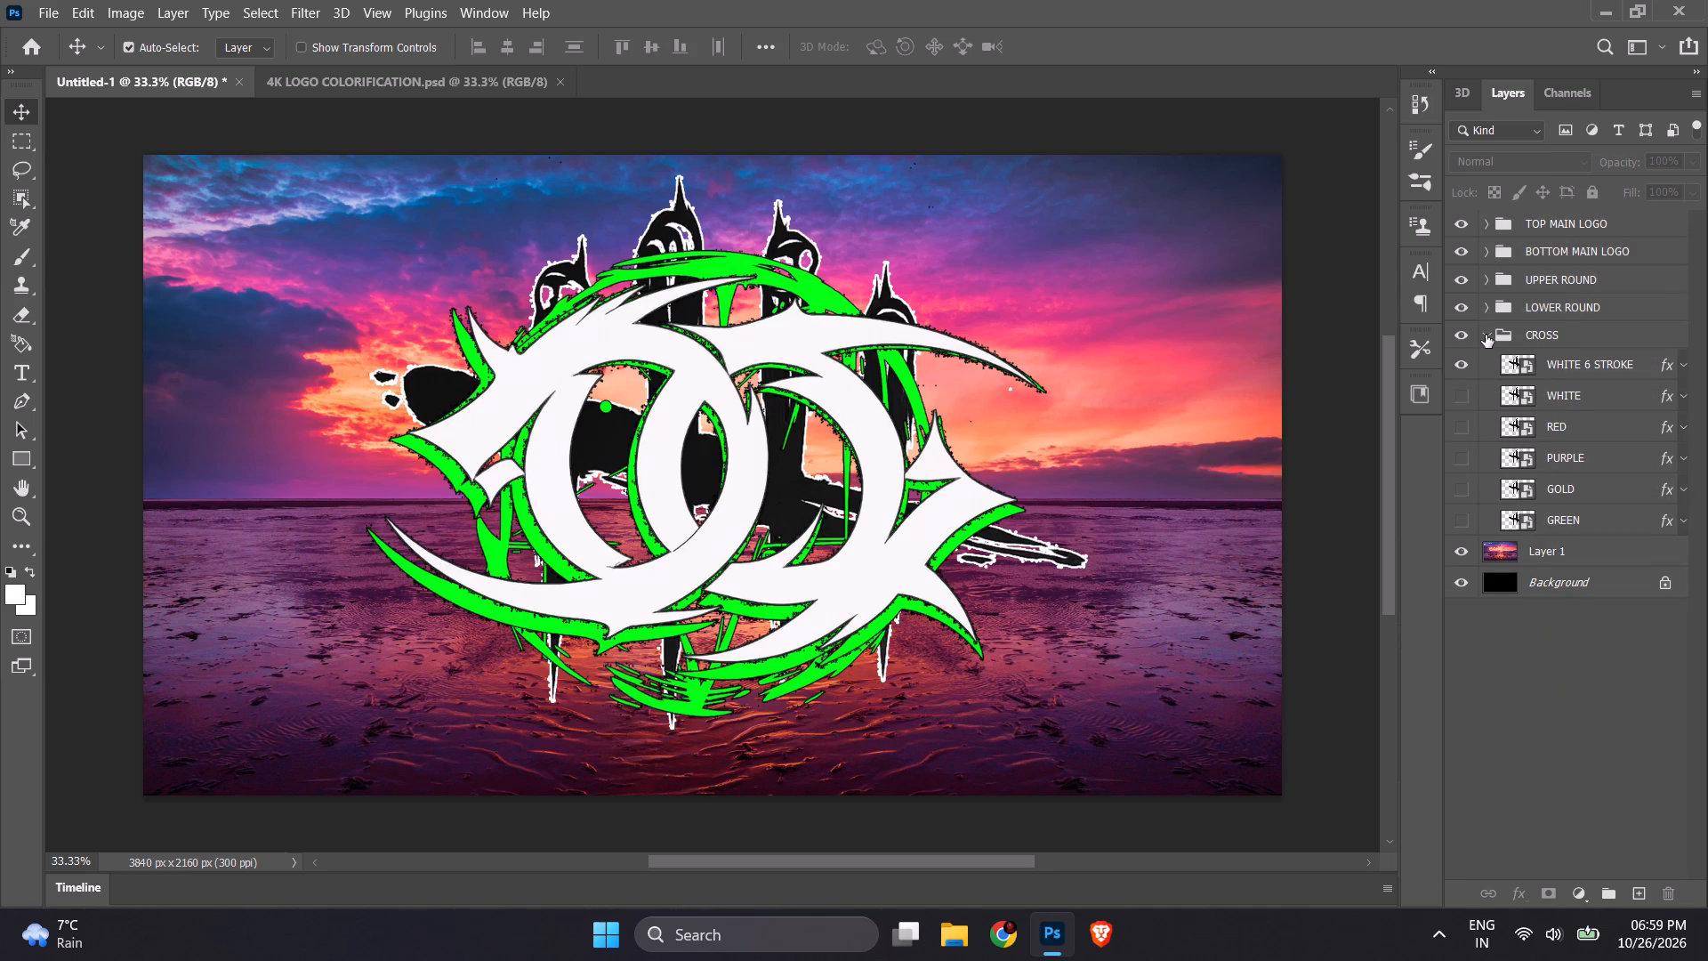
click(1486, 335)
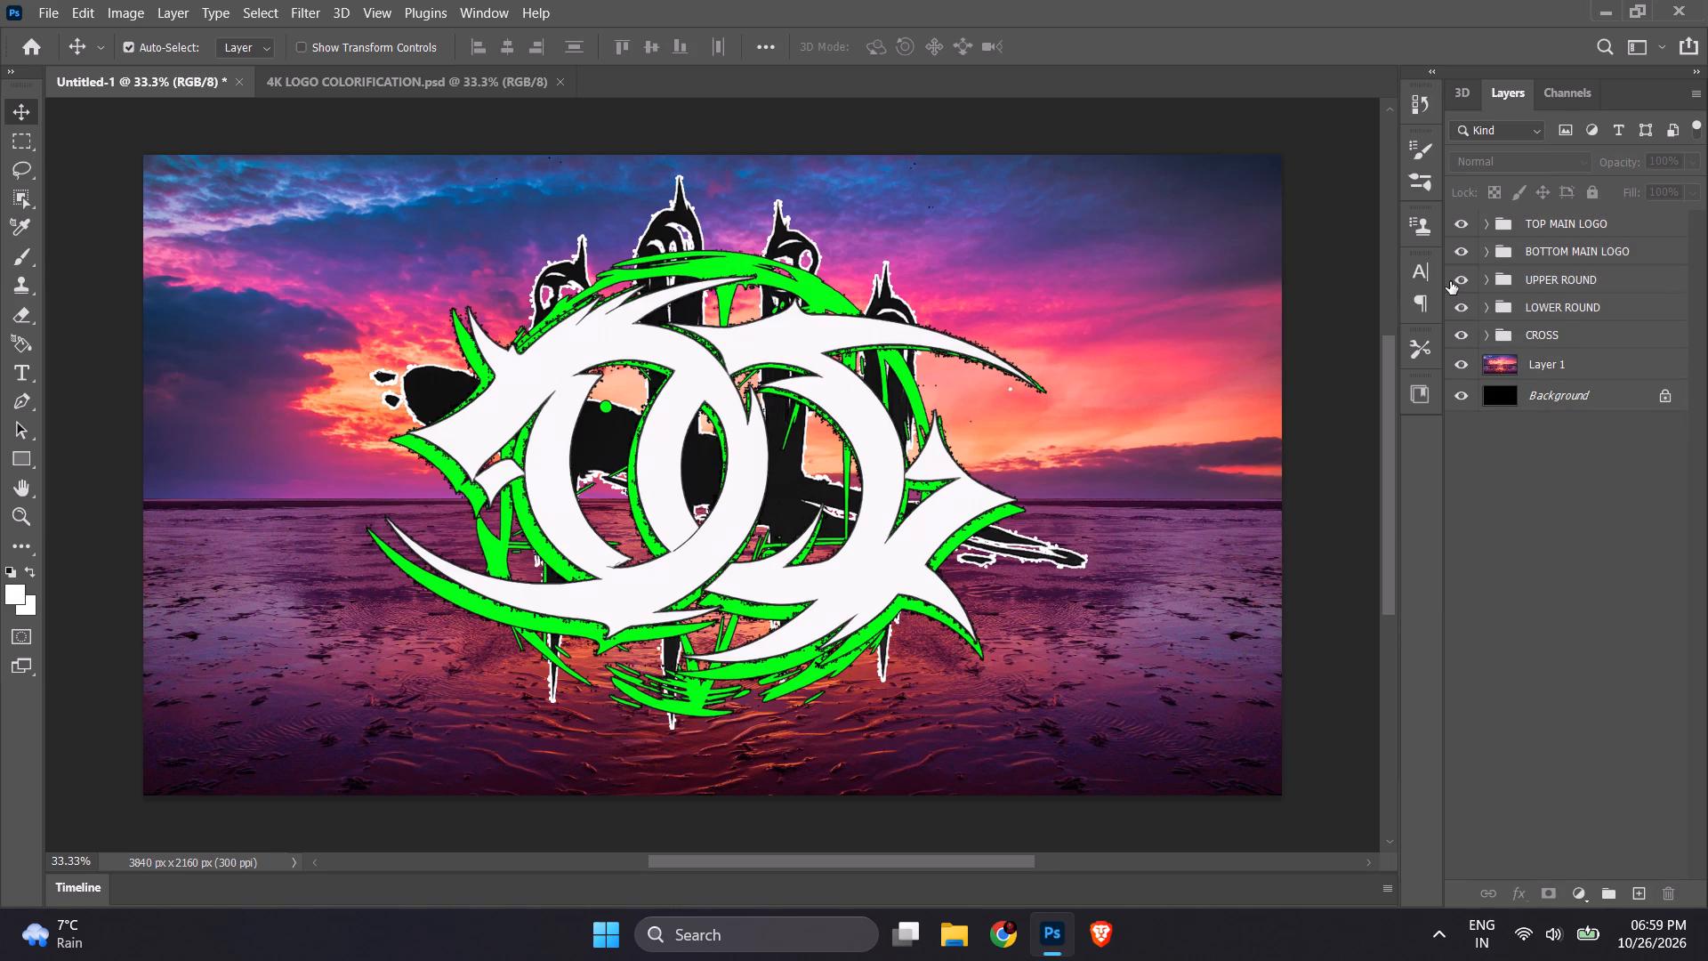
click(1487, 224)
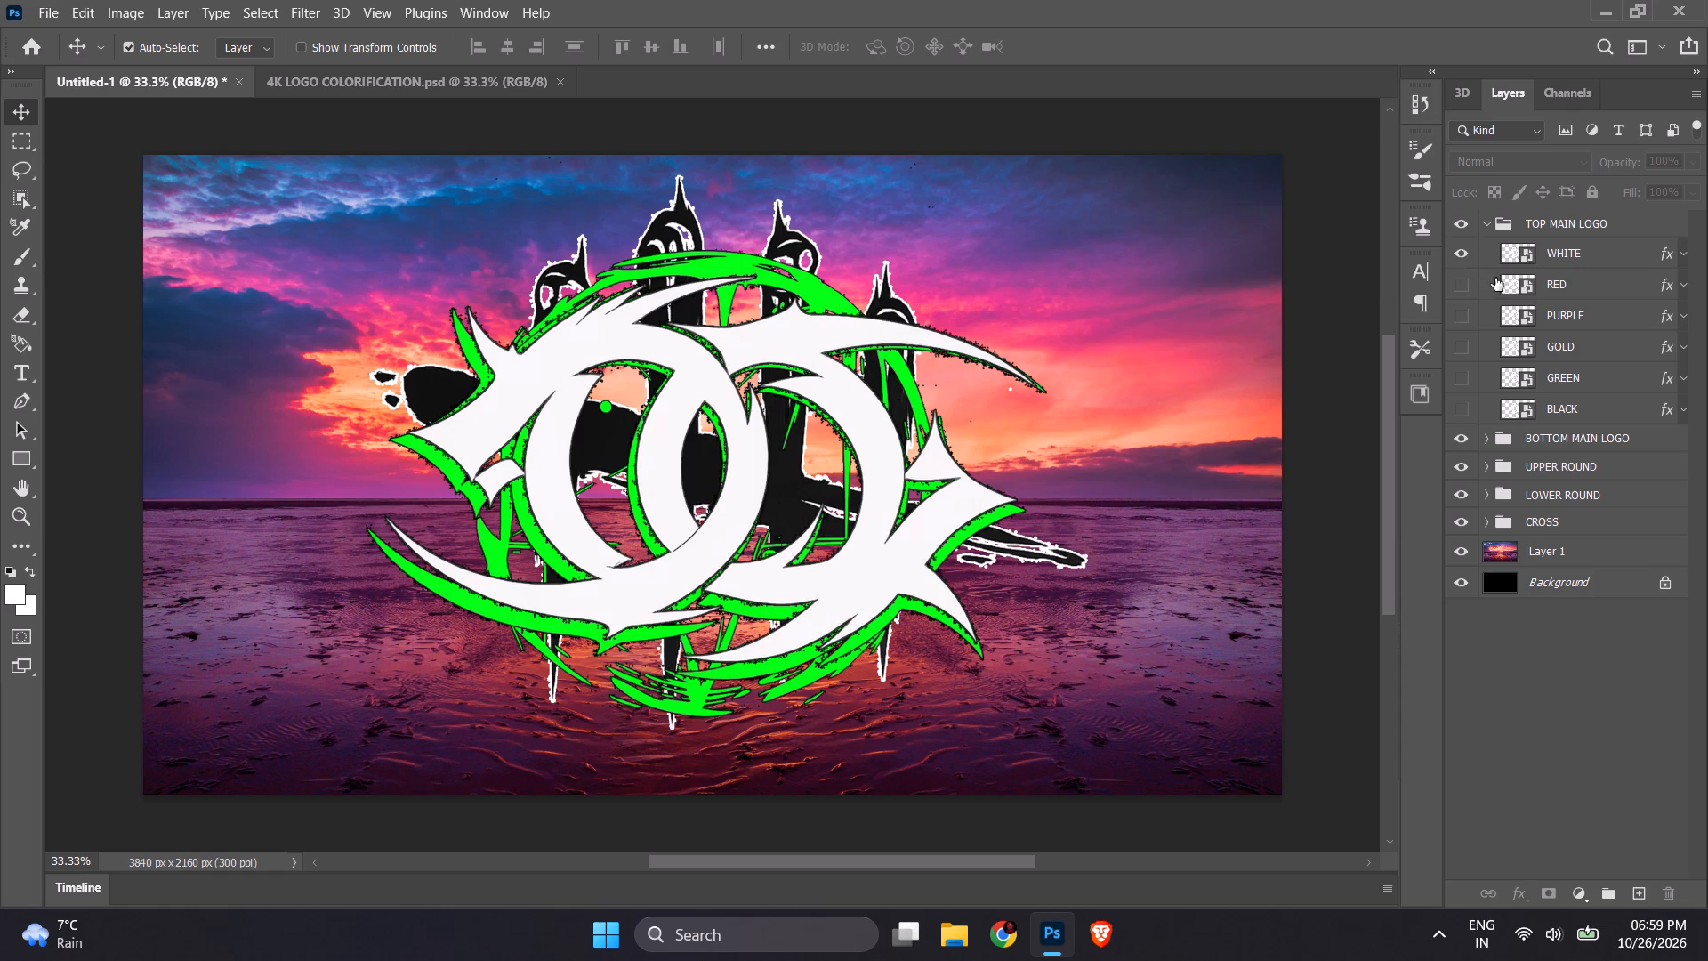
click(1486, 440)
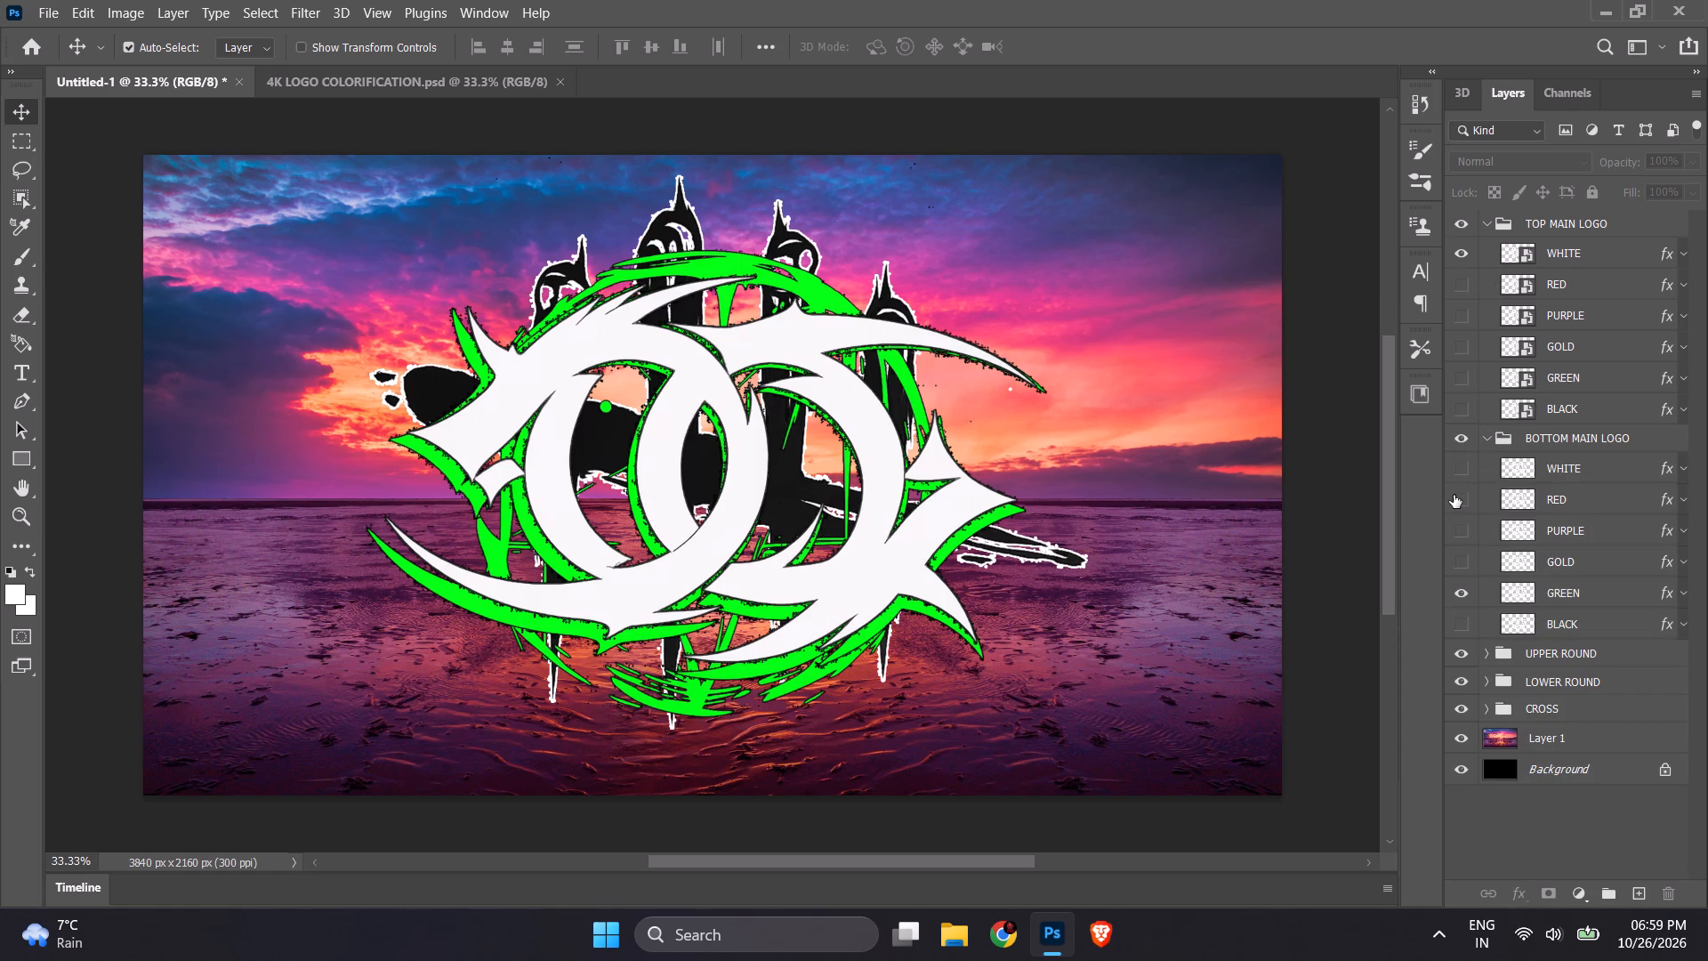
click(1454, 495)
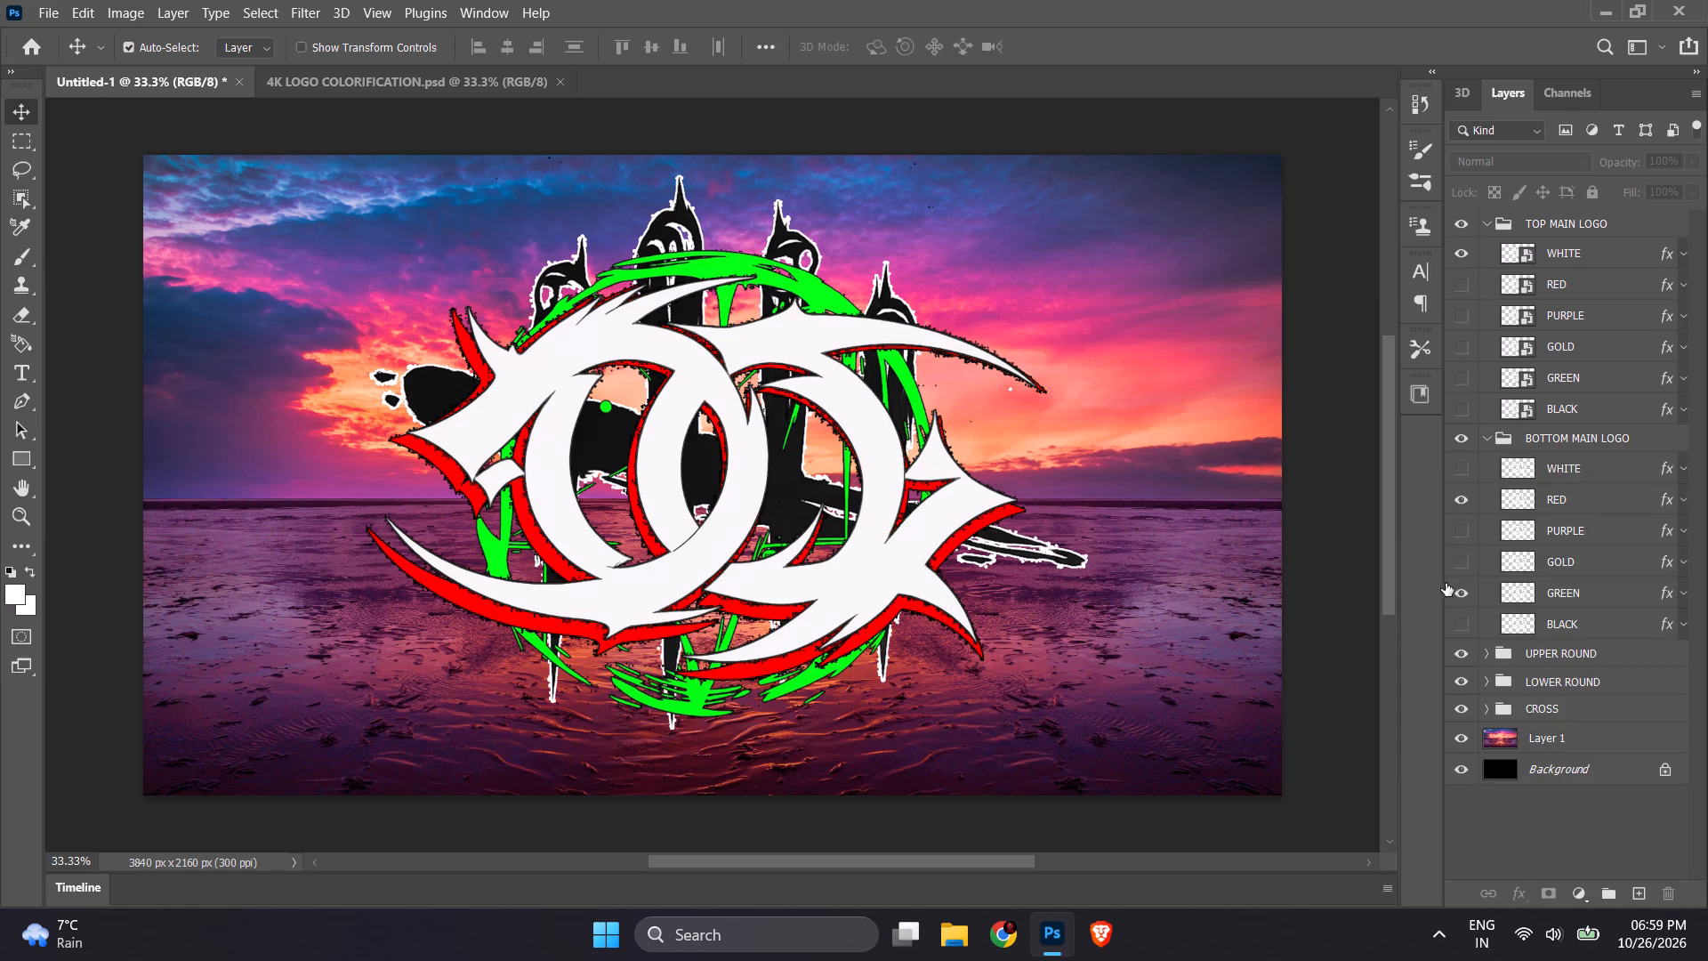
click(1457, 592)
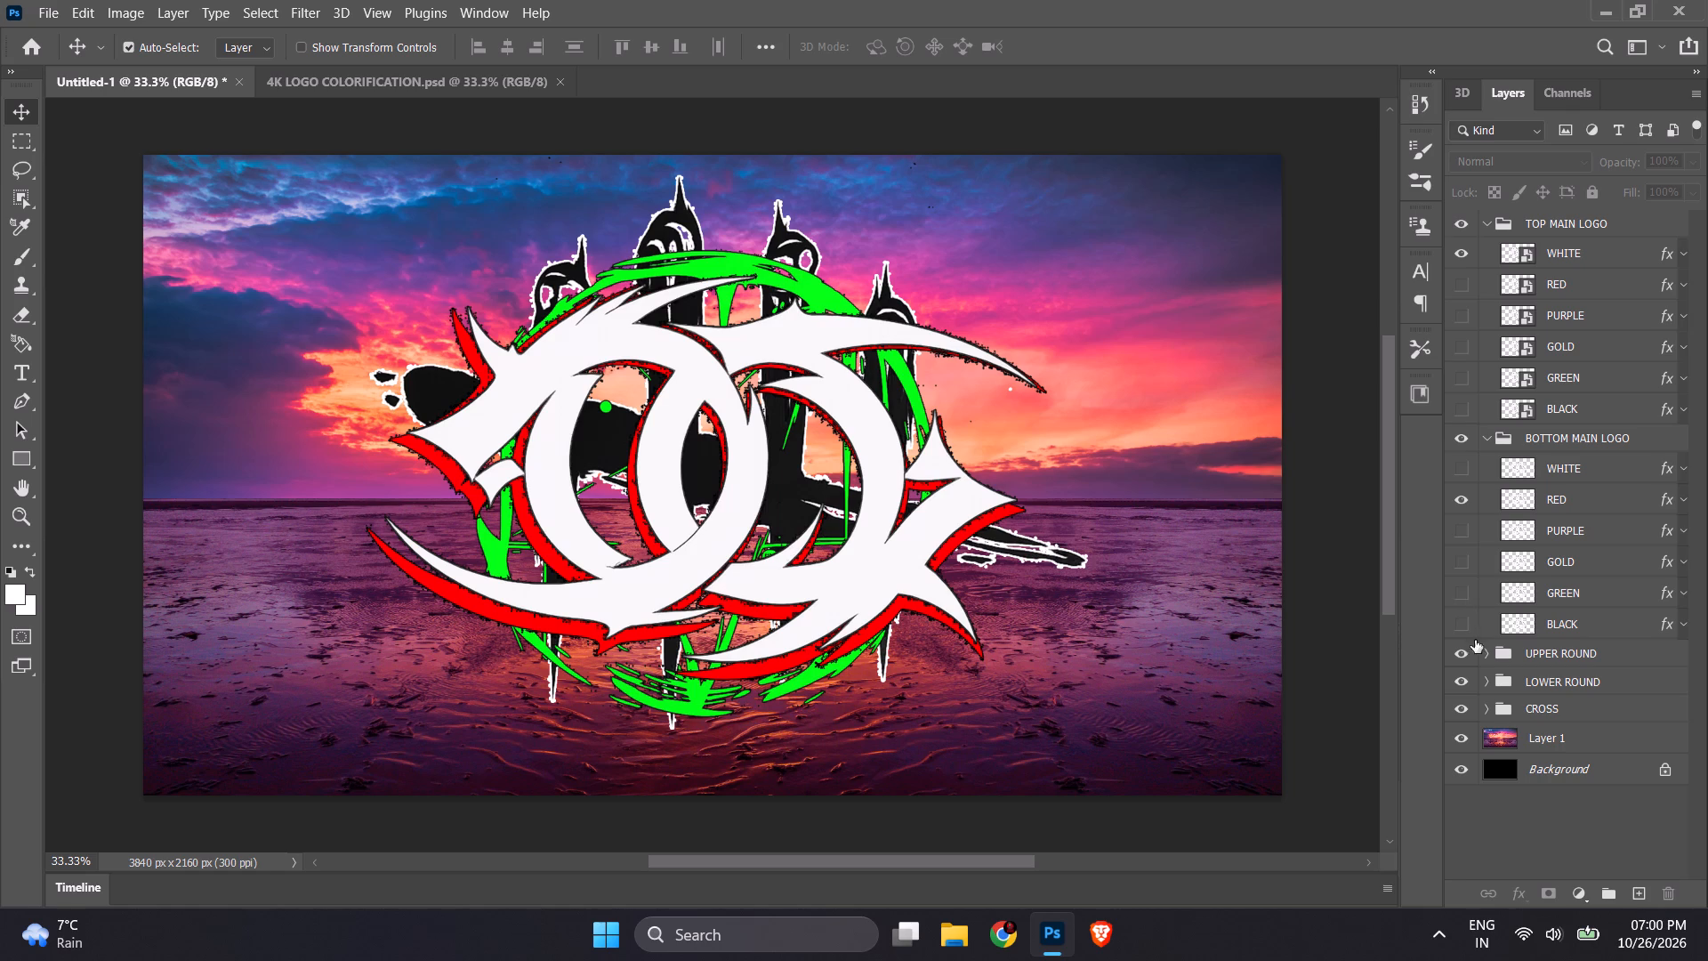
Expand the UPPER ROUND group and make its RED layer visible.
click(1482, 652)
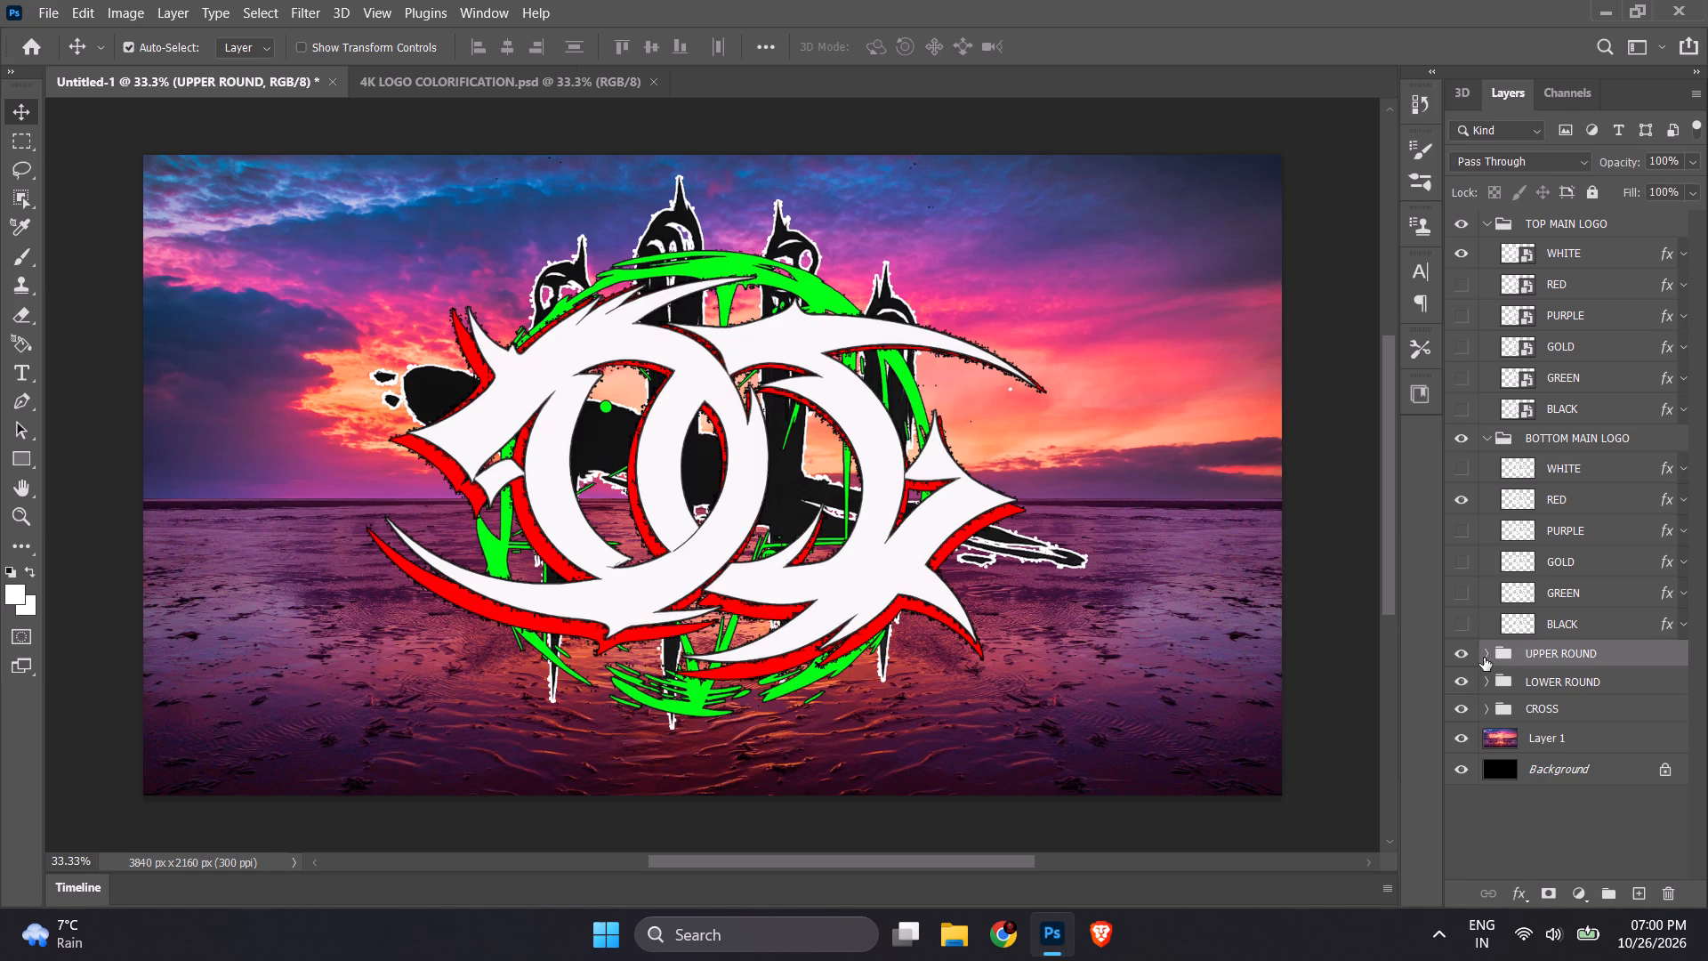
click(1484, 658)
scroll(1472, 736, down, 2)
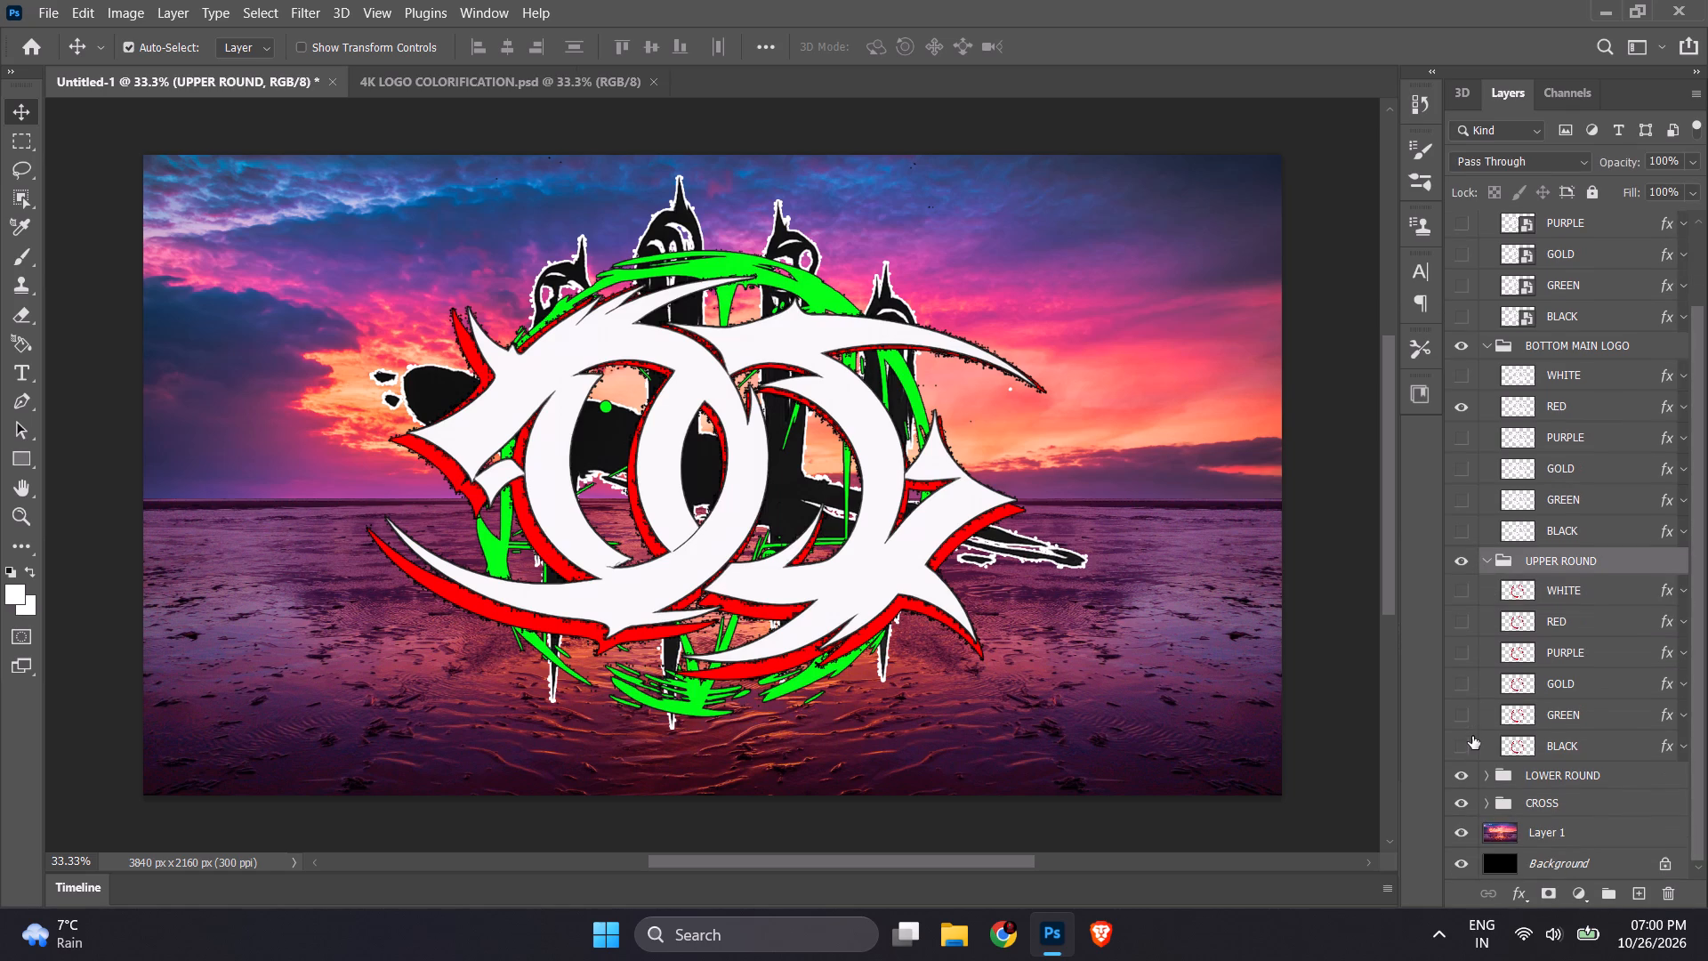
click(1460, 627)
In the LOWER ROUND group, show the RED layer and hide the GREEN layer.
scroll(1460, 627, down, 4)
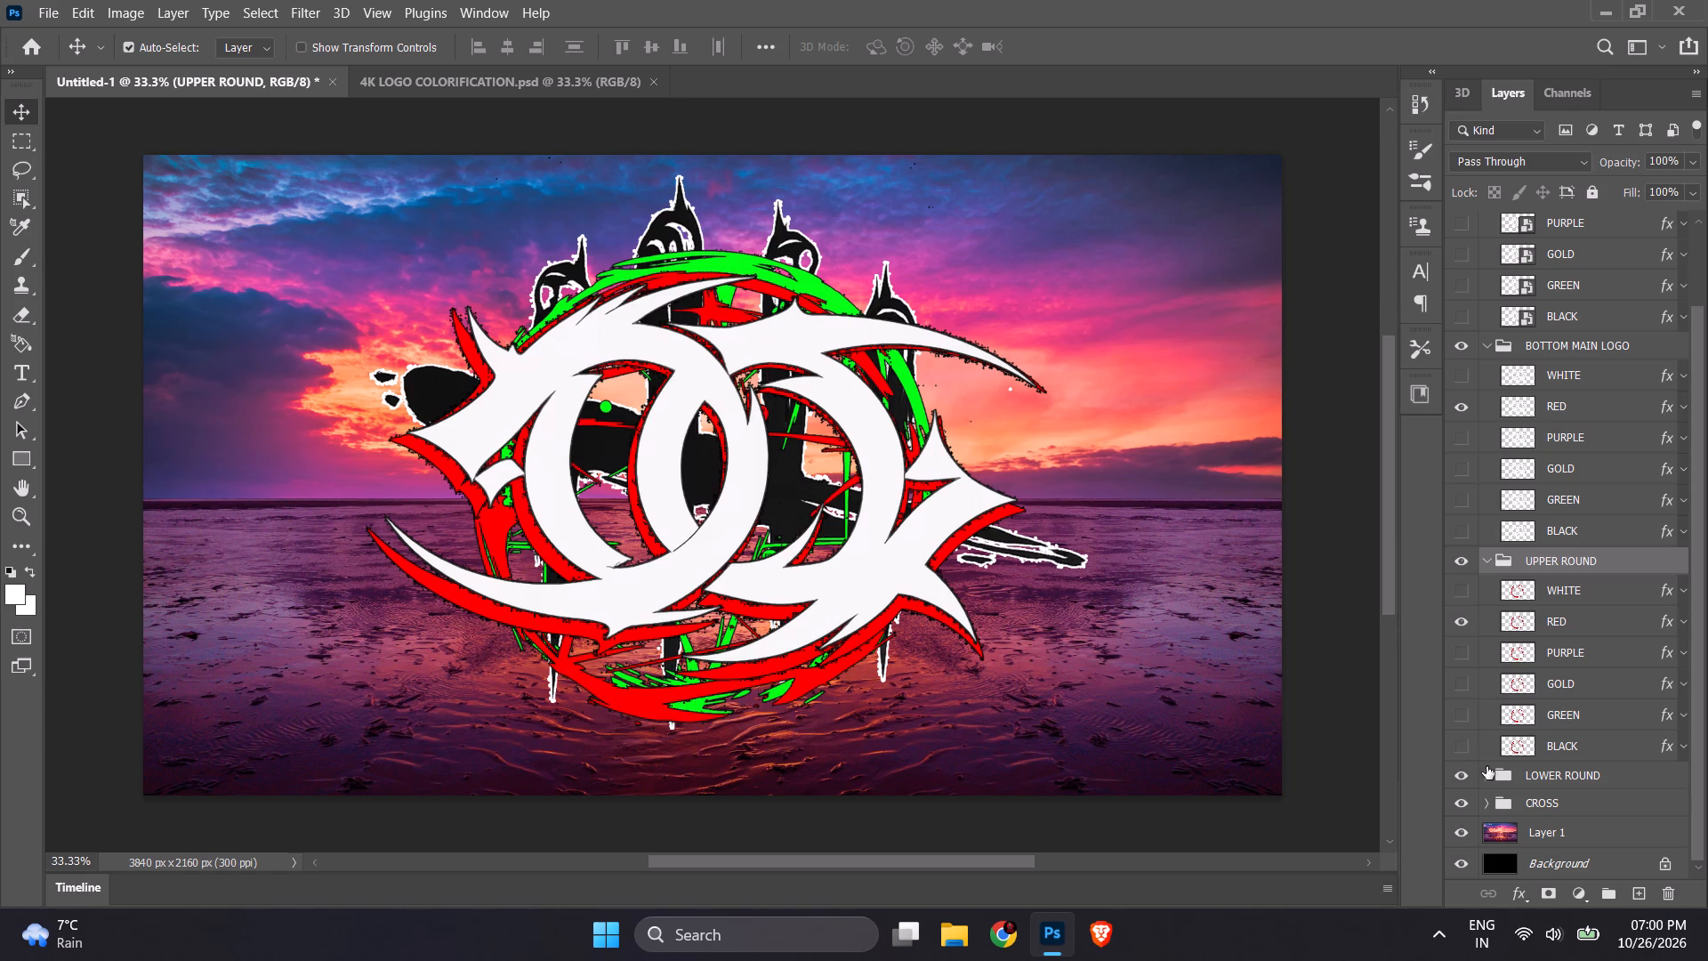
click(1486, 769)
scroll(1486, 769, down, 5)
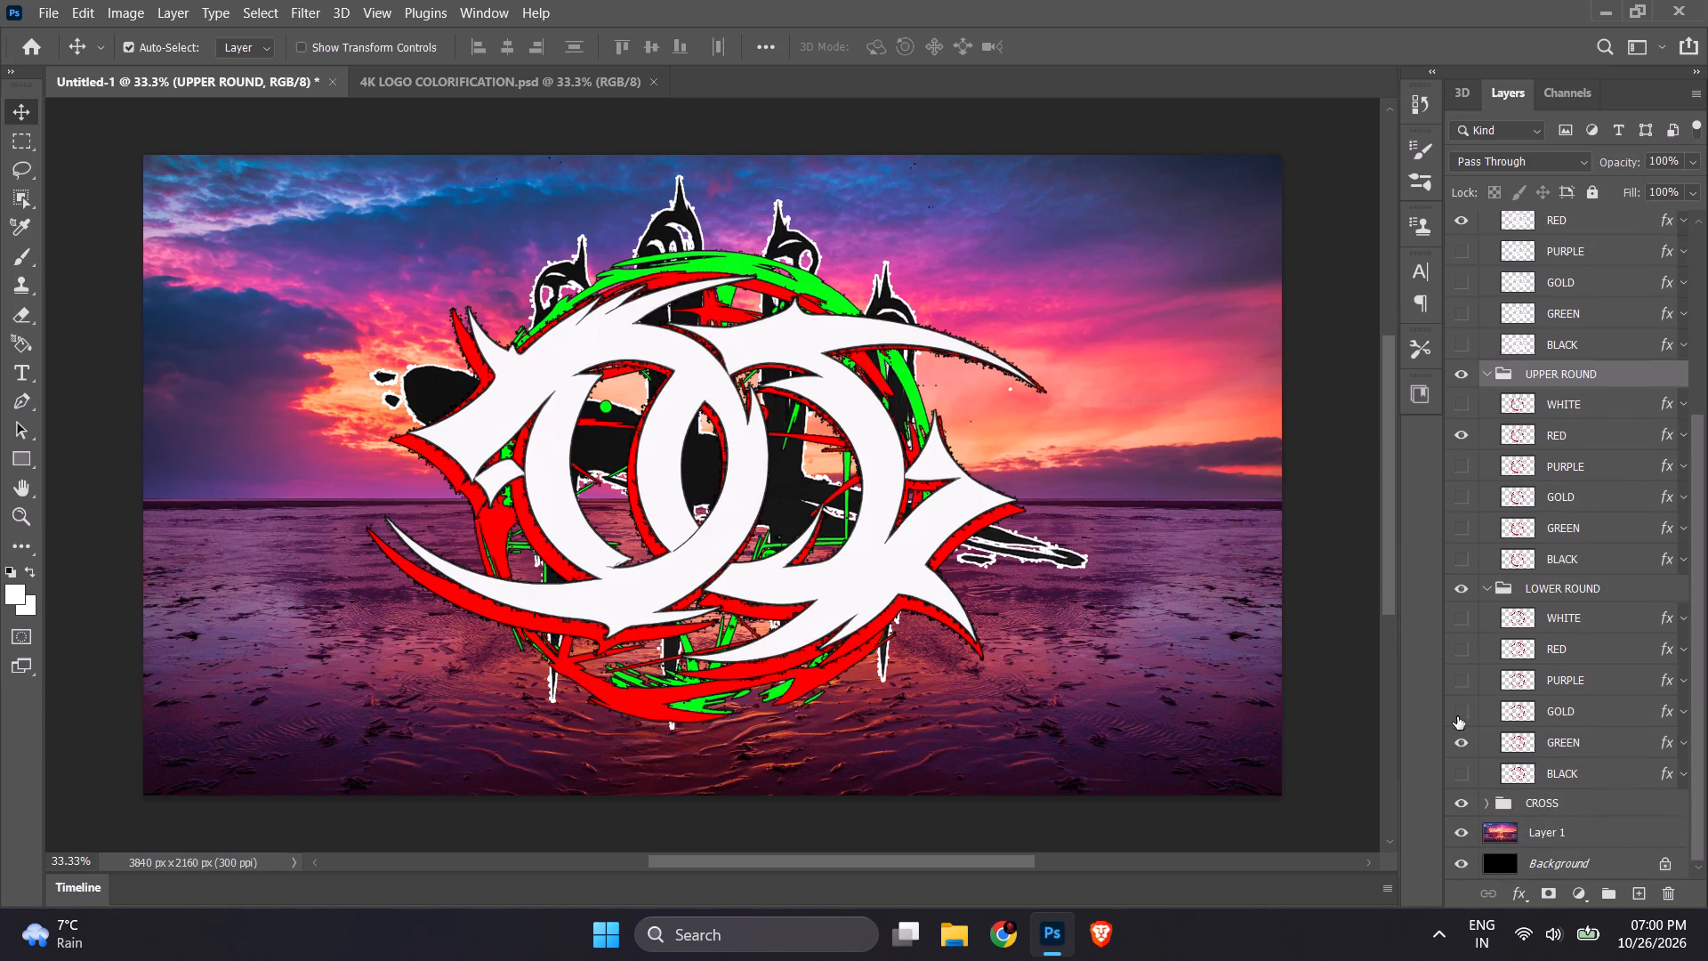
click(1459, 640)
click(1455, 739)
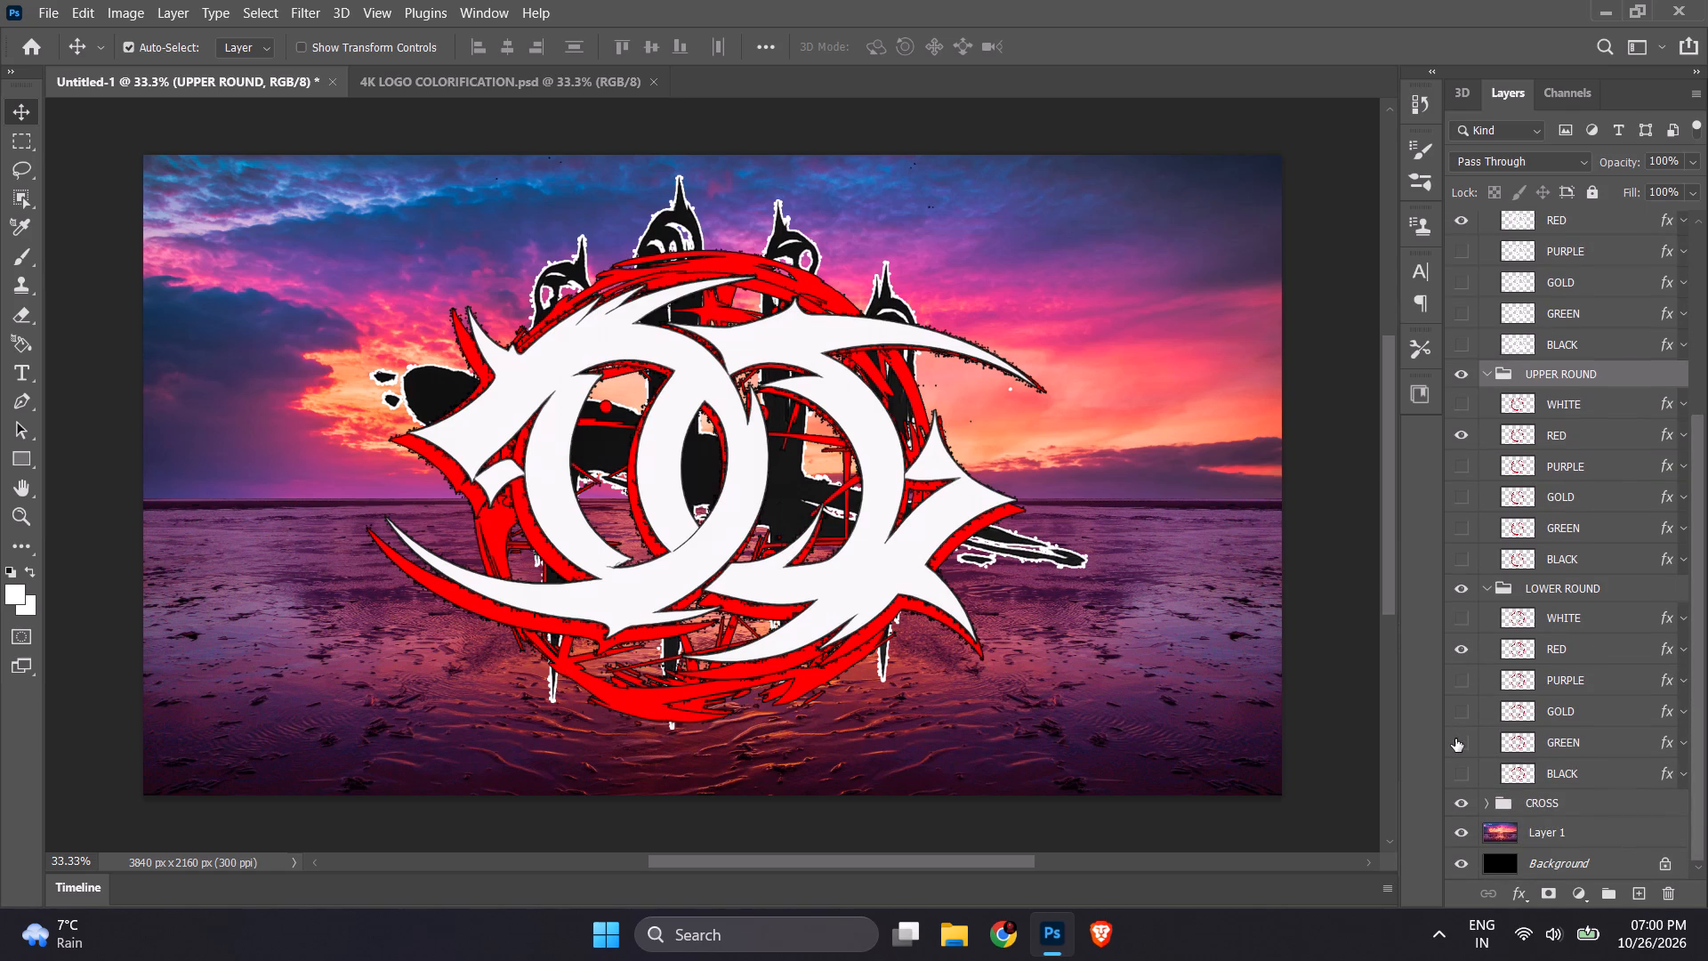
Collapse the UPPER ROUND, BOTTOM MAIN LOGO, LOWER ROUND and TOP MAIN LOGO groups.
scroll(1455, 739, down, 4)
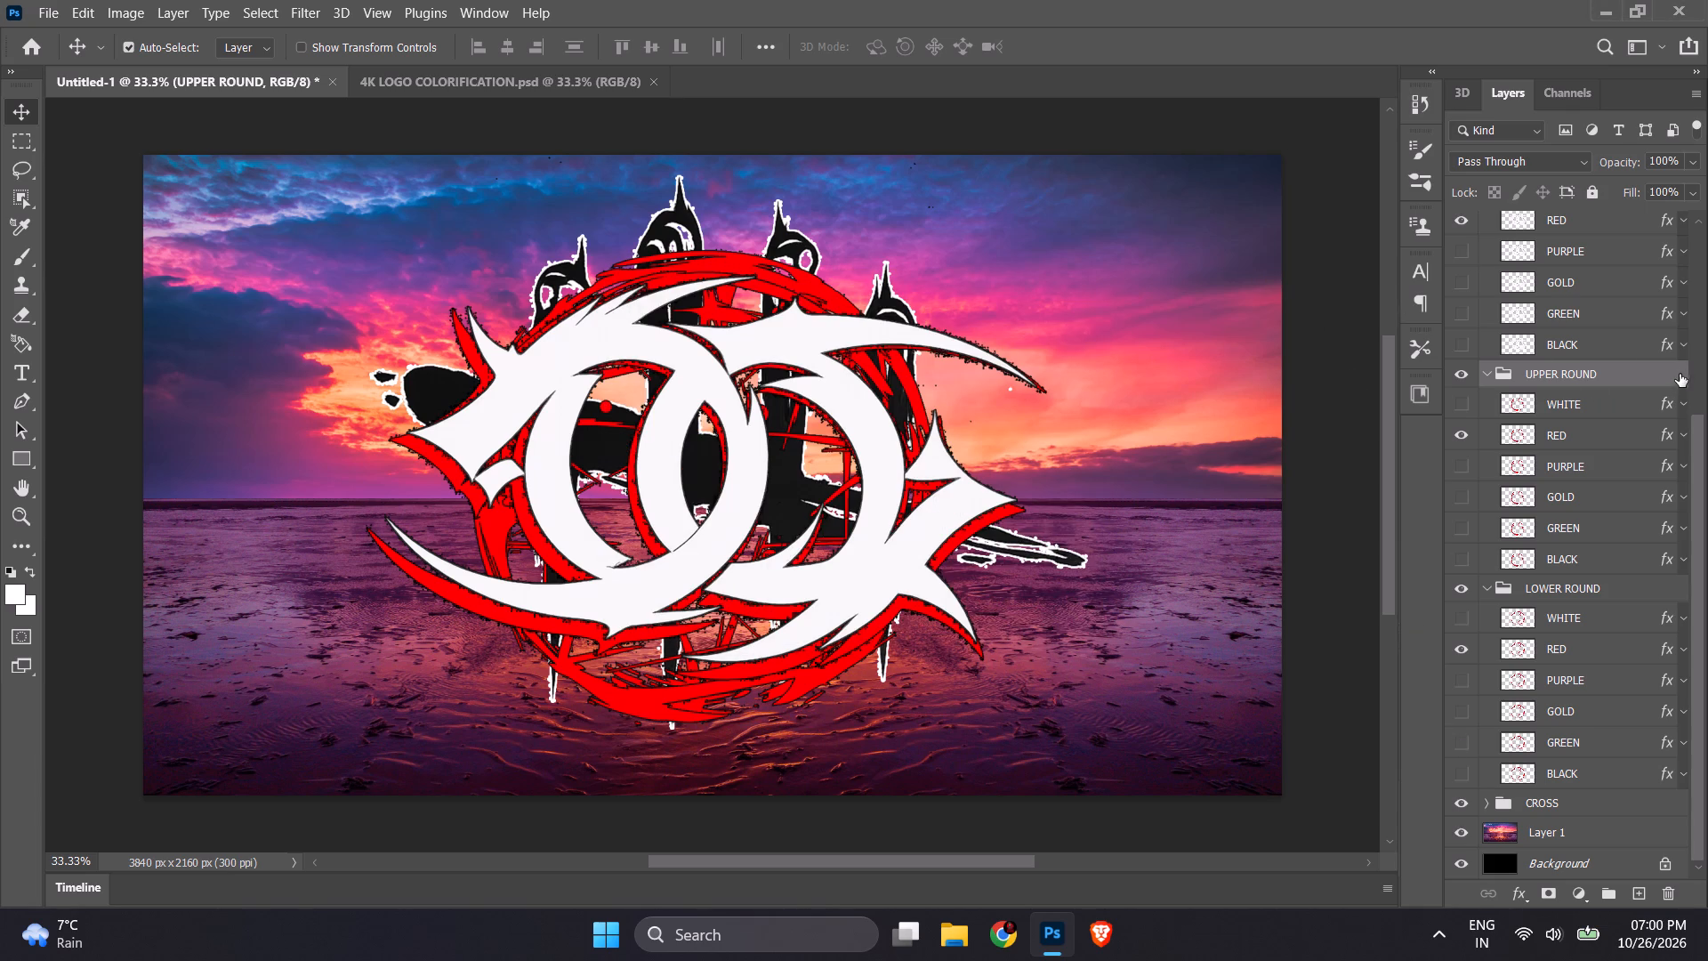
click(1485, 376)
click(1479, 339)
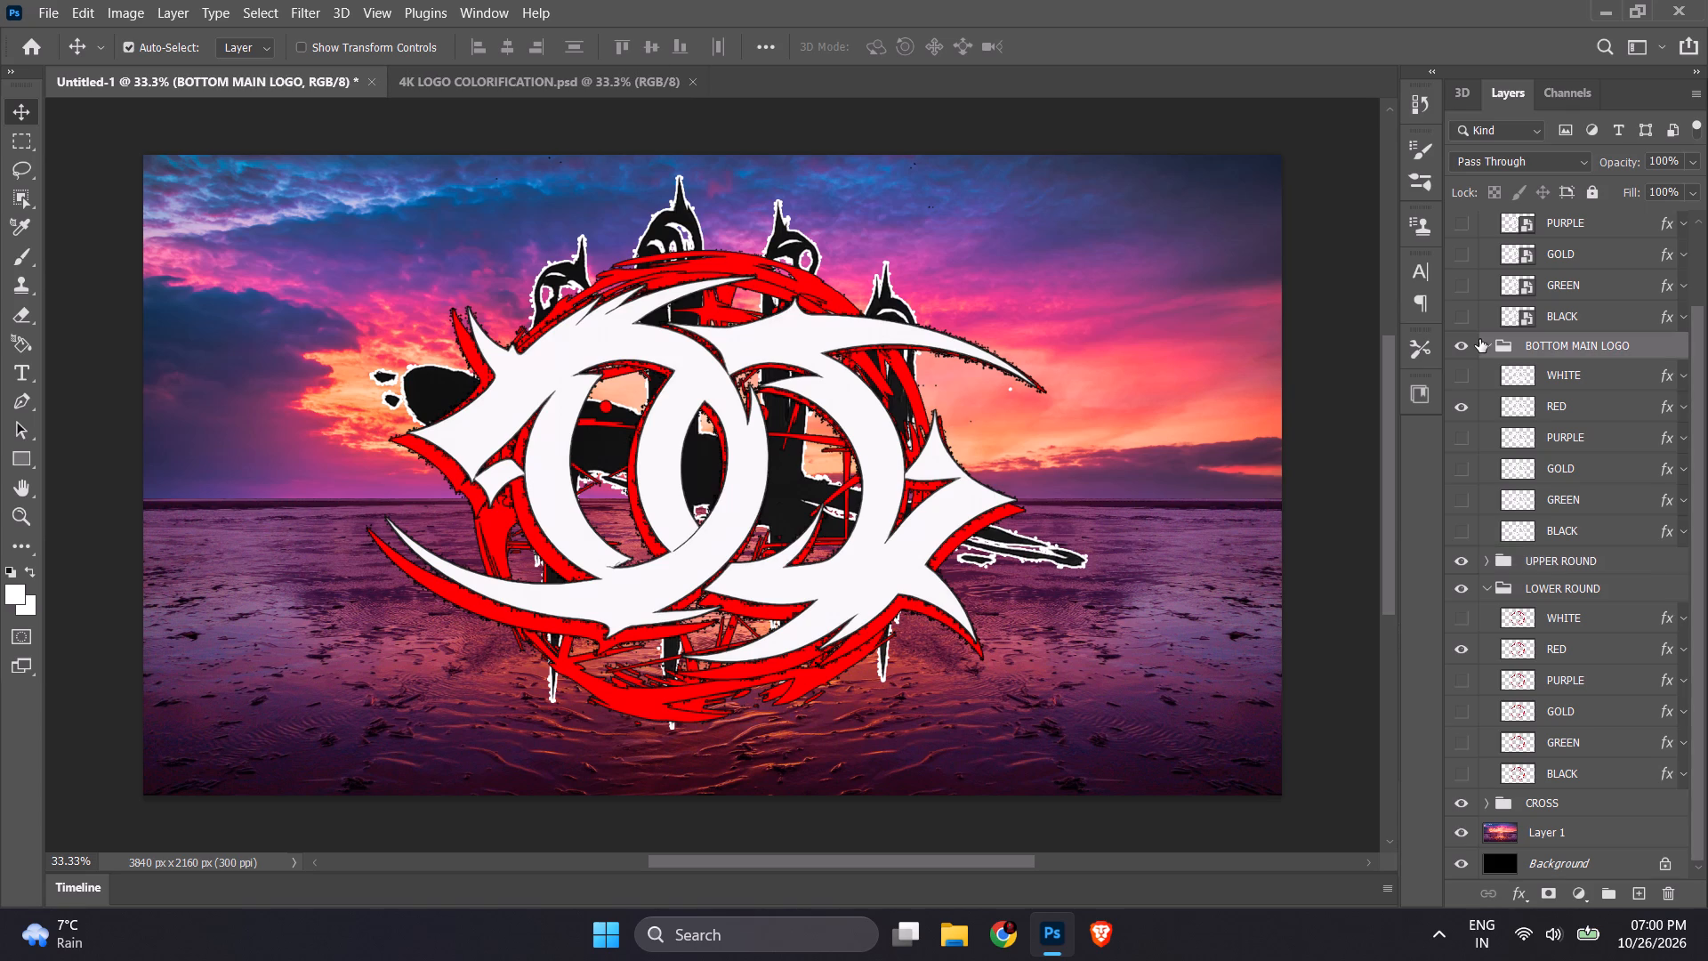
click(1486, 346)
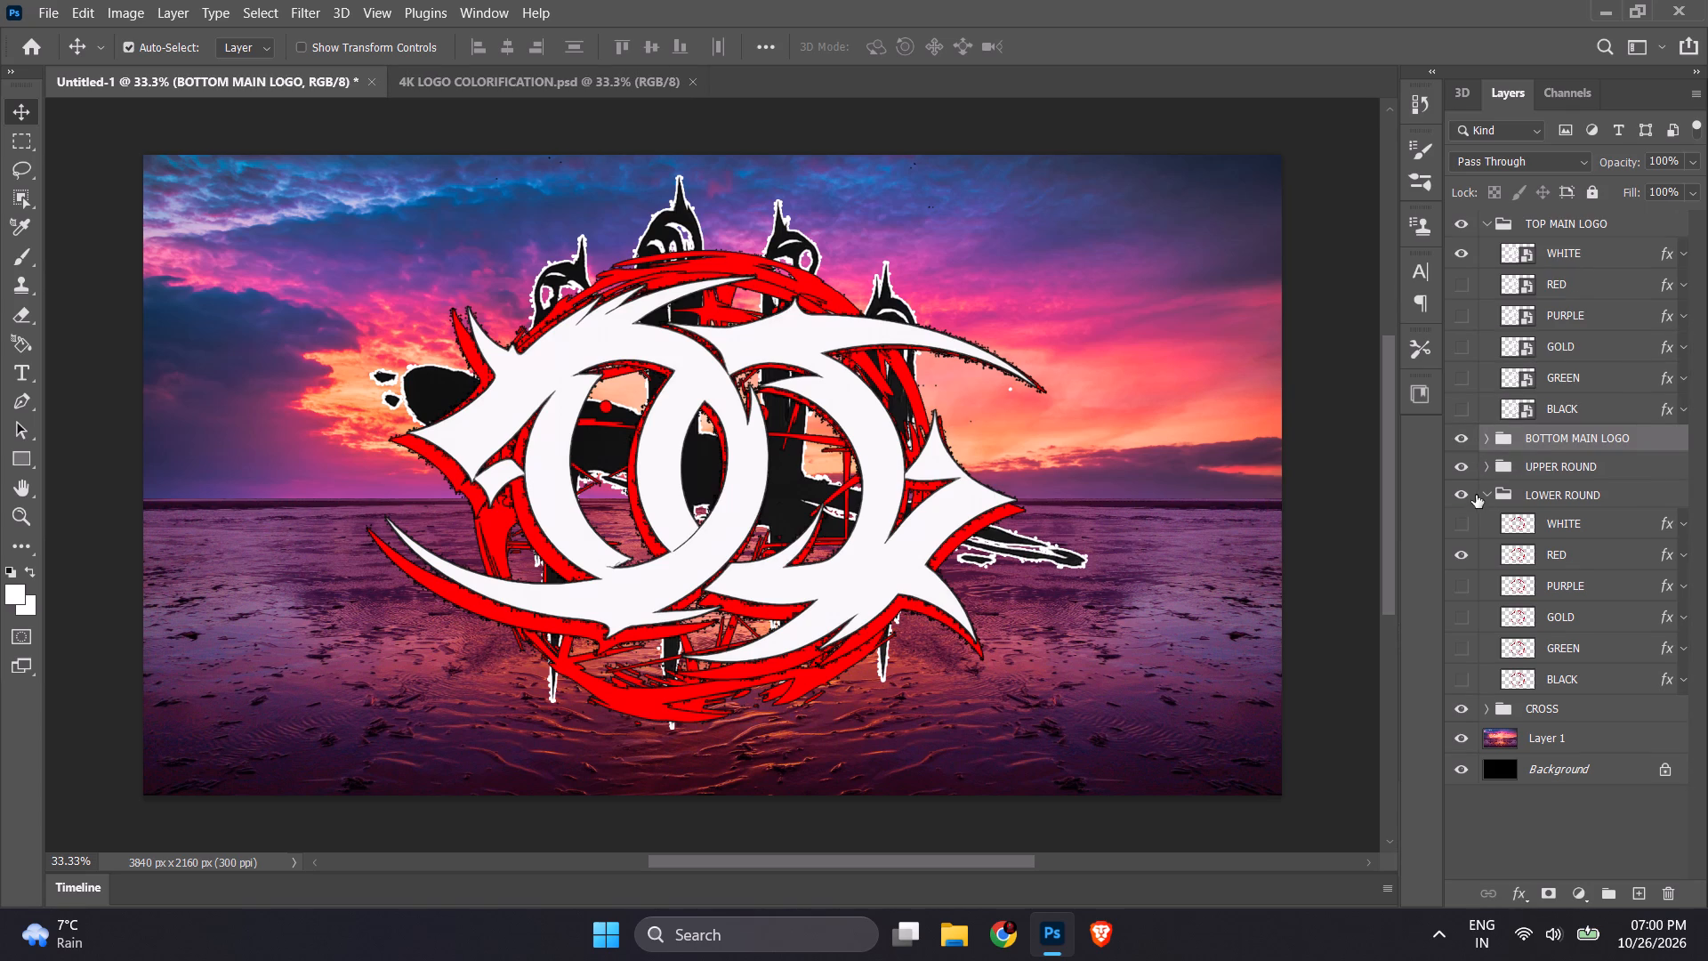
click(1483, 495)
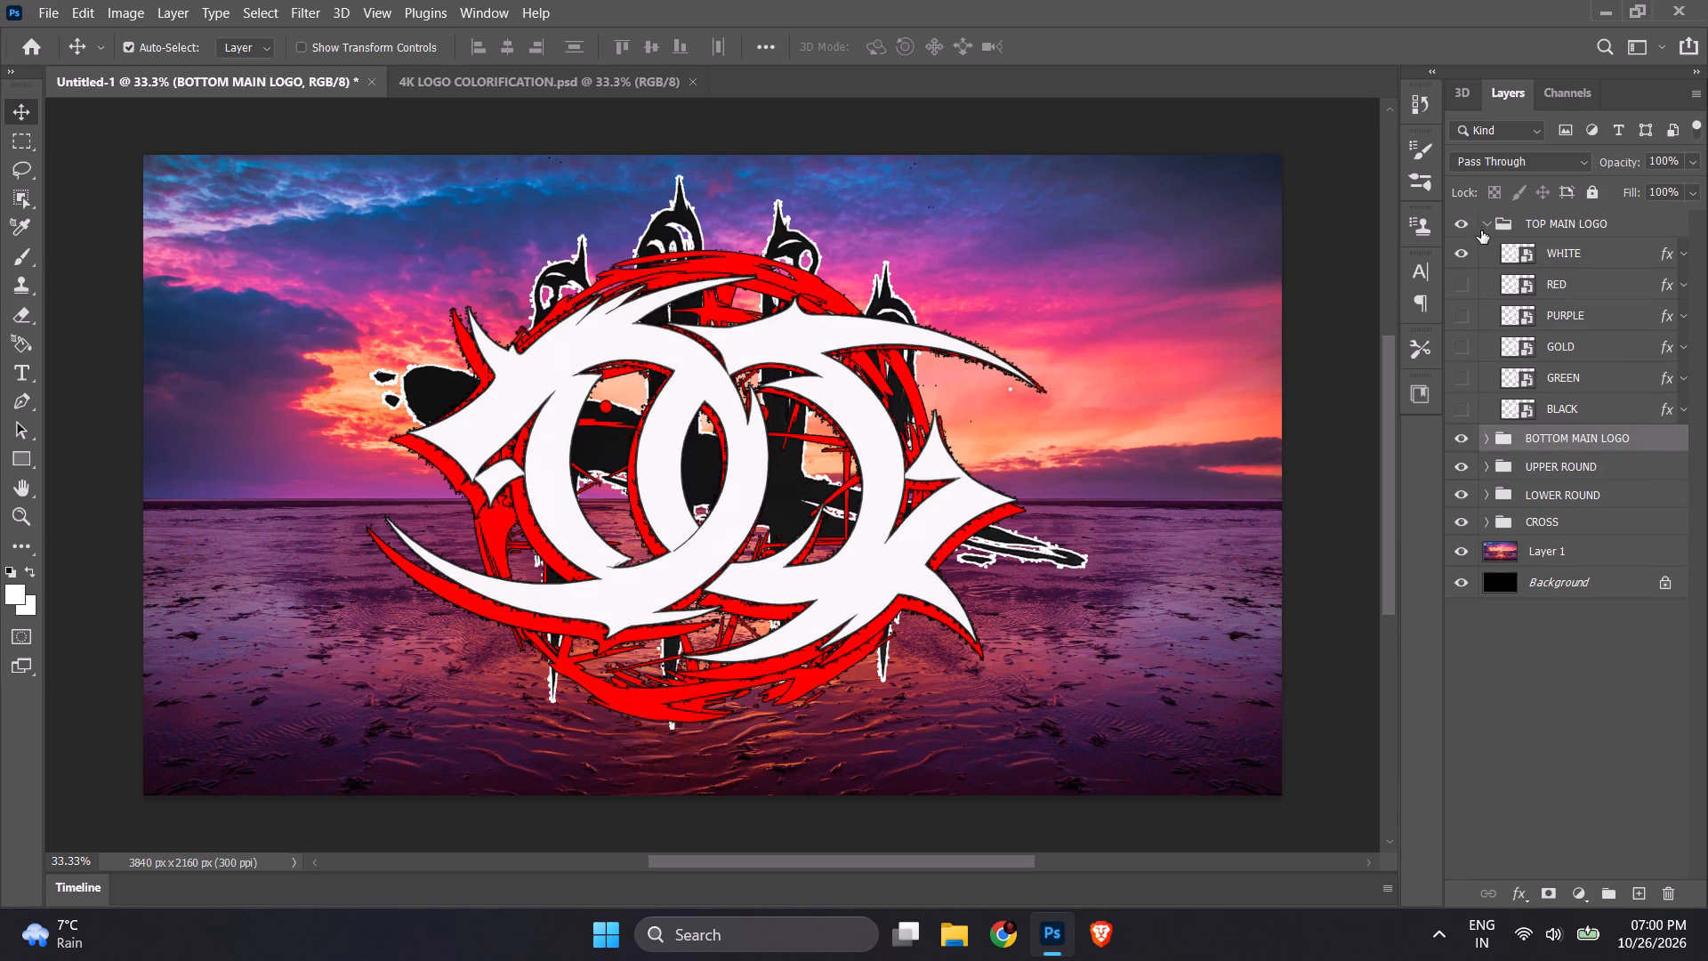
click(1485, 220)
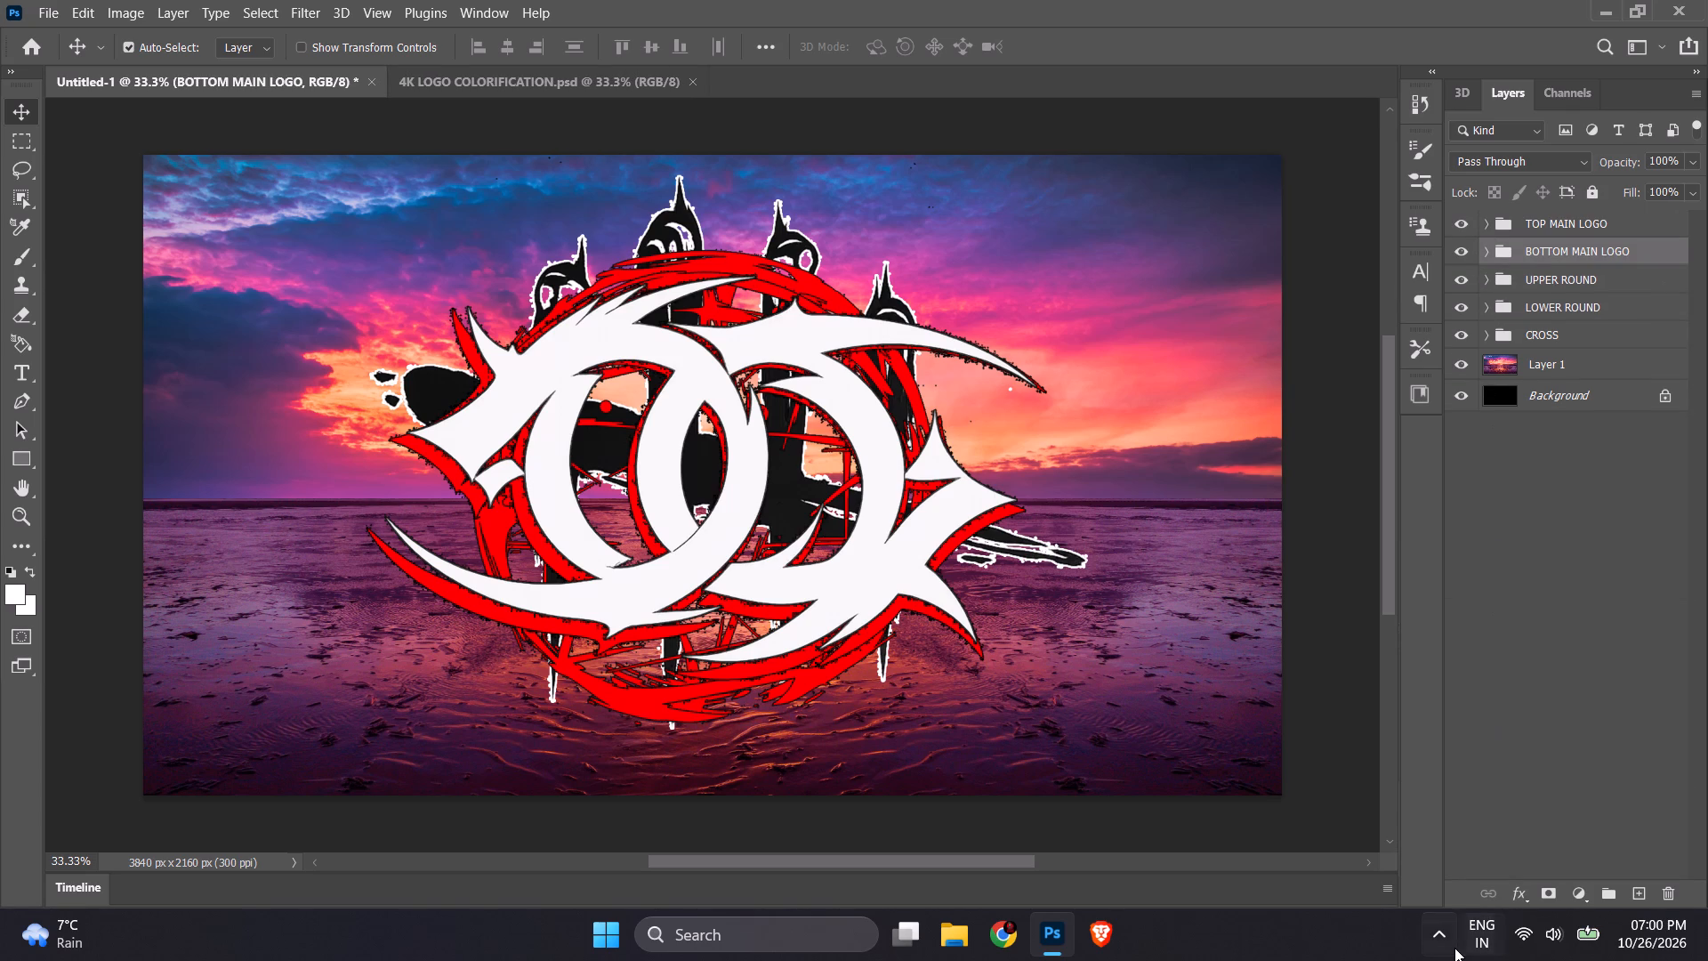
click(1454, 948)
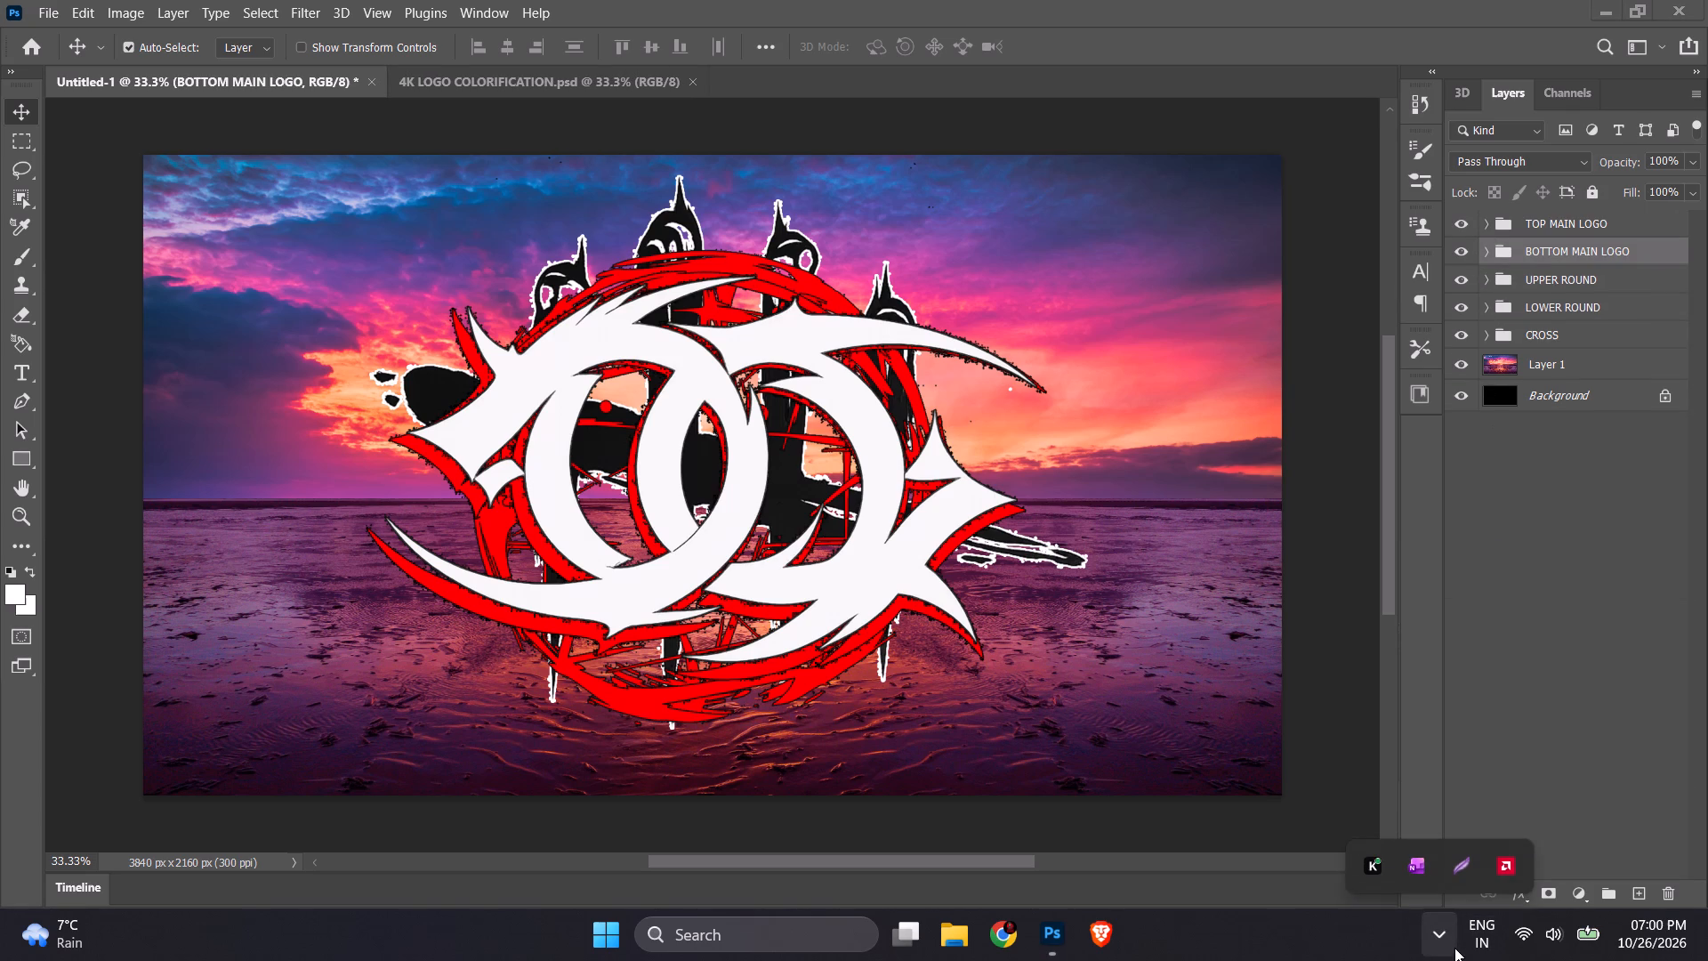